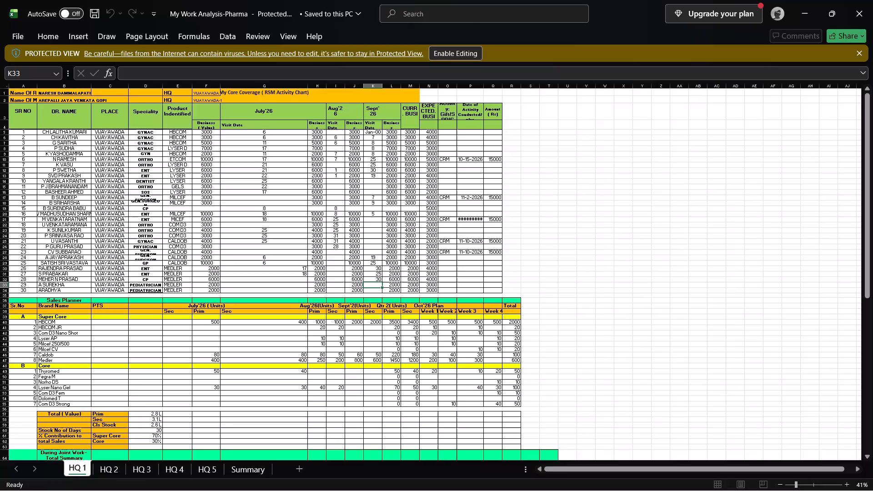
Enable editing in the protected My Work Analysis-Pharma workbook.
click(463, 49)
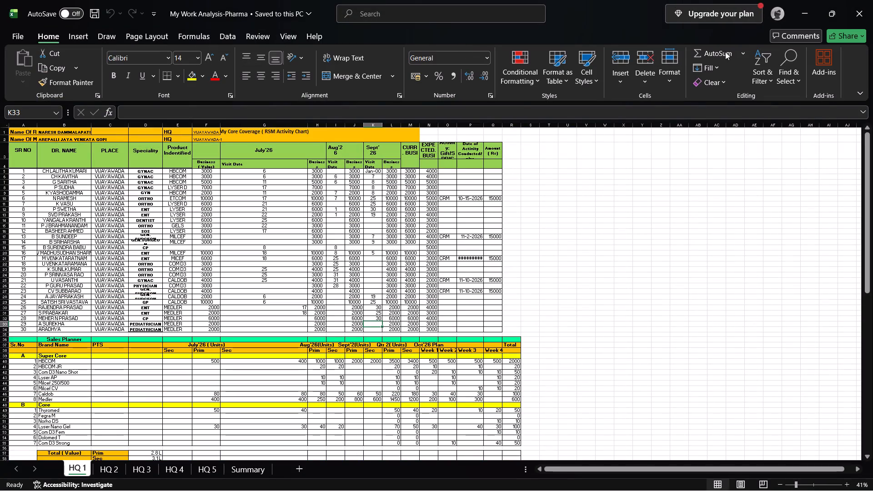
Compare the layout of the HQ 1 coverage chart with the HQ-01 sheet of the RSM and DSM Review Format workbook.
triple_click(847, 485)
click(847, 485)
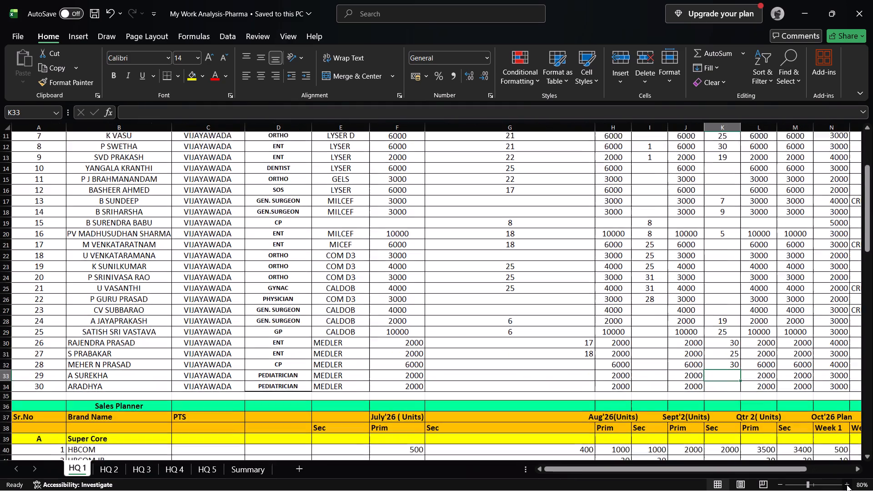
click(847, 485)
click(847, 485)
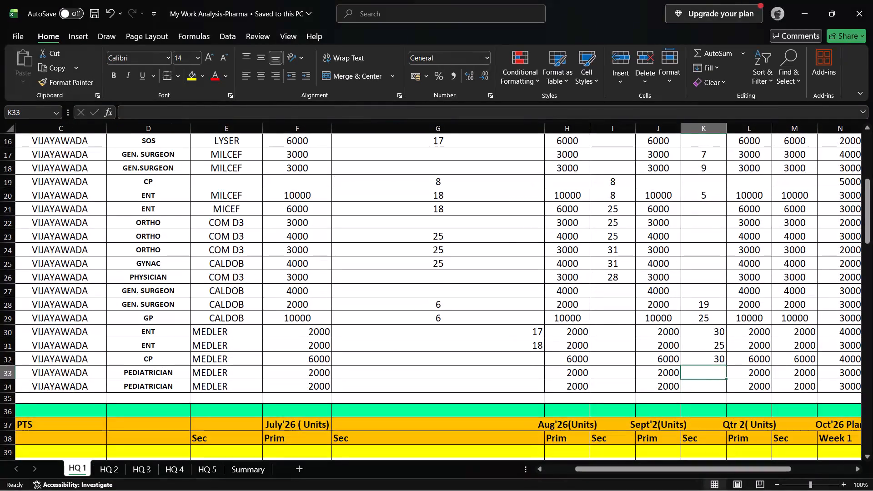
triple_click(866, 149)
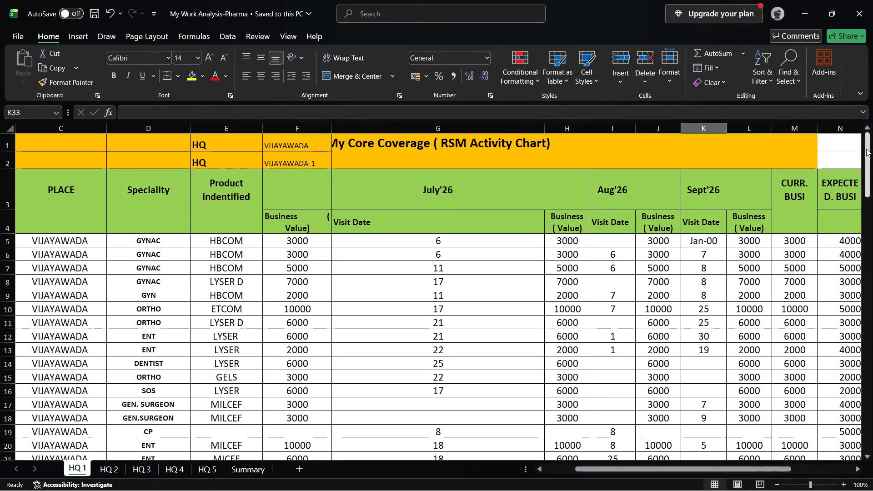
triple_click(545, 467)
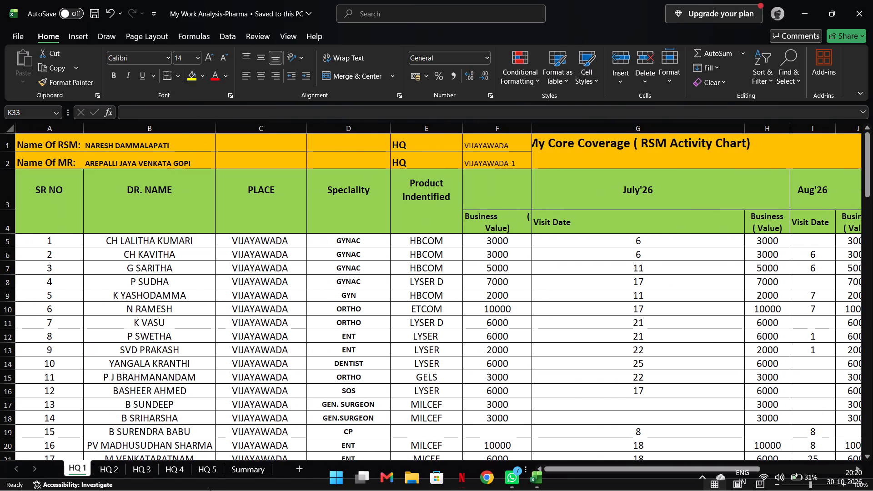
click(804, 9)
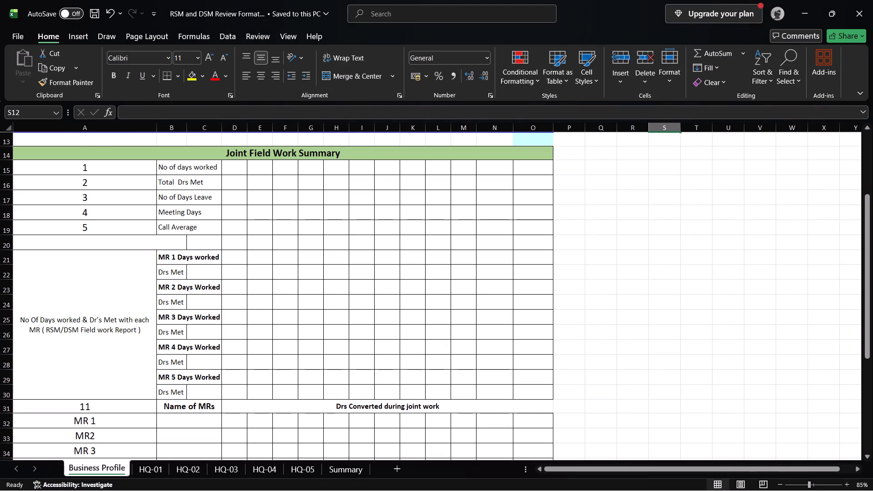
click(151, 466)
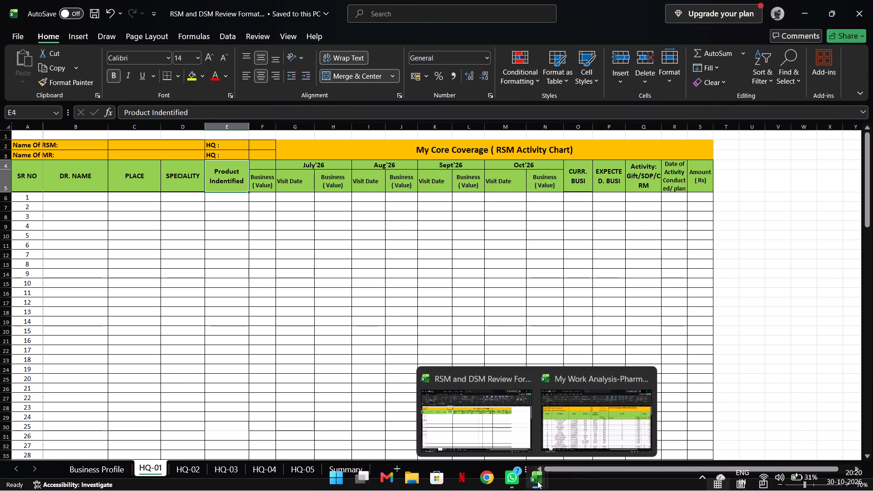
click(494, 427)
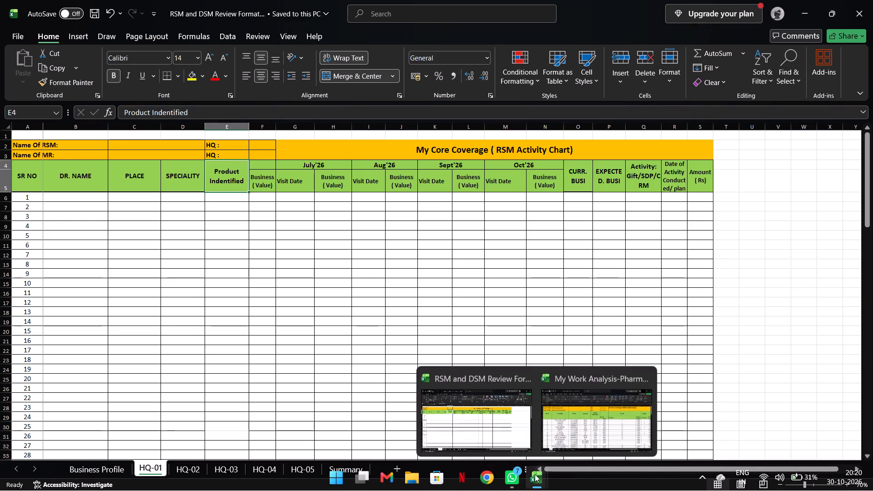
click(575, 428)
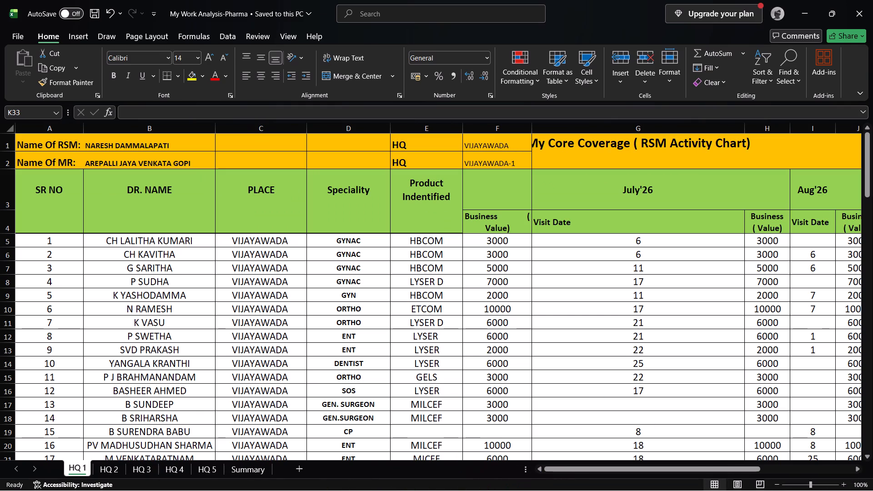
click(774, 482)
click(774, 482)
click(774, 482)
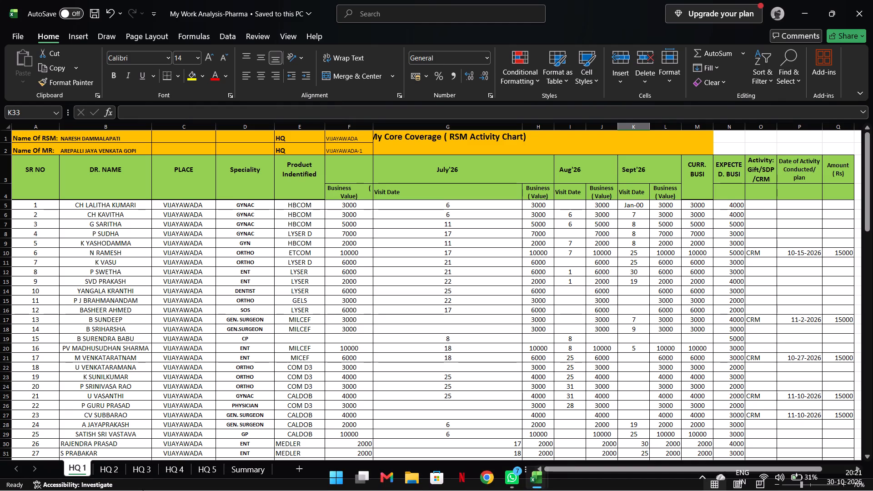
click(799, 9)
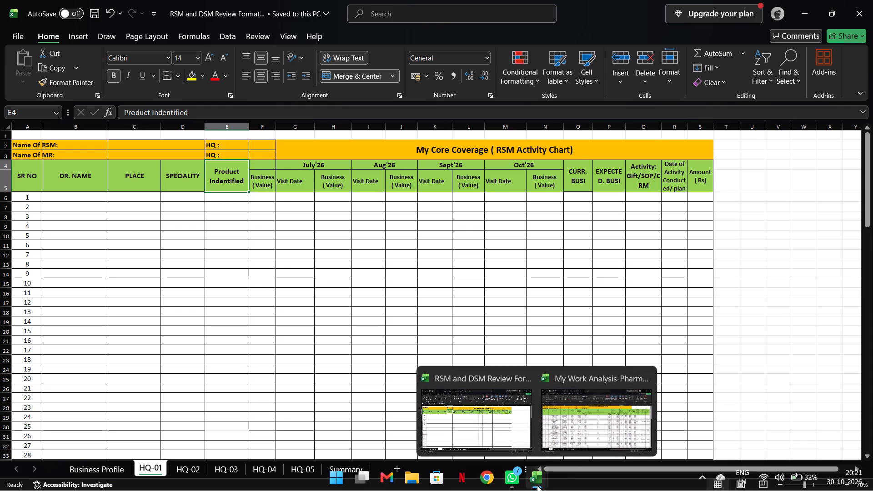
click(582, 428)
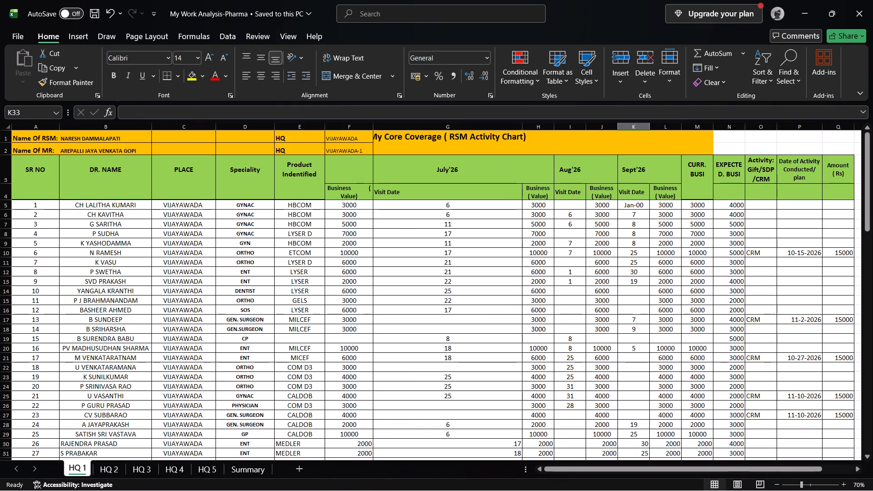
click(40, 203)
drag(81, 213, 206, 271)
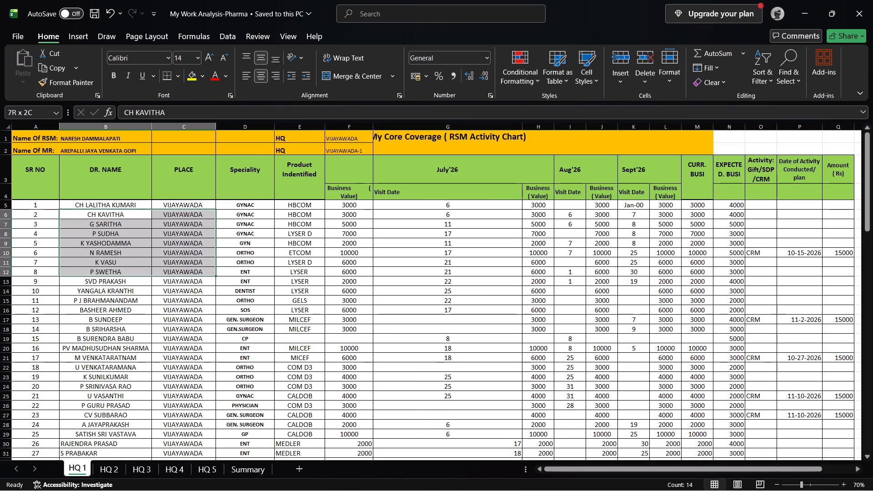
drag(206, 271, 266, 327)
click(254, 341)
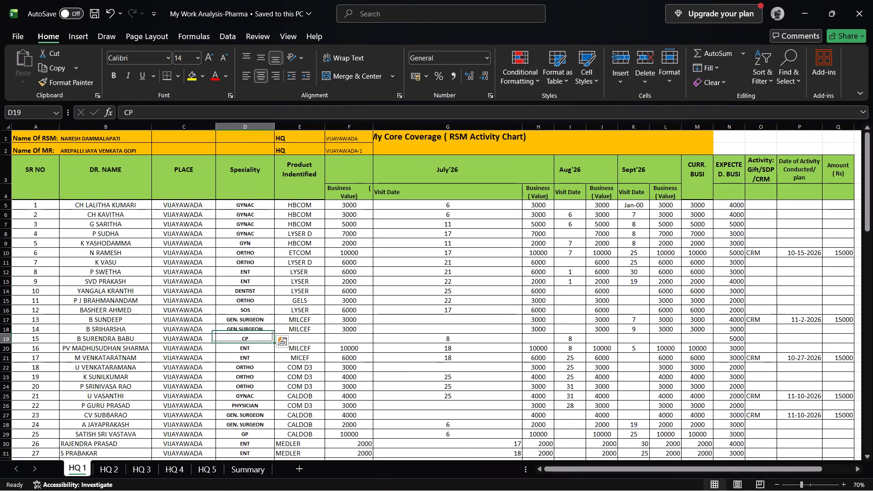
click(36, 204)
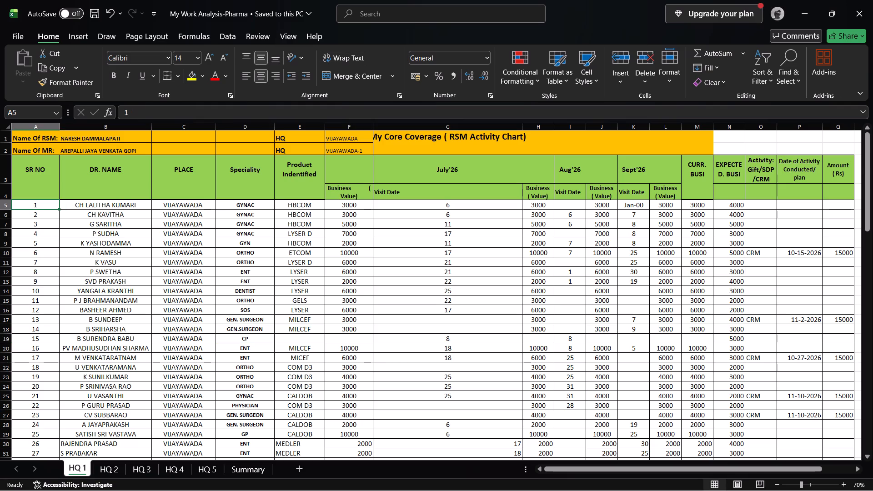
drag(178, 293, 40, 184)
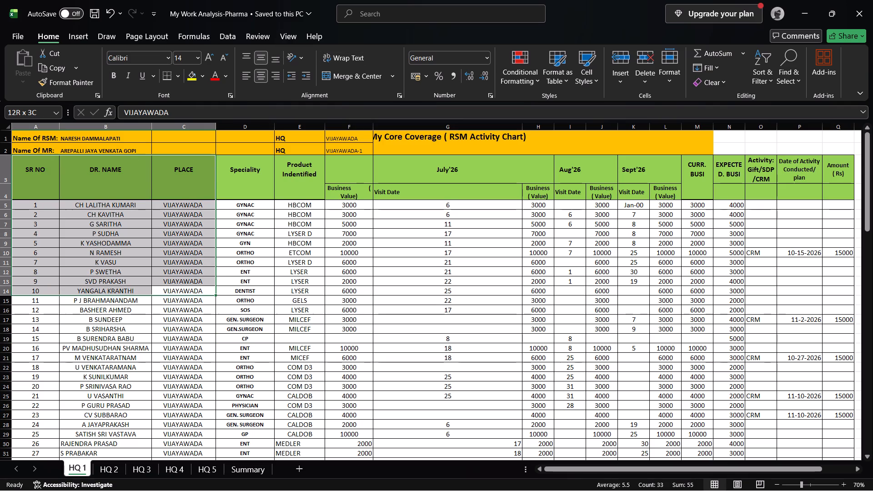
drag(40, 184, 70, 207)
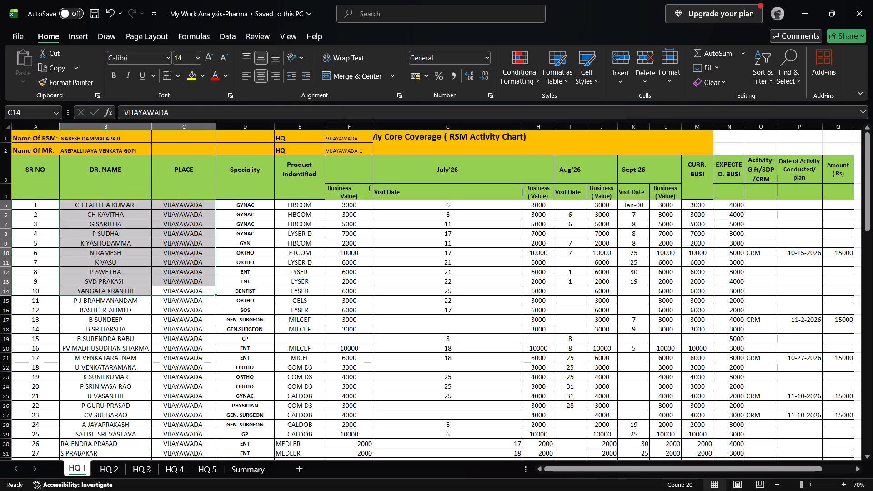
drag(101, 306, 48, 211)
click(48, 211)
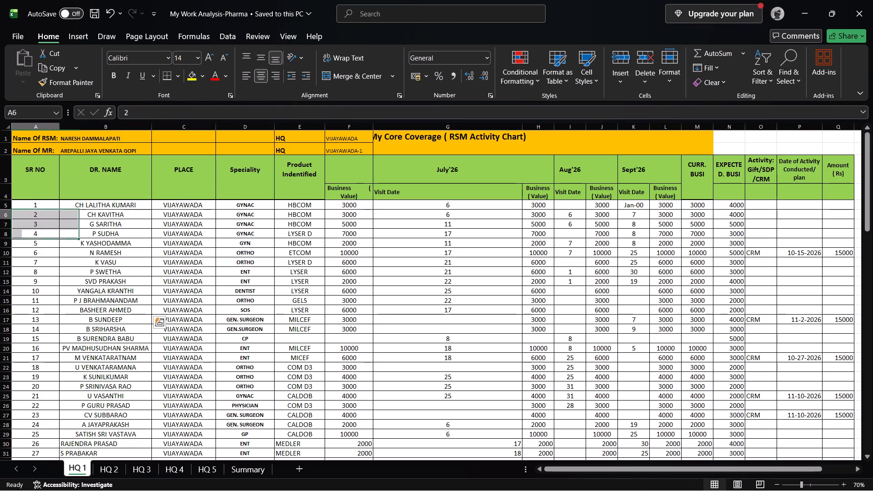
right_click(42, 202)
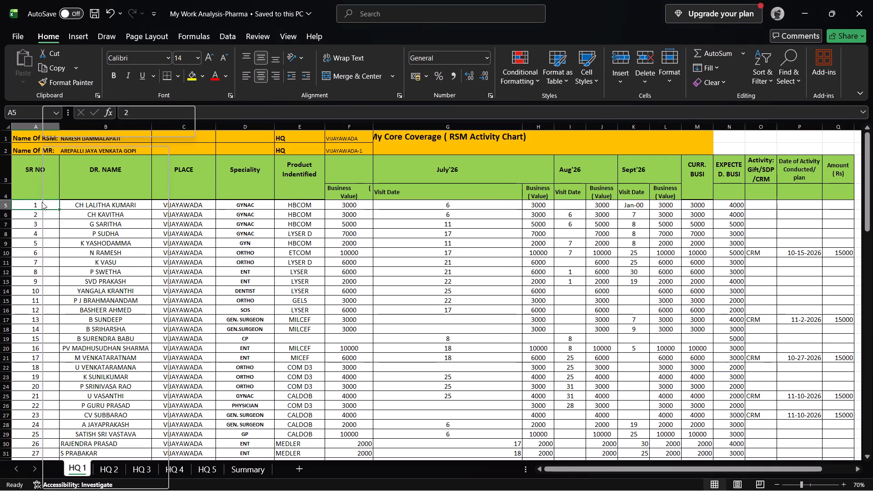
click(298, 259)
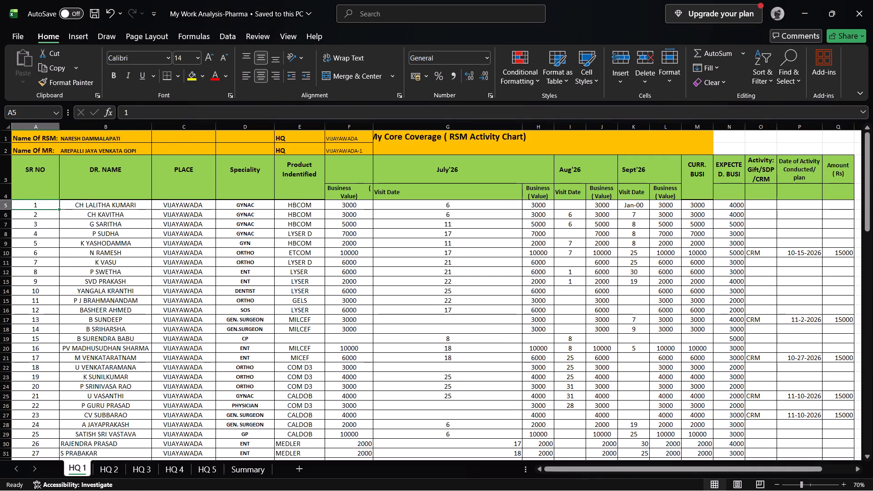
Copy the 30 doctor rows on HQ 1 from SR NO through Product Indentified, range A5:E34.
click(60, 202)
drag(45, 204, 300, 349)
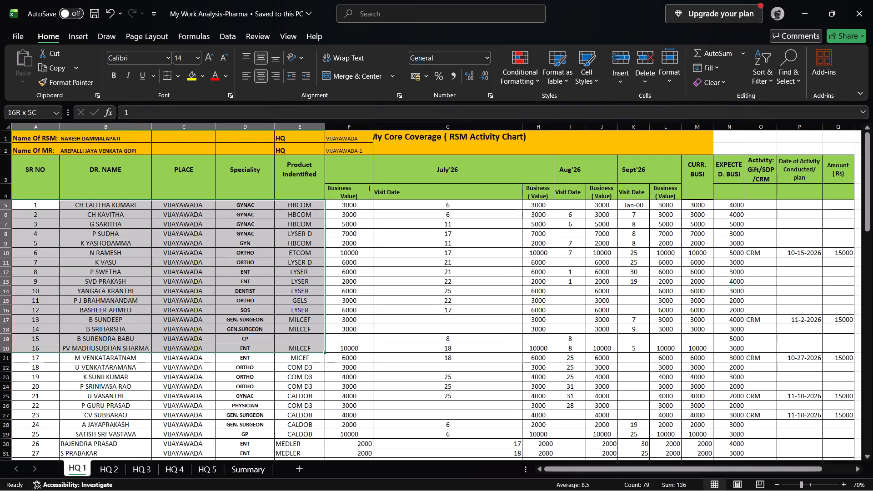
drag(300, 349, 323, 389)
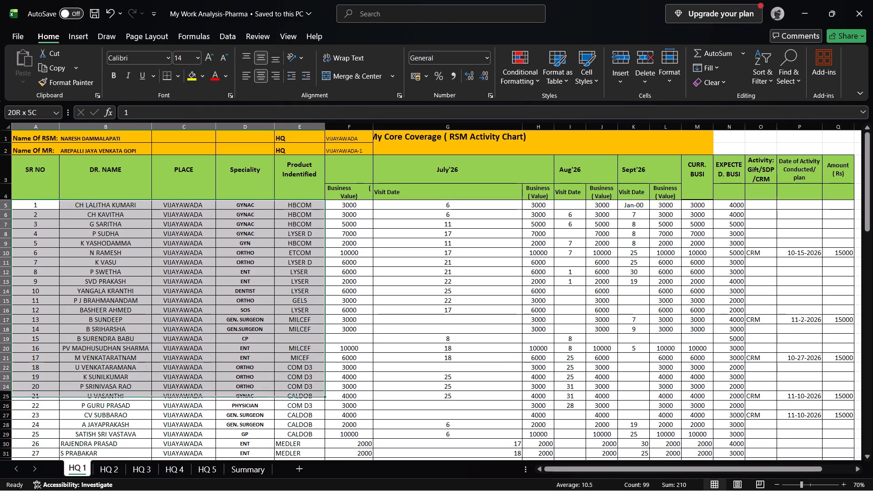
drag(323, 389, 310, 383)
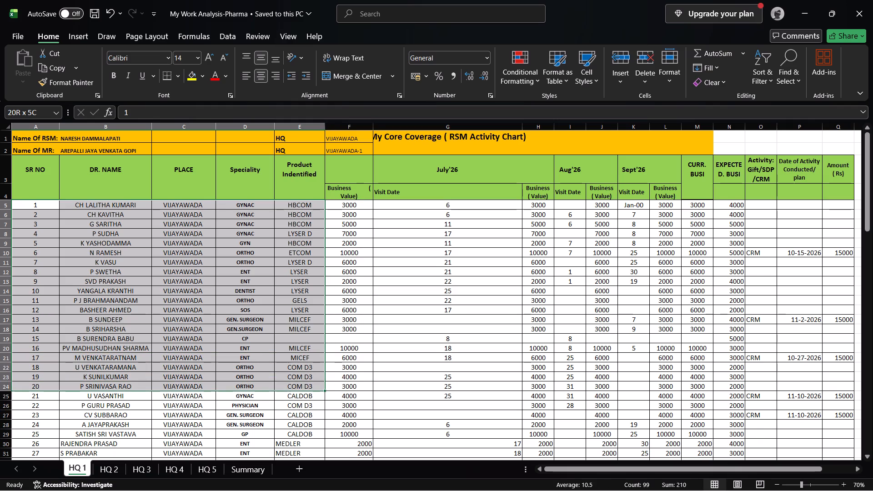
drag(310, 383, 313, 422)
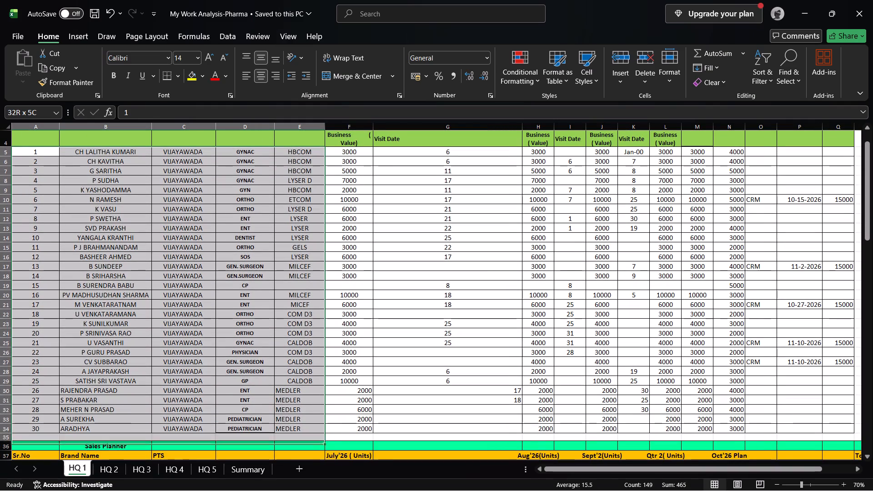
drag(313, 422, 306, 437)
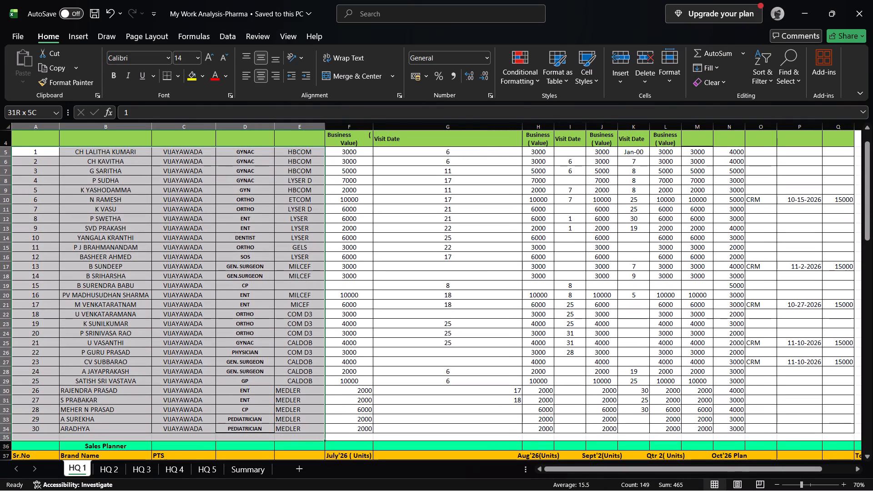
drag(306, 437, 304, 428)
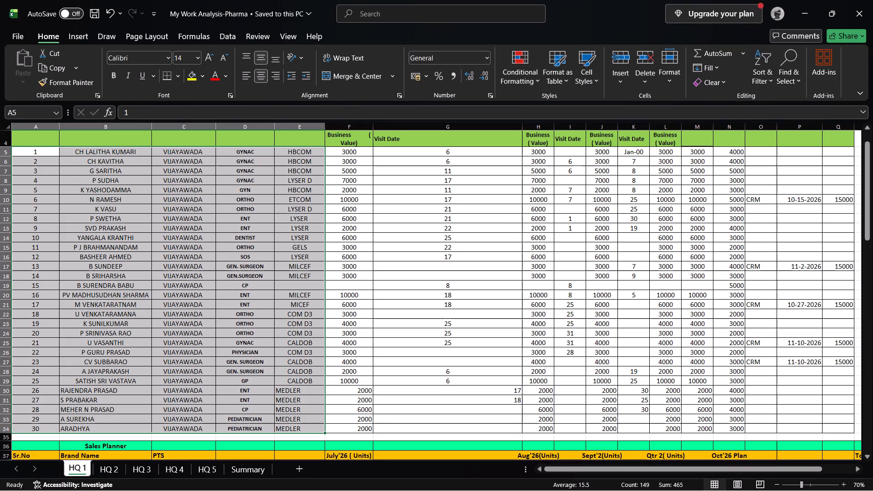
key(ctrl+c)
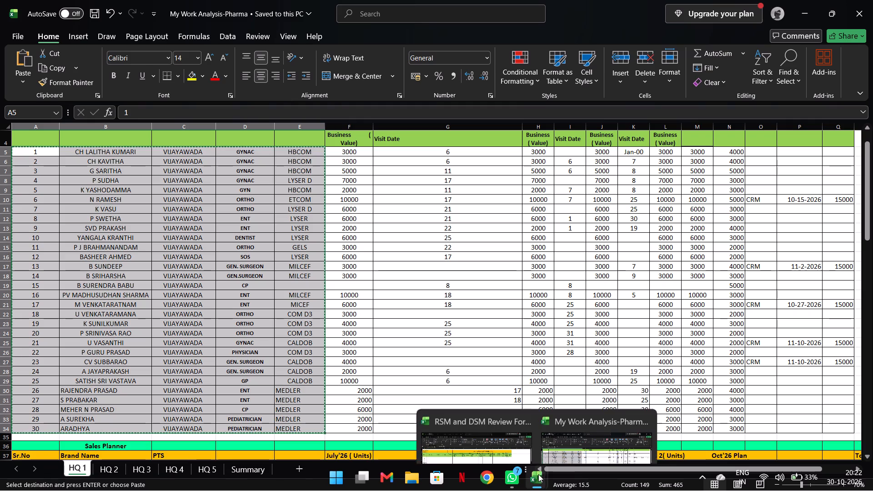
Switch to the RSM and DSM Review Format workbook and paste the copied doctor rows into HQ-01 starting at cell A6.
click(471, 429)
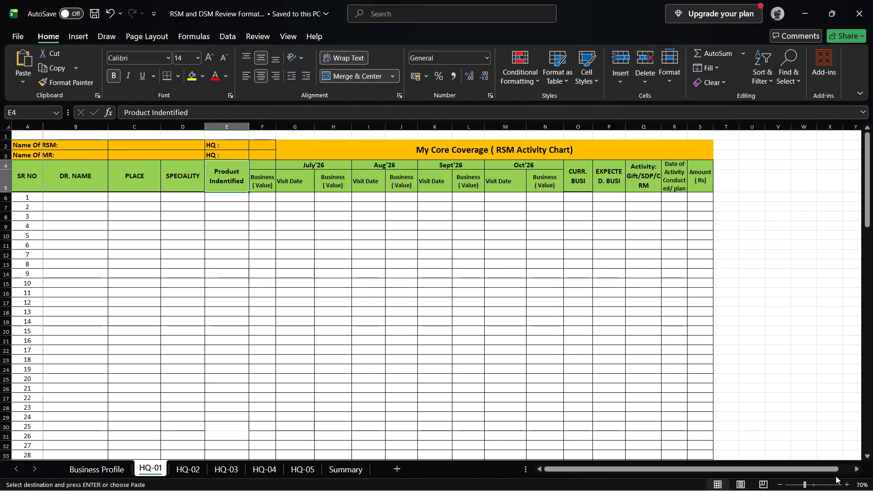
triple_click(868, 452)
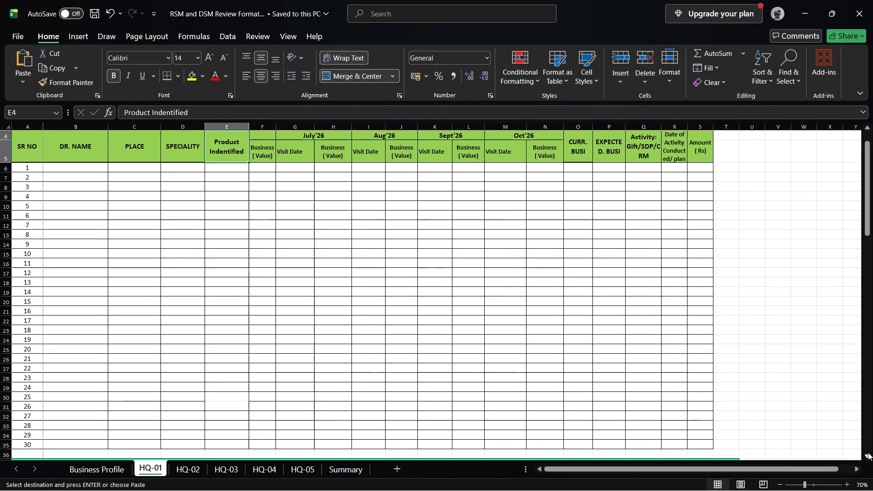
triple_click(868, 452)
click(868, 452)
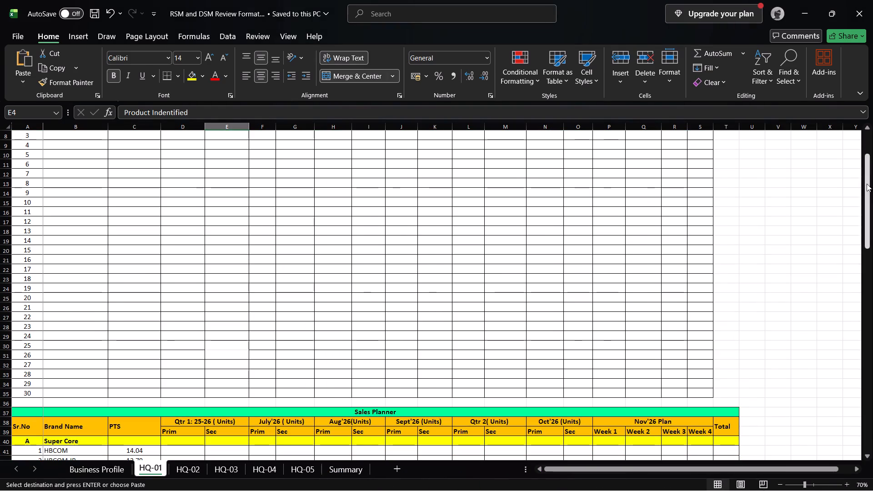
triple_click(867, 127)
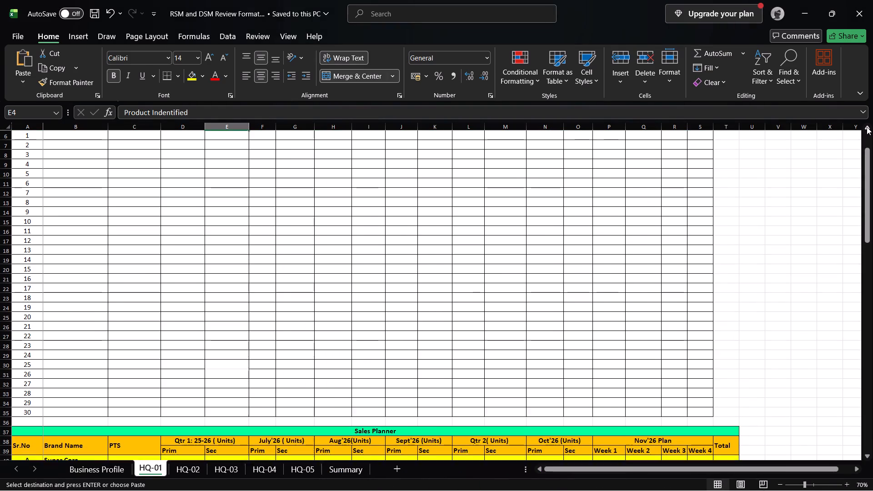
triple_click(867, 127)
double_click(867, 127)
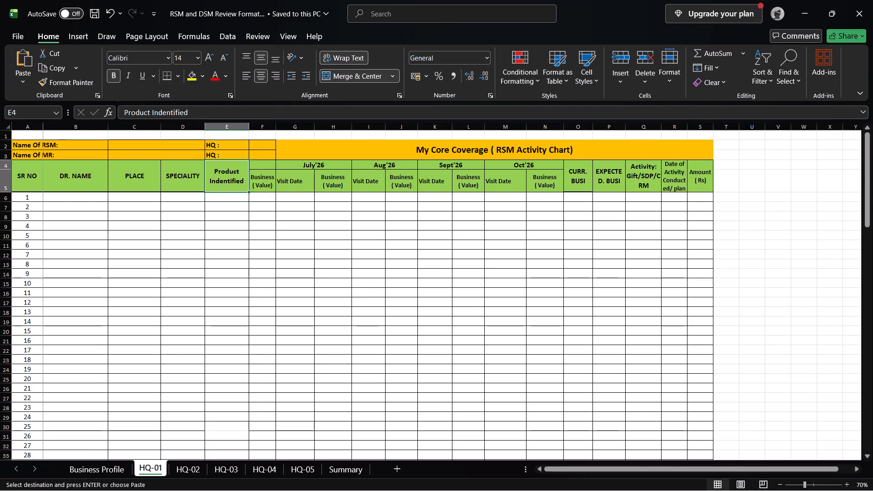
click(28, 198)
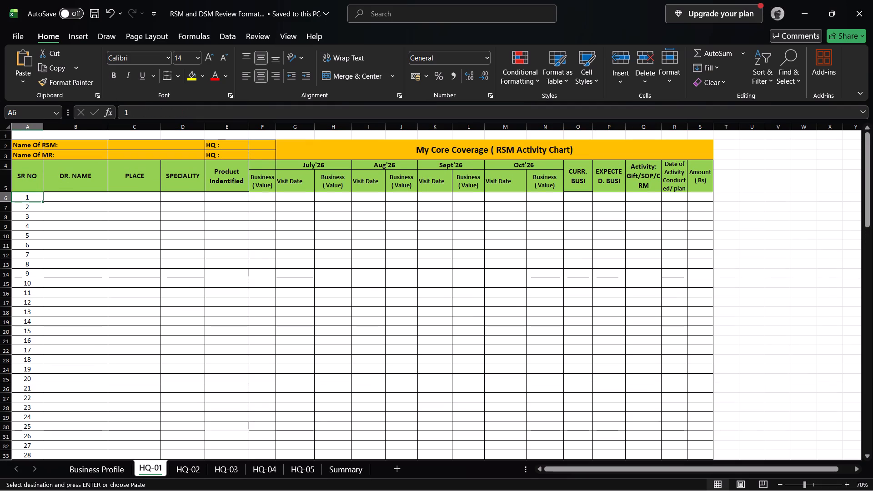
key(ctrl+v)
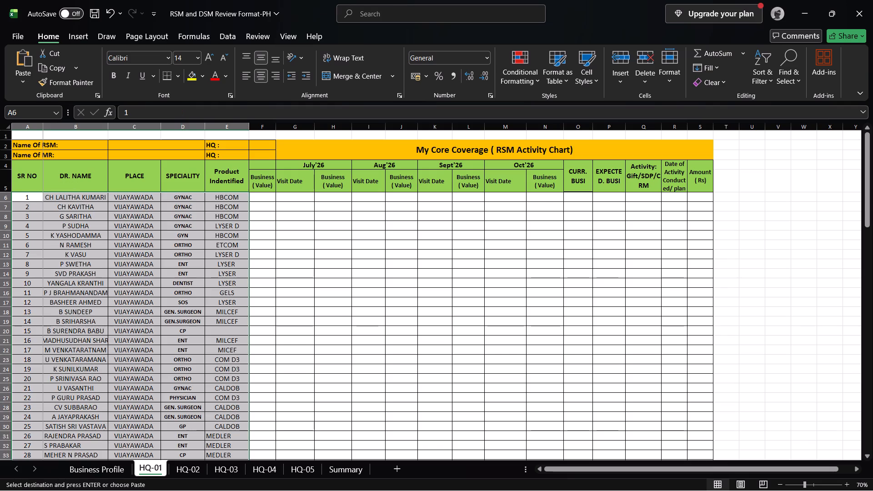
click(297, 218)
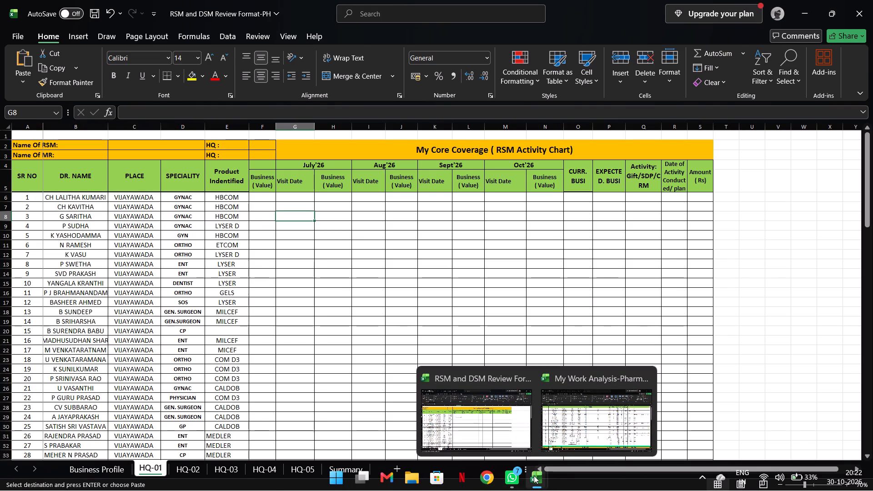
Switch to My Work Analysis-Pharma and copy the July to September business values and visit dates on HQ 1, range F5:L34.
click(585, 431)
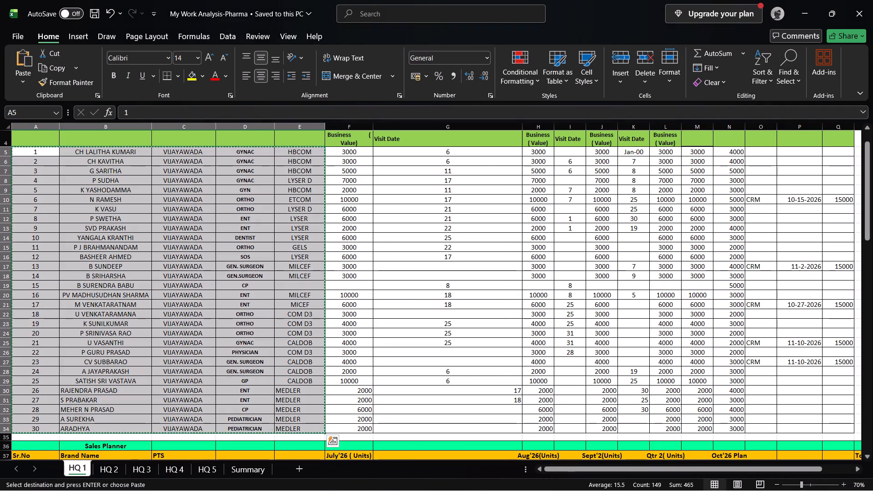
click(868, 131)
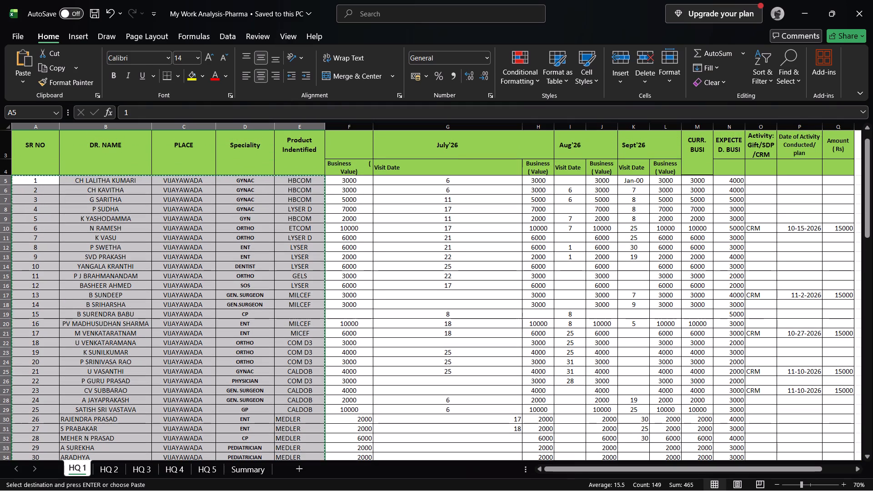
click(775, 482)
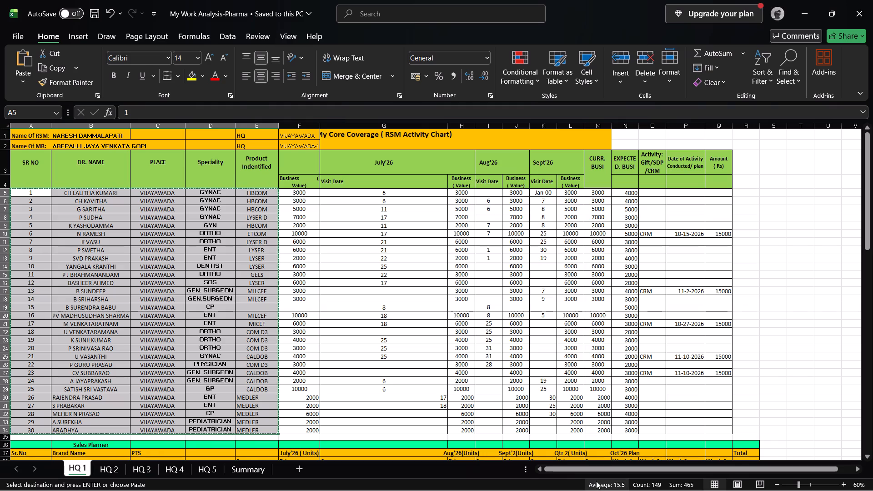
double_click(361, 426)
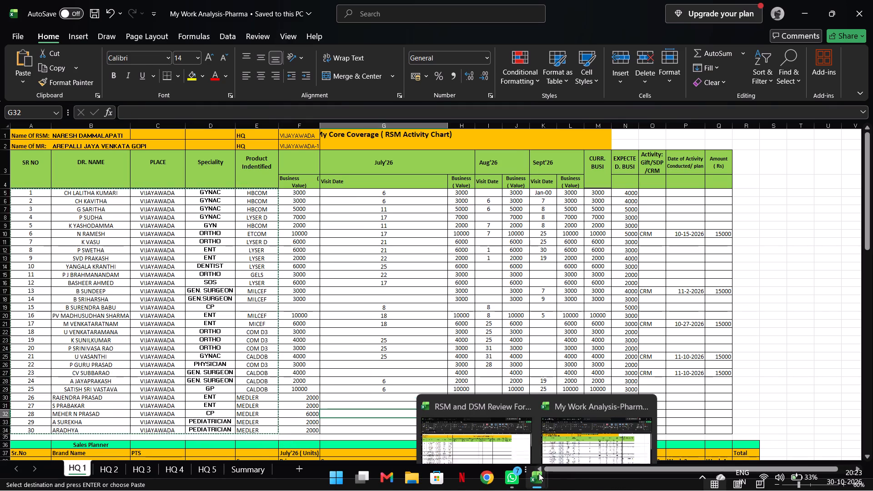
click(501, 434)
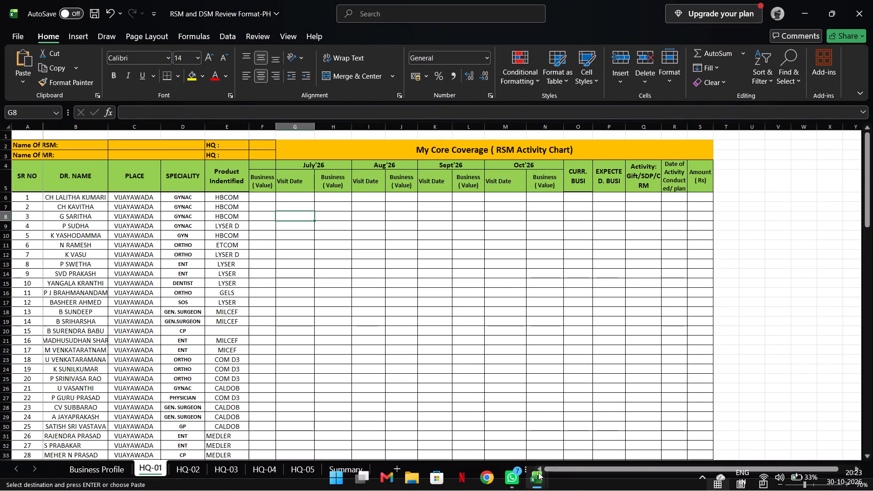
click(586, 436)
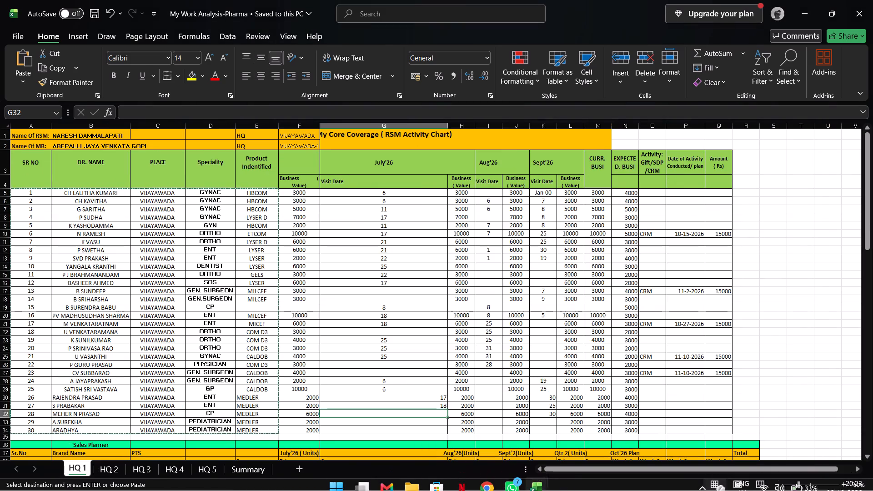
click(304, 192)
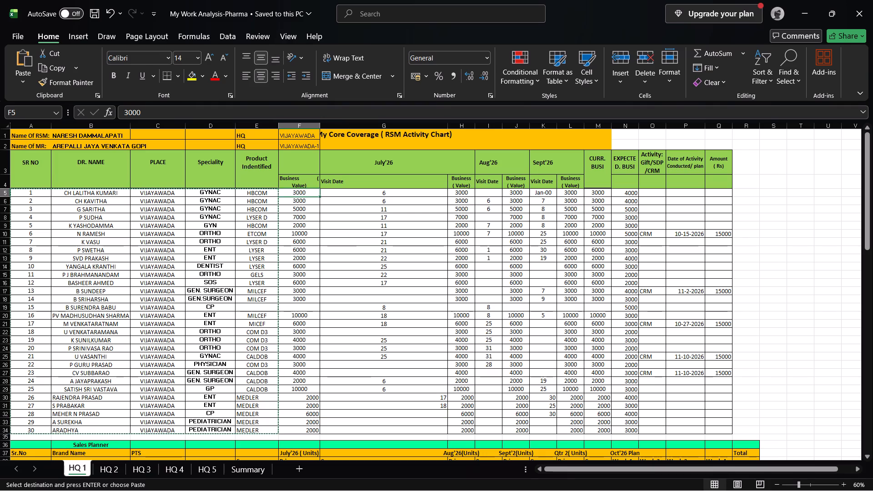
drag(304, 192, 533, 301)
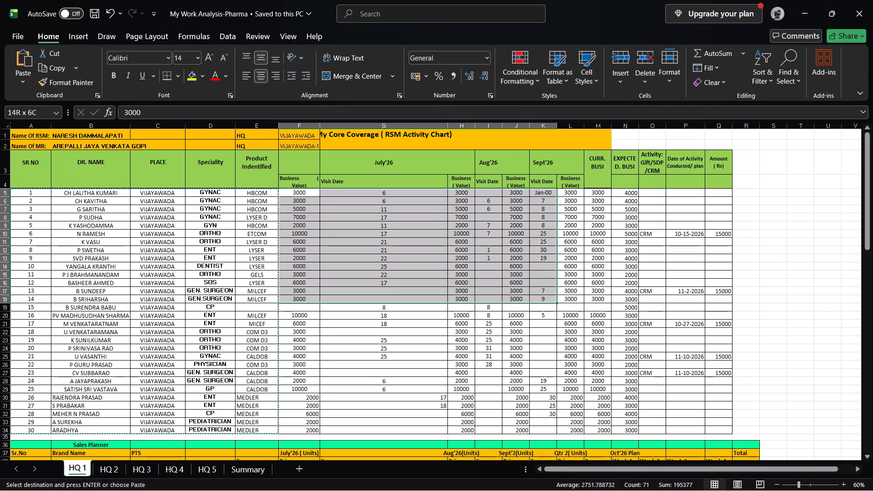
drag(533, 301, 570, 400)
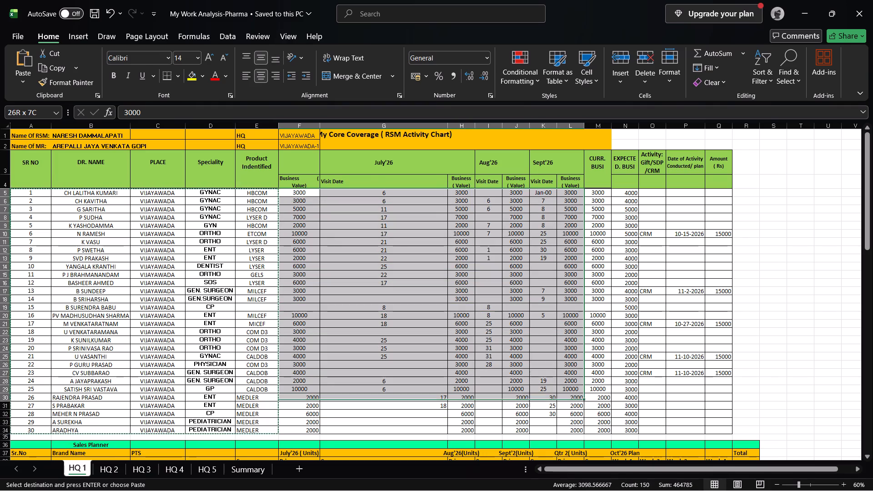
drag(570, 400, 576, 428)
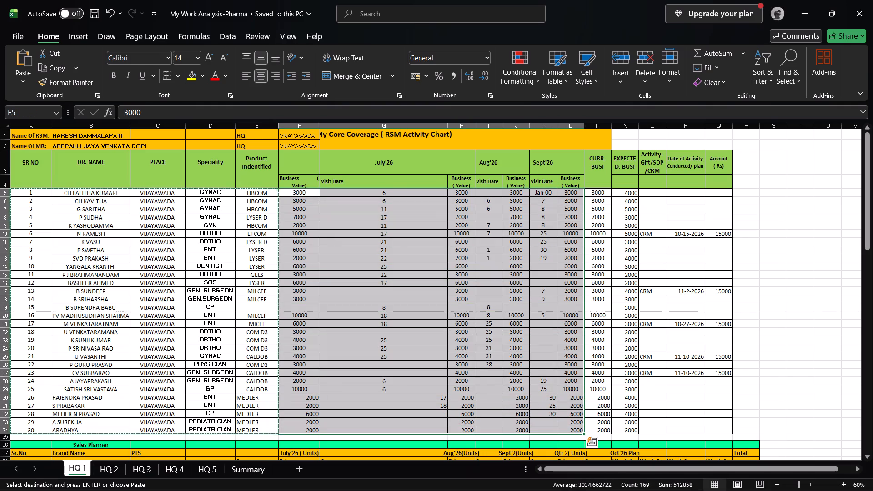
key(ctrl+c)
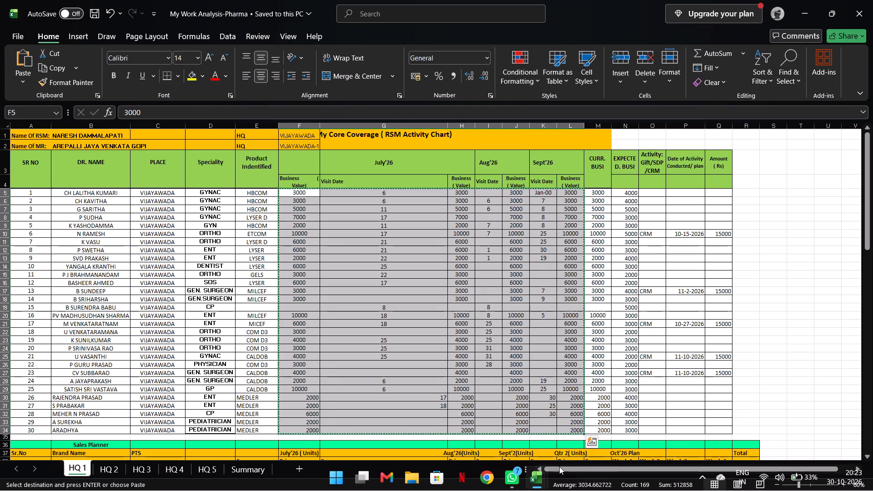
Switch to the RSM and DSM Review Format workbook and paste the copied business values and visit dates into HQ-01 starting at cell F6.
click(491, 416)
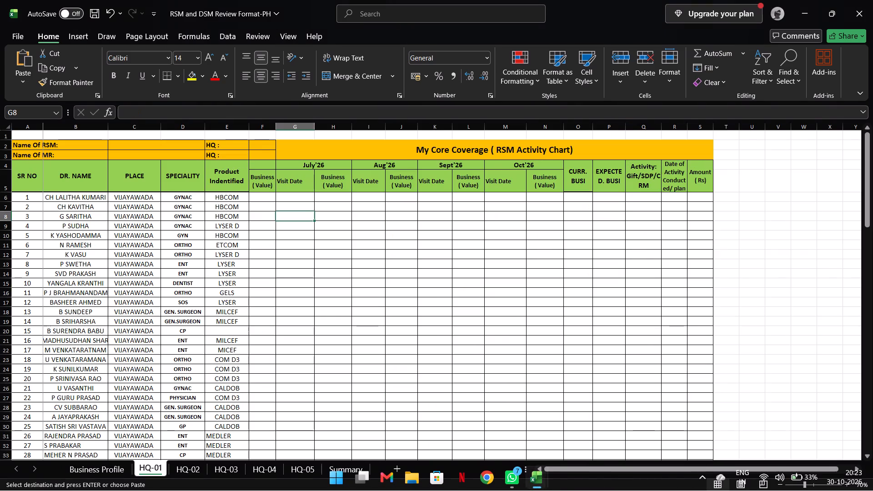
click(261, 196)
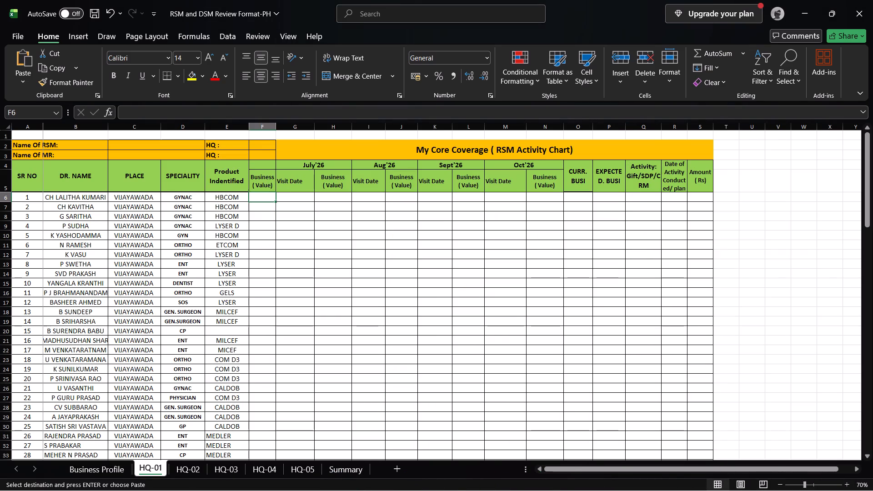
key(ctrl+v)
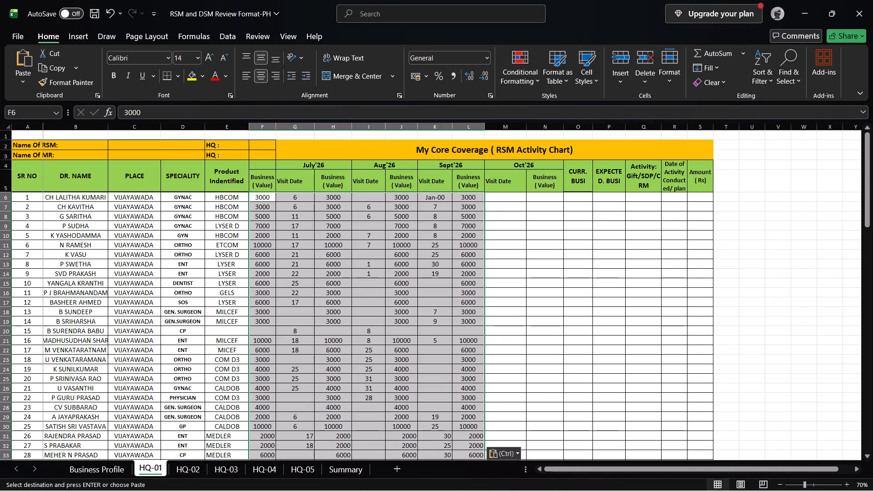
click(557, 228)
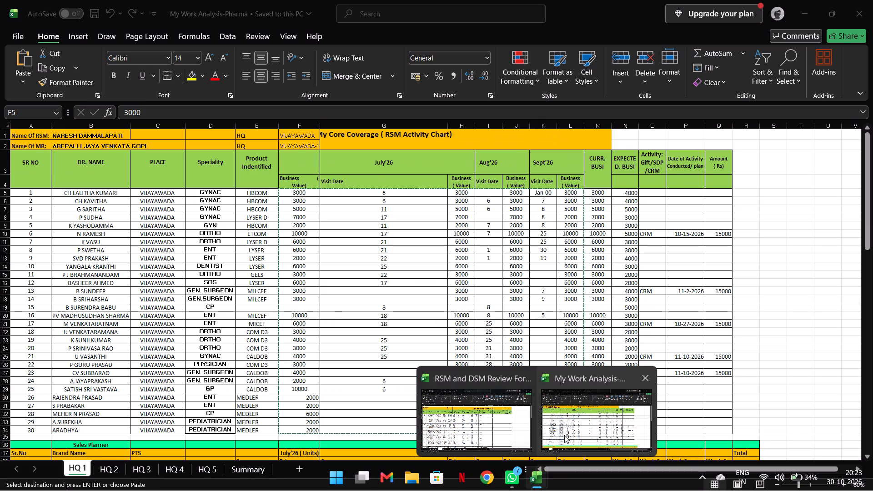
Return to My Work Analysis-Pharma and copy the HQ 1 data from CURR. BUSI through Amount (Rs), range M5:Q34.
click(564, 435)
click(701, 245)
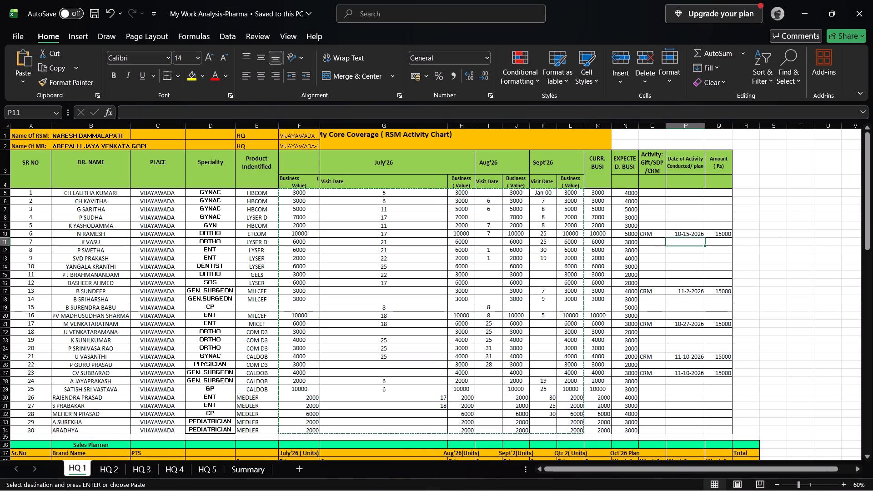
click(593, 191)
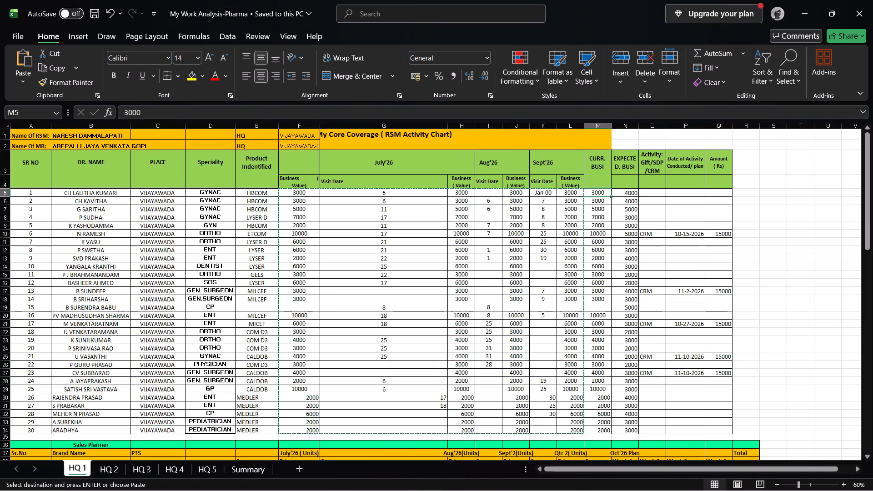
drag(593, 191, 734, 362)
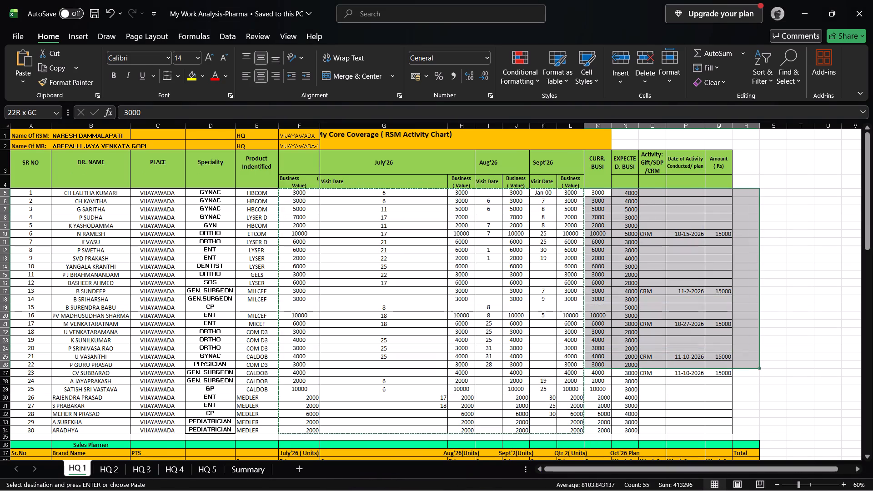
drag(734, 362, 713, 431)
key(ctrl+c)
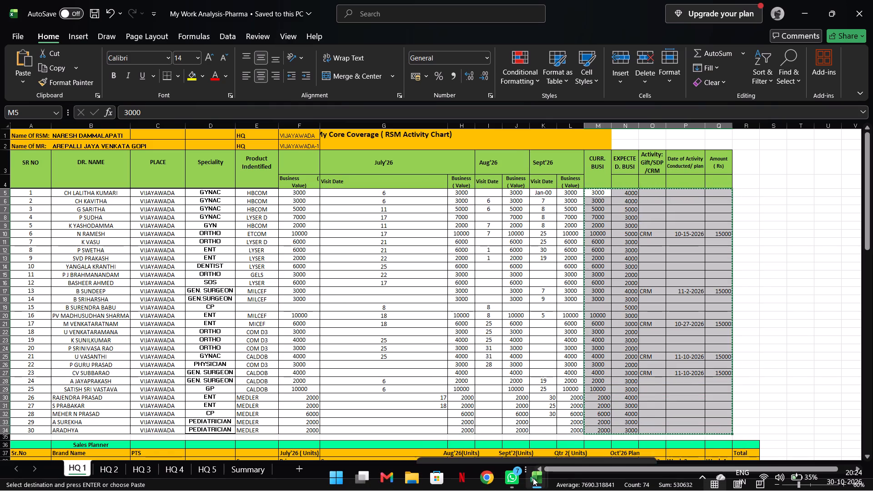
Switch to the RSM and DSM Review Format workbook and paste the copied business and activity data into HQ-01 starting at cell O6.
click(492, 422)
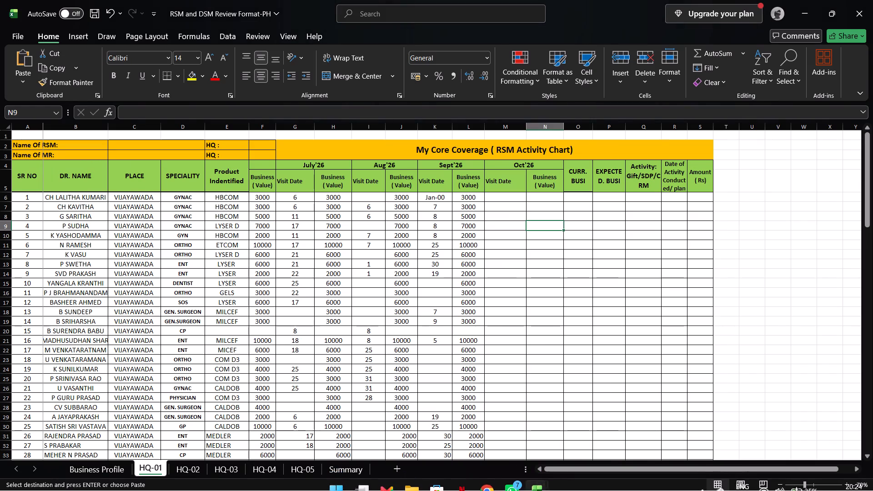
click(578, 199)
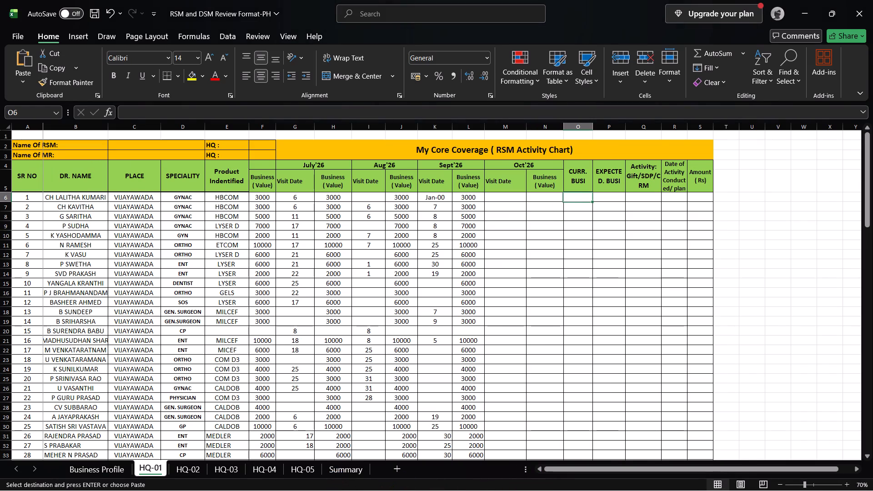
key(ctrl+v)
double_click(804, 241)
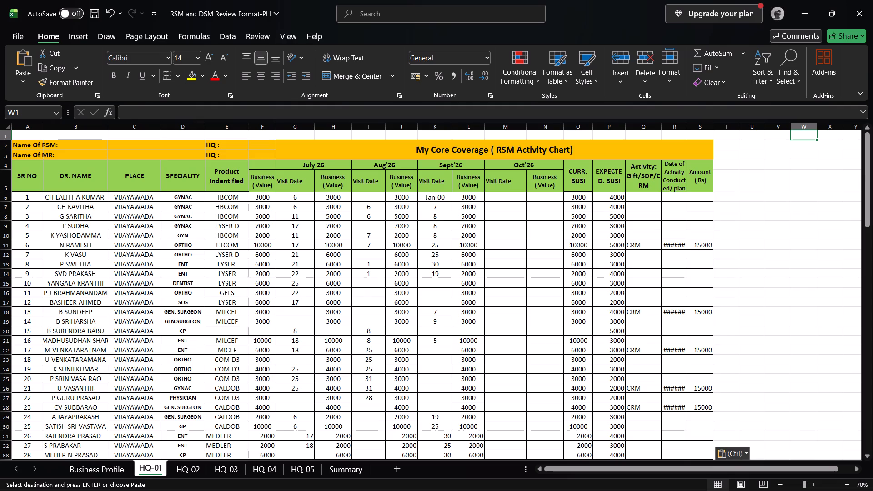
Widen column R, Date of Activity Conducted/plan, on HQ-01 just enough to fit the full dates.
double_click(687, 125)
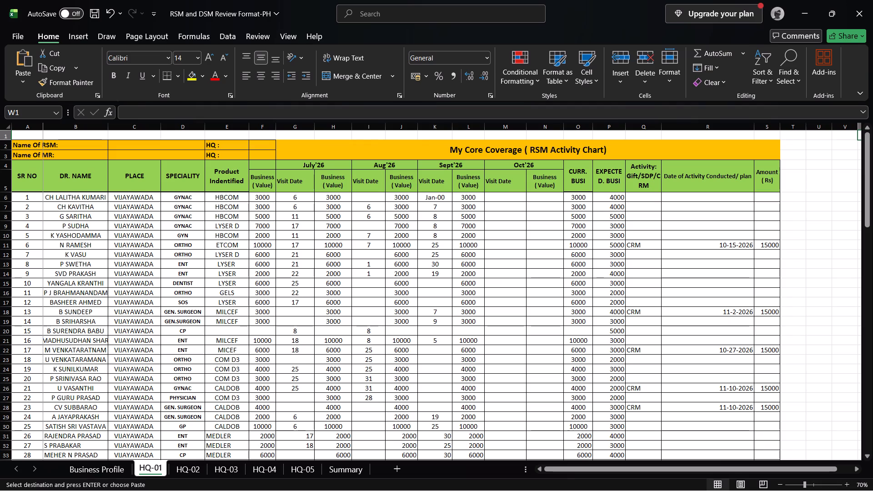
drag(756, 124, 712, 125)
click(770, 209)
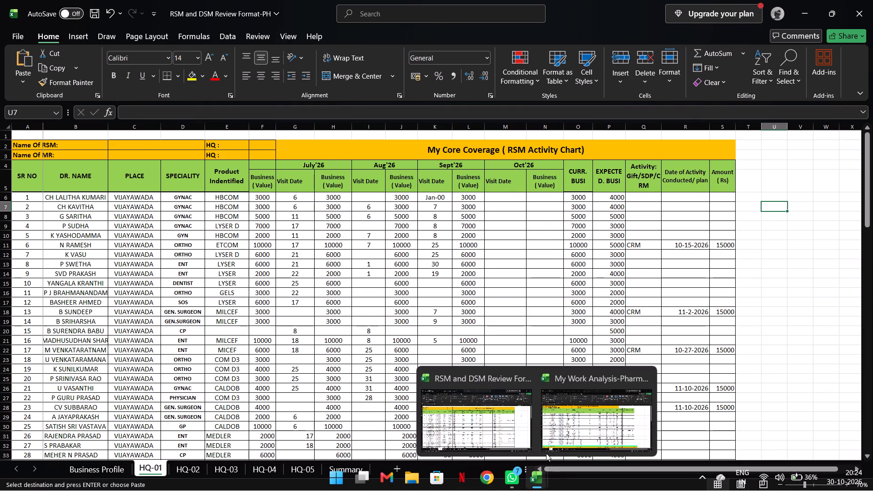
Compare the Sales Planner section and the tables below it on HQ 1 with the corresponding sections of HQ-01 in the review workbook.
click(553, 436)
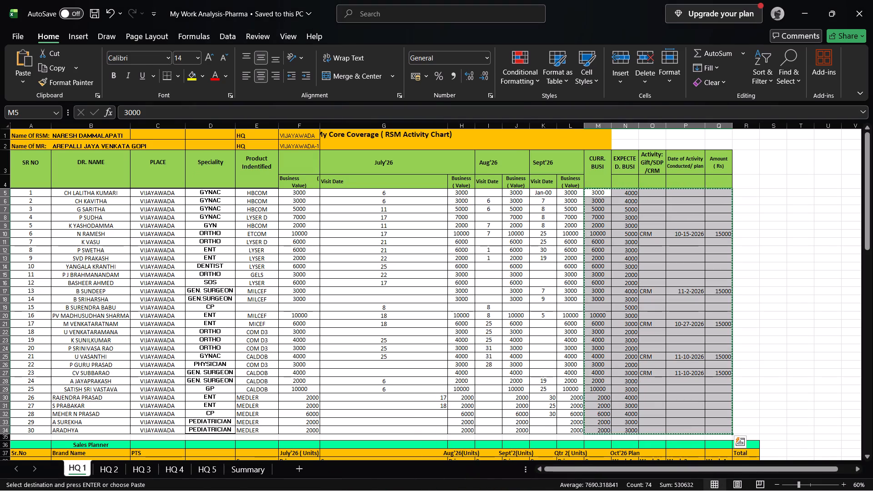
triple_click(866, 455)
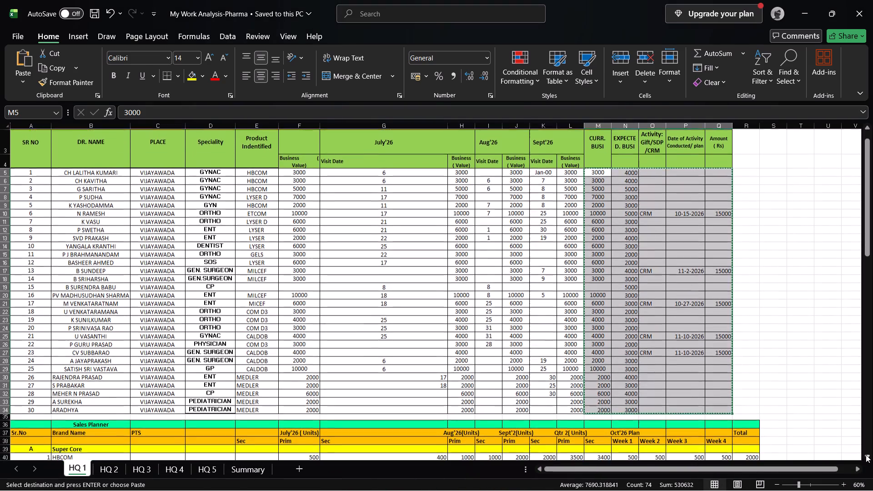
double_click(866, 455)
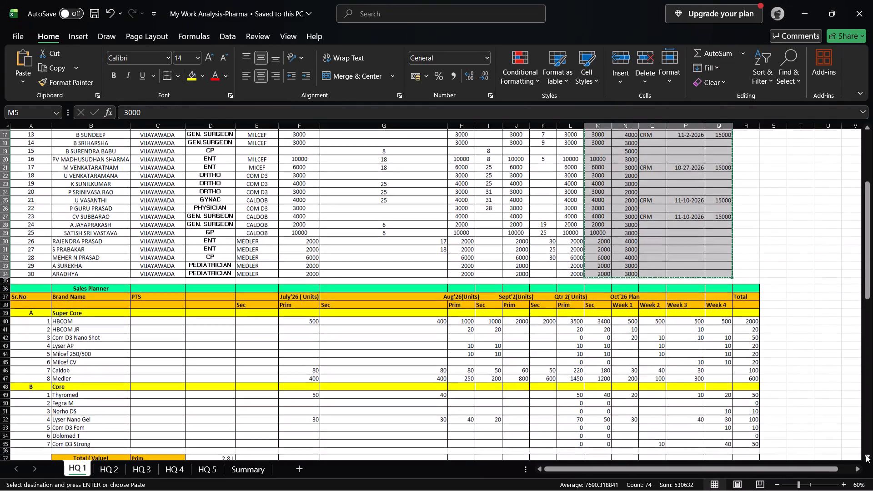
triple_click(866, 455)
triple_click(866, 455)
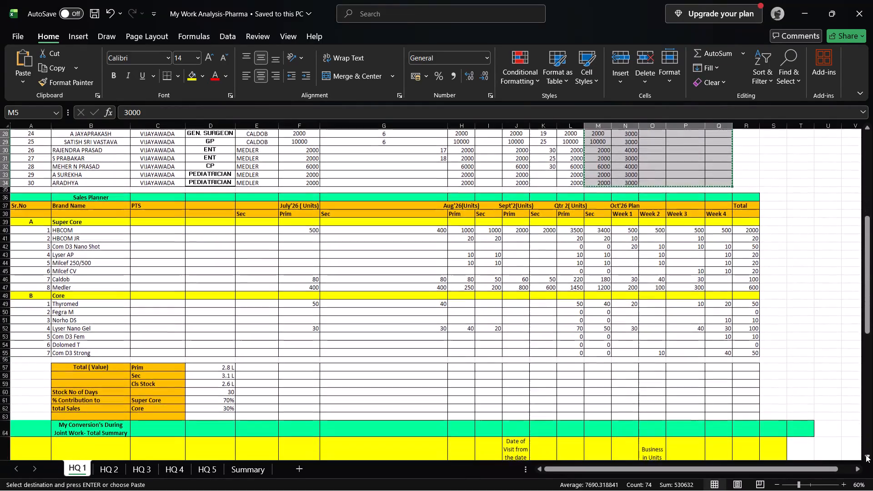
double_click(866, 455)
click(866, 455)
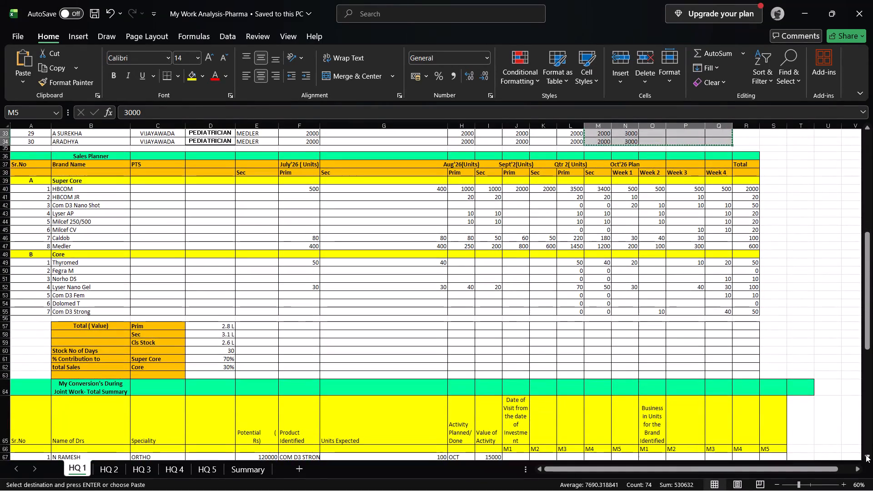
click(866, 455)
click(866, 455)
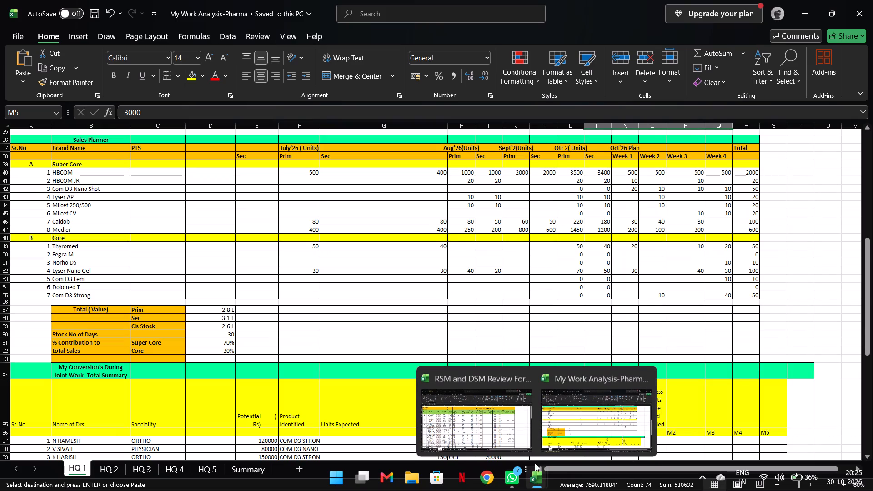
click(569, 423)
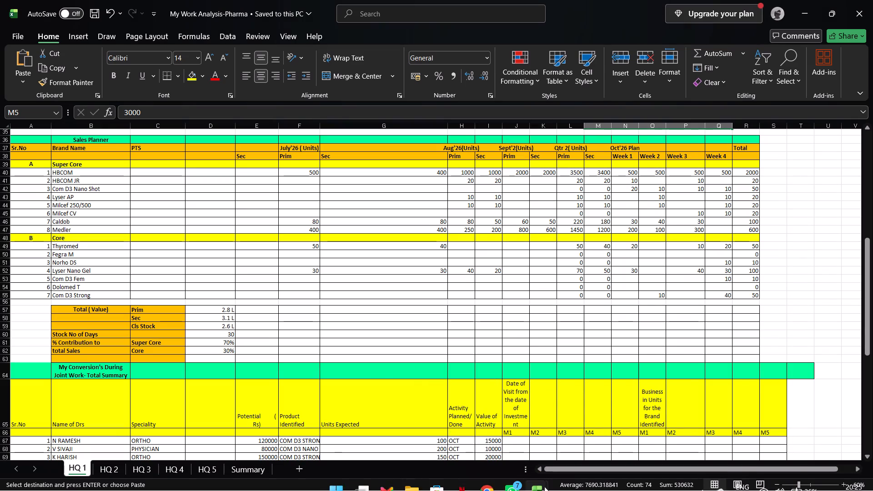
click(493, 418)
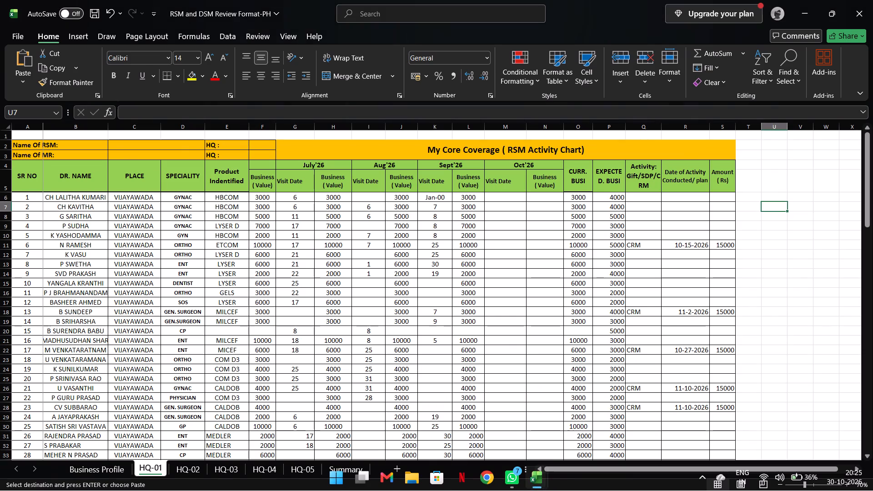
double_click(868, 454)
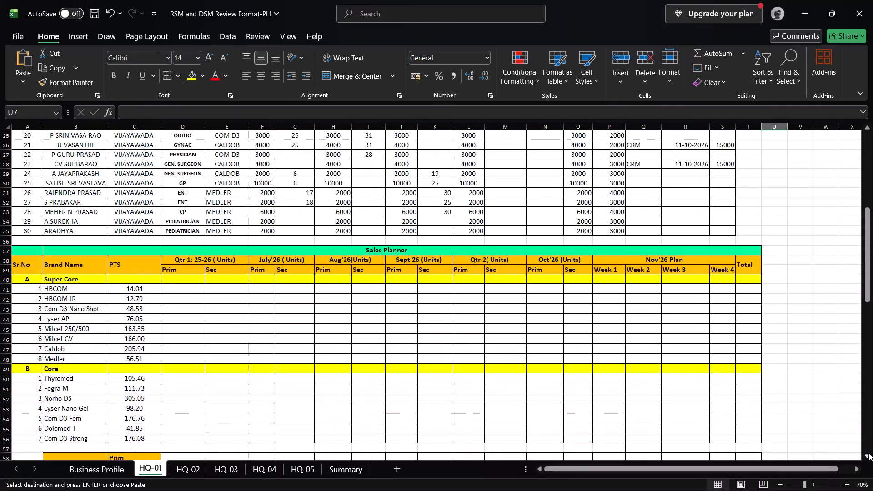
click(868, 453)
click(868, 453)
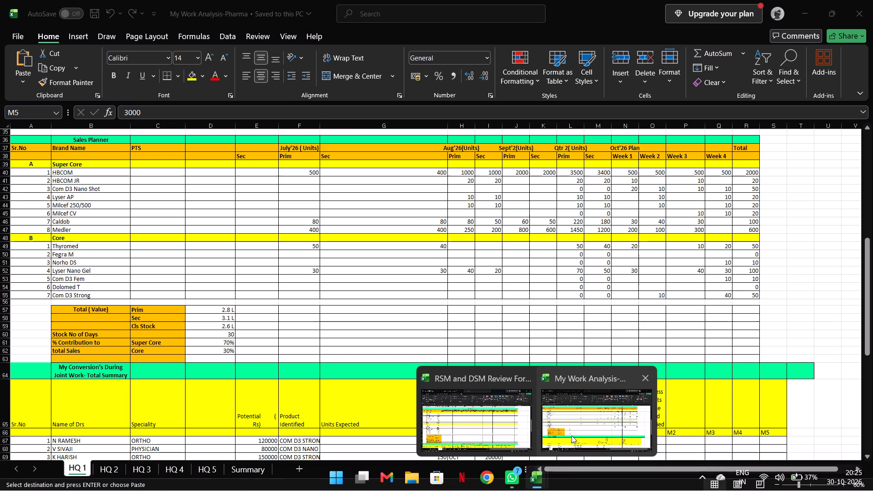
click(572, 436)
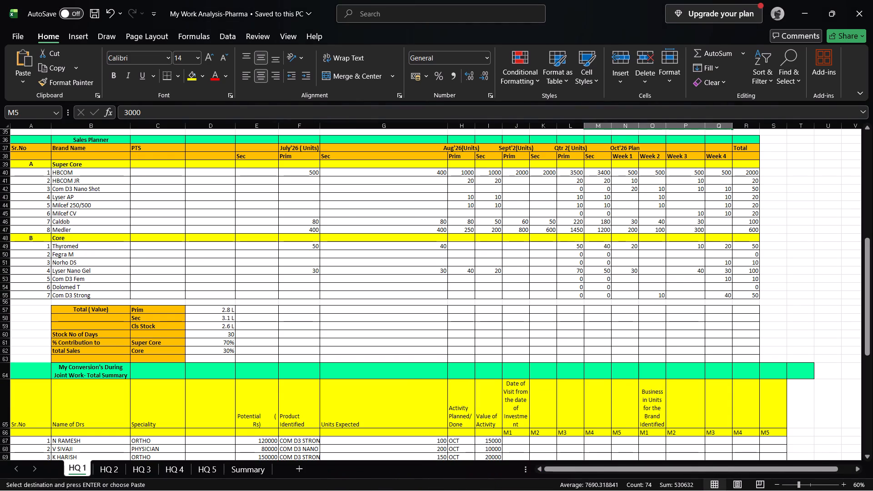
Copy the HQ 1 Sales Planner figures from July'26 Prim through Qtr 2 Sec for all brands, range F40:M55.
click(311, 172)
click(311, 172)
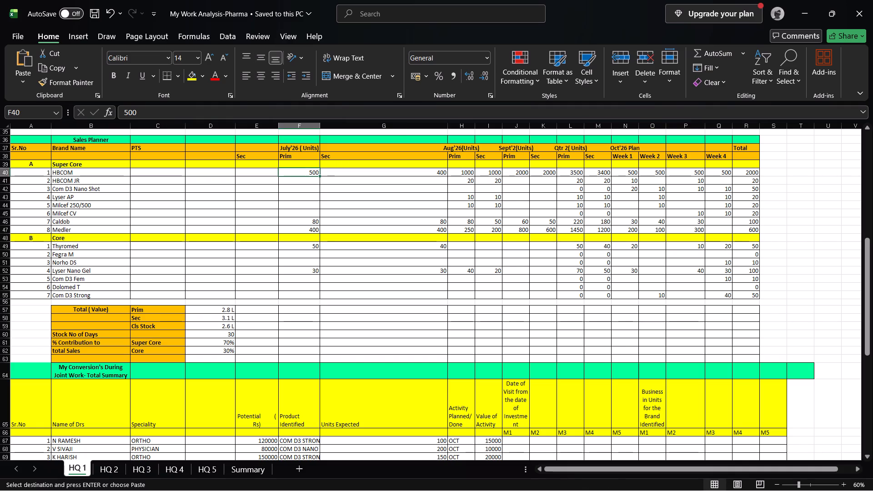
drag(311, 172, 524, 214)
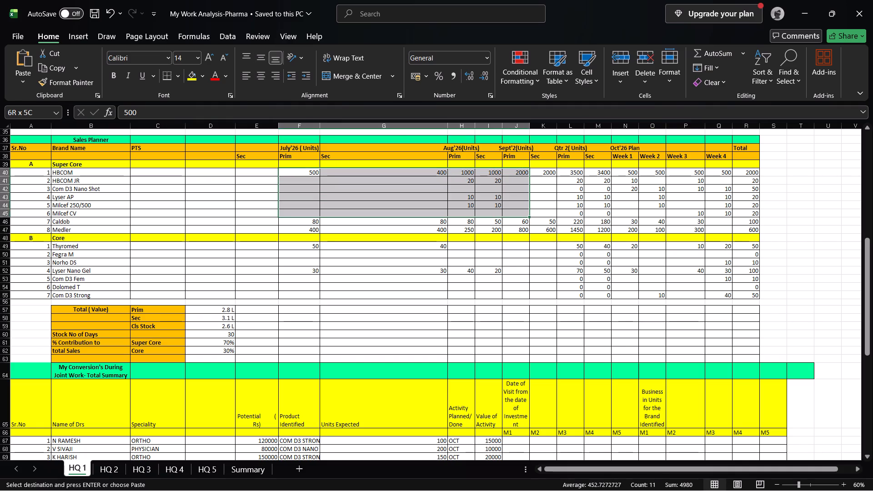
drag(524, 214, 608, 238)
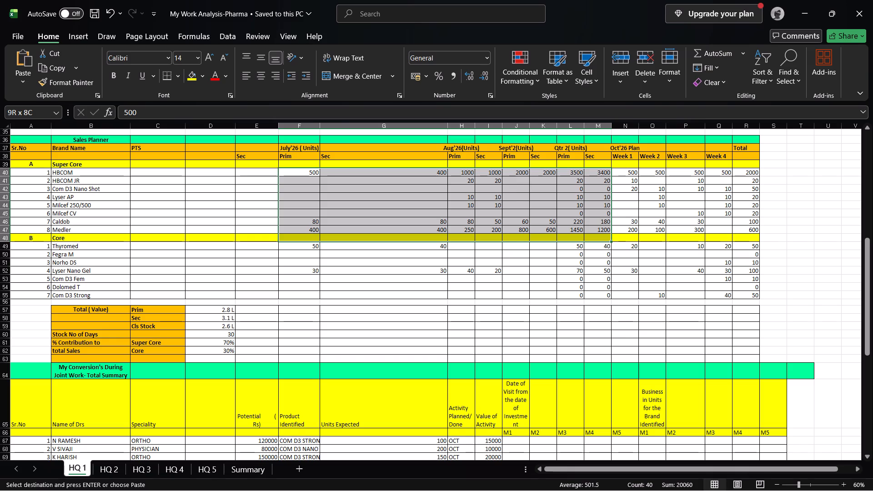
drag(608, 238, 603, 286)
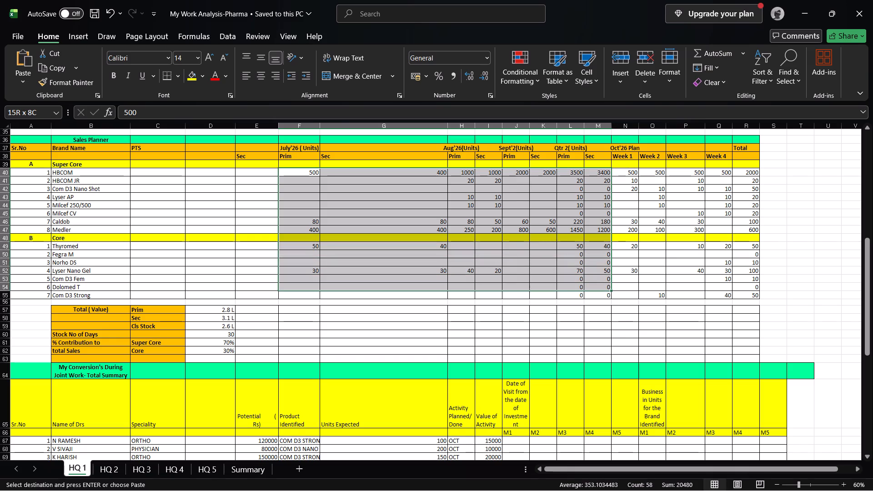
drag(603, 286, 603, 293)
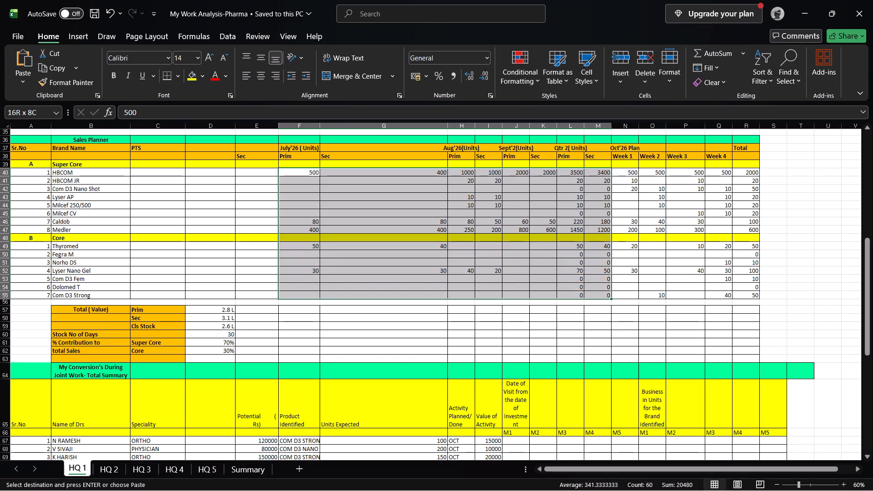
drag(603, 293, 603, 292)
key(ctrl+c)
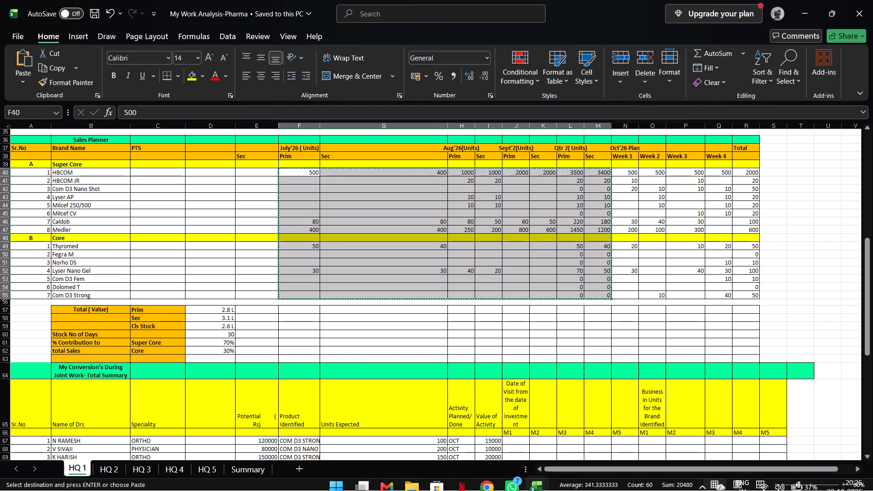
Switch to the RSM and DSM Review Format workbook and paste the copied unit figures into the HQ-01 Sales Planner starting at cell F41.
click(501, 420)
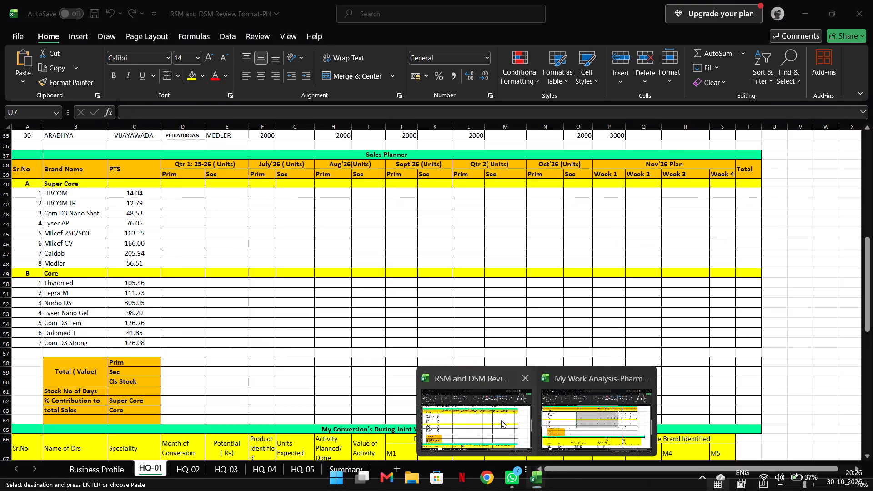
click(258, 192)
key(ctrl+v)
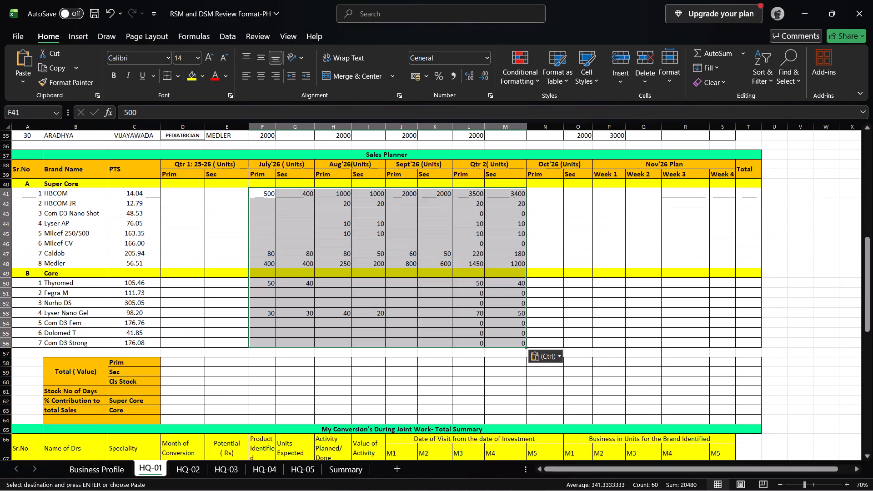
click(568, 217)
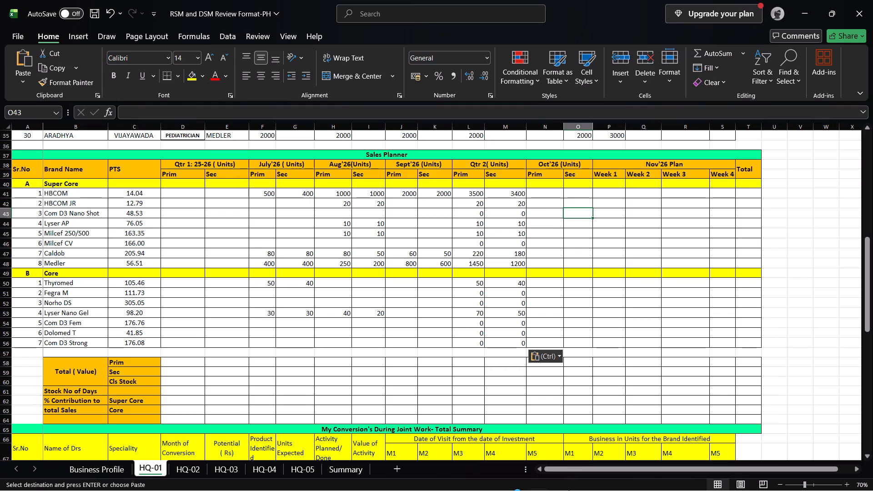
Return to My Work Analysis-Pharma and copy the HQ 1 weekly plan and Total figures, range N40:R55.
click(536, 479)
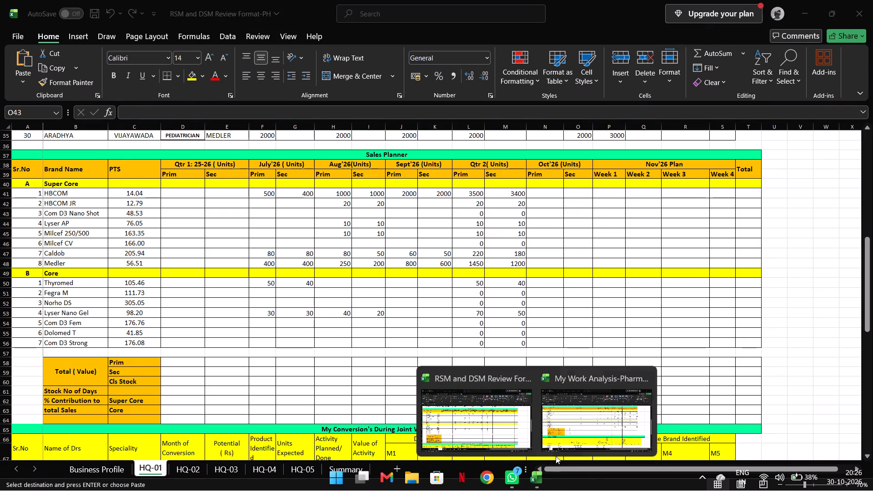
click(567, 446)
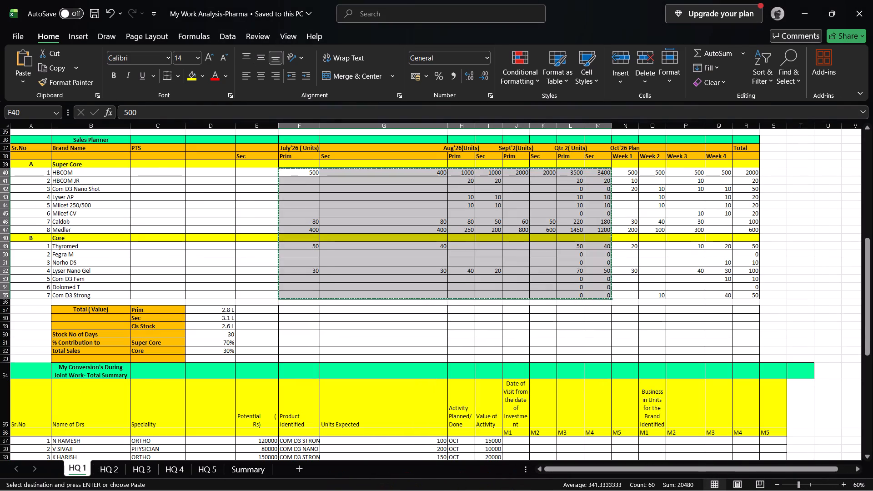
click(622, 170)
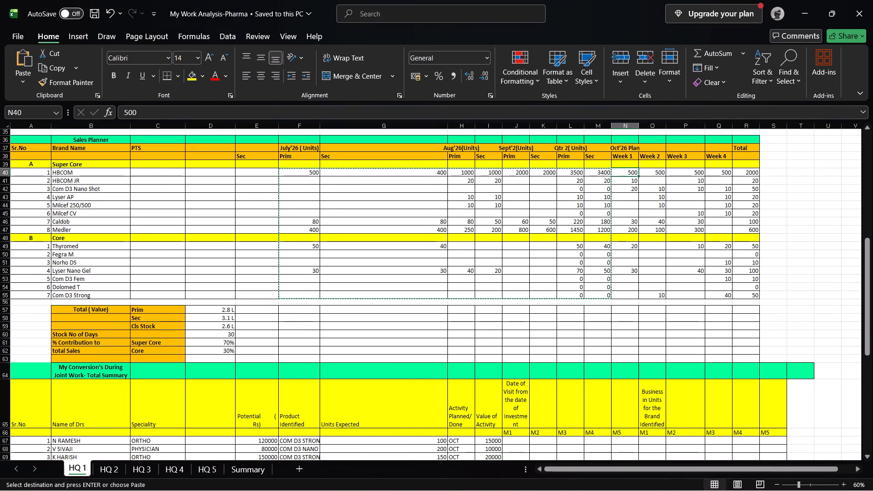
drag(622, 170, 742, 295)
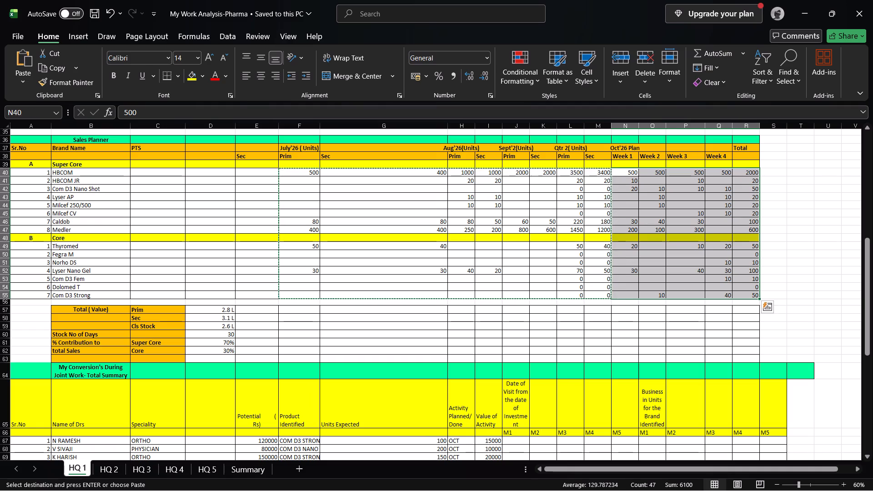
key(ctrl+c)
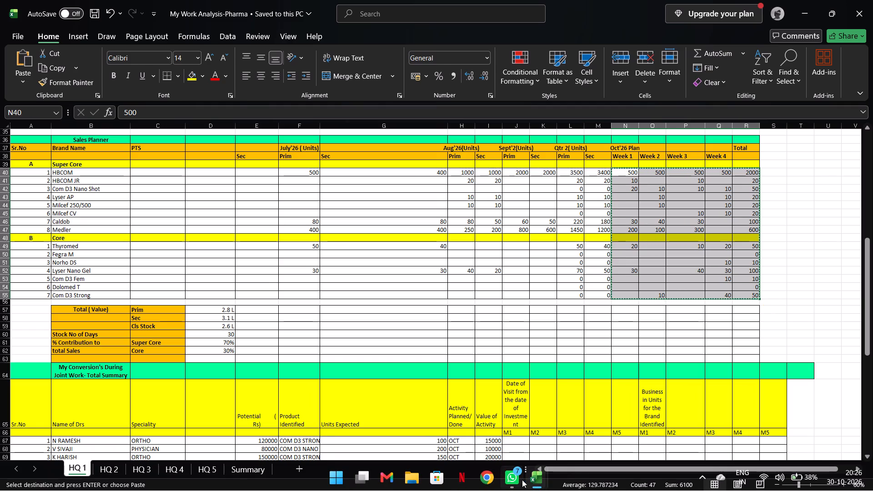
Switch to the review workbook and paste the weekly plan and Total figures under Nov'26 Plan on HQ-01 starting at cell P41.
click(507, 431)
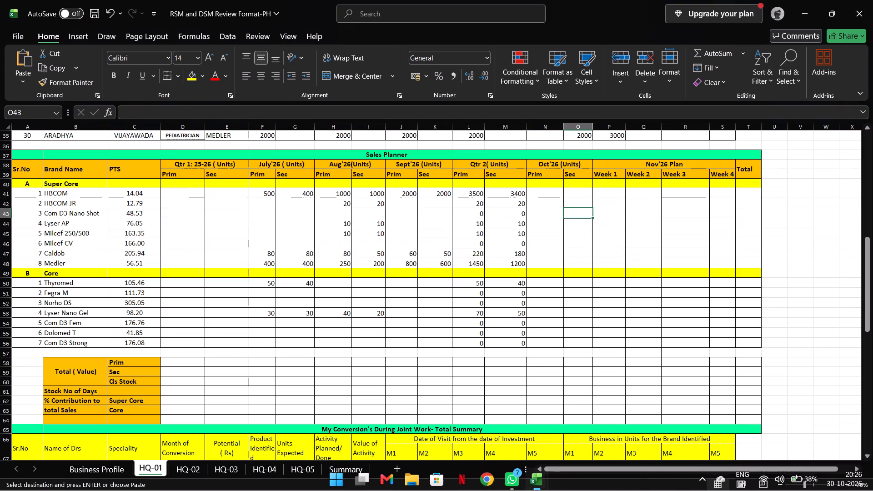
click(607, 192)
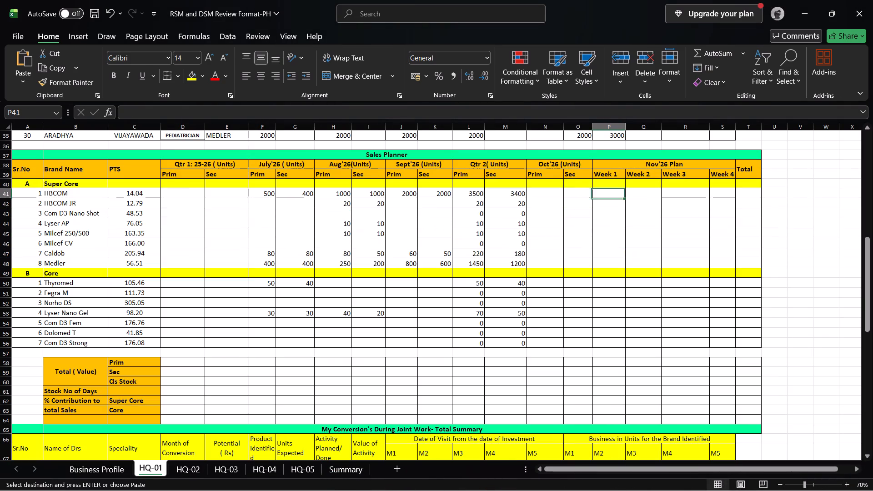
key(ctrl+v)
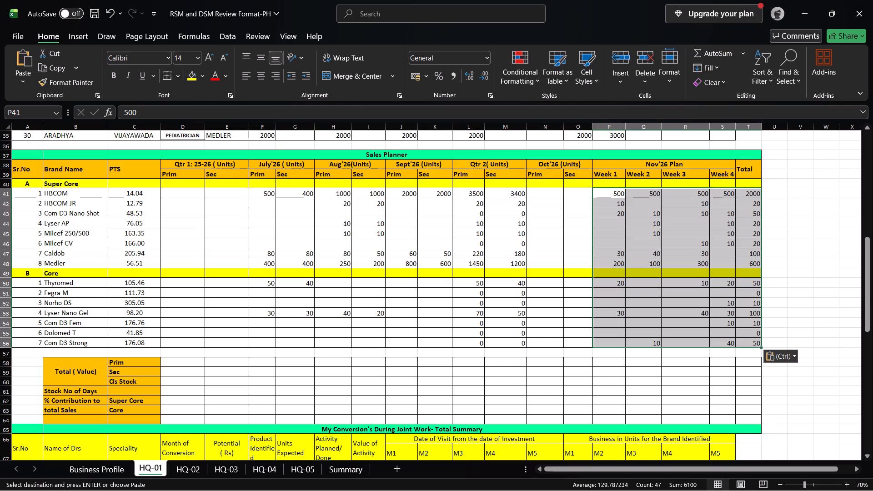
click(804, 238)
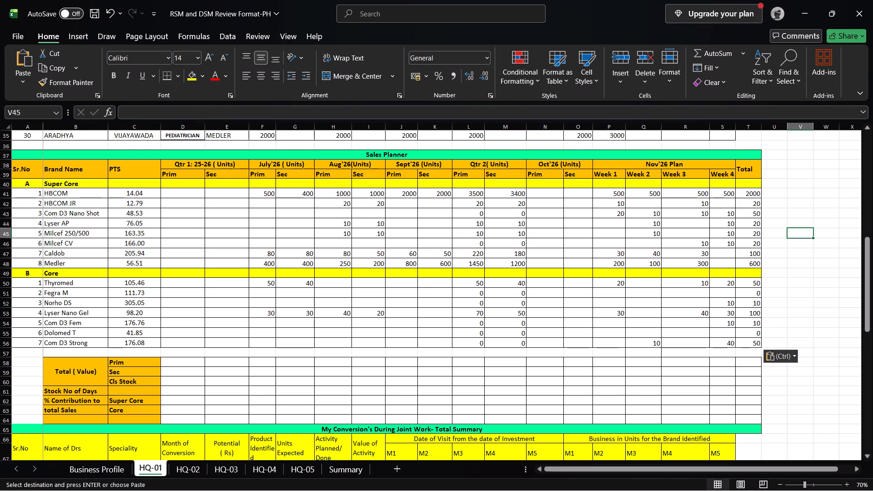
Locate the joint-work conversions table on HQ-01, then return to My Work Analysis-Pharma and copy its three doctor rows from HQ 1, range A67:I69.
triple_click(866, 455)
triple_click(866, 455)
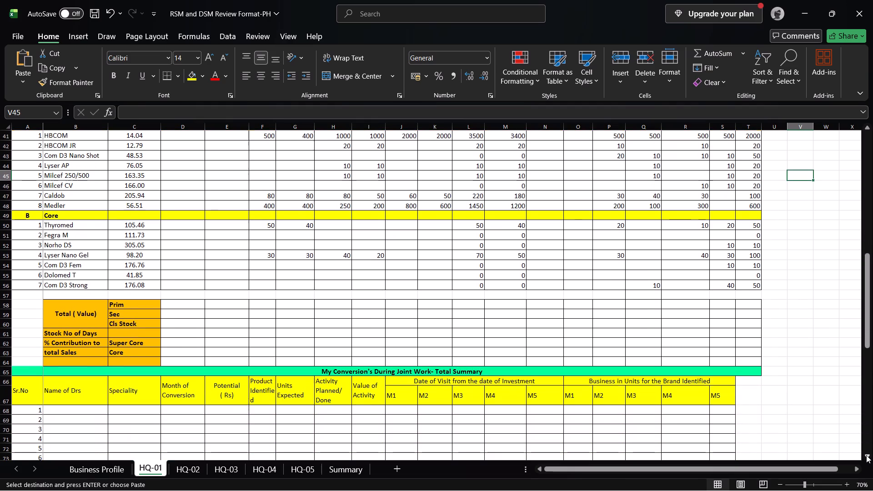
triple_click(866, 455)
triple_click(866, 455)
triple_click(866, 455)
triple_click(866, 455)
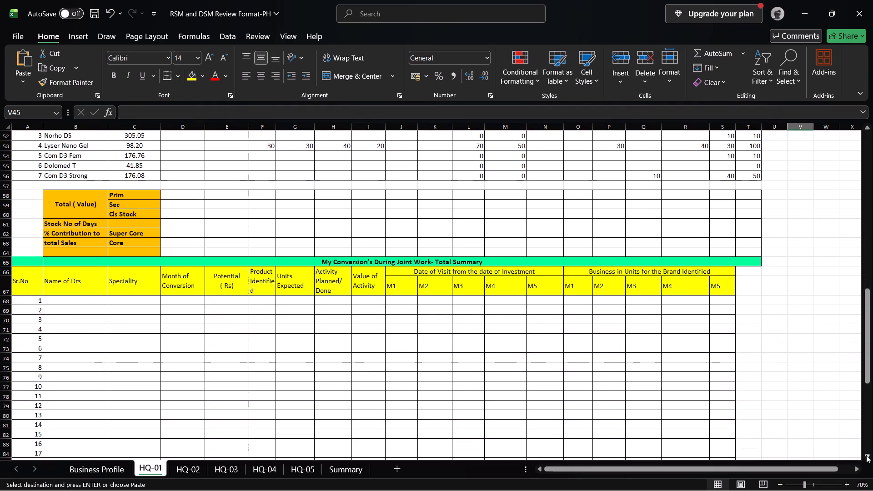
triple_click(866, 455)
click(866, 455)
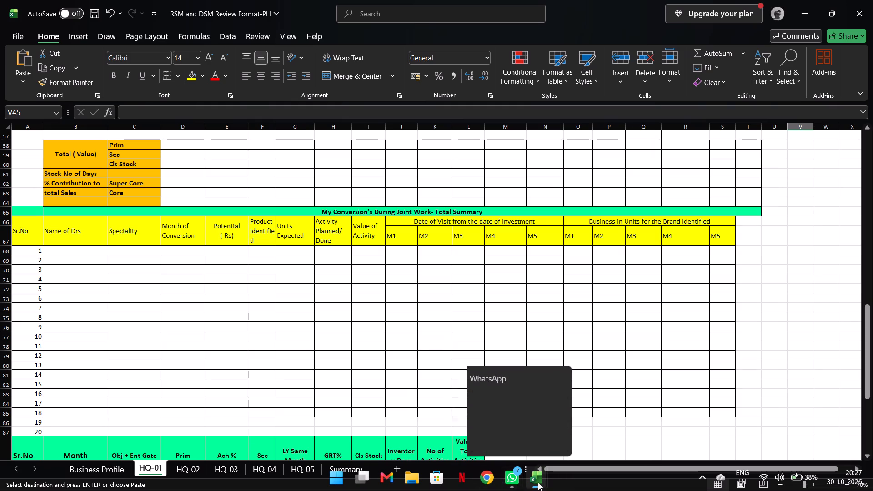
click(539, 482)
click(567, 434)
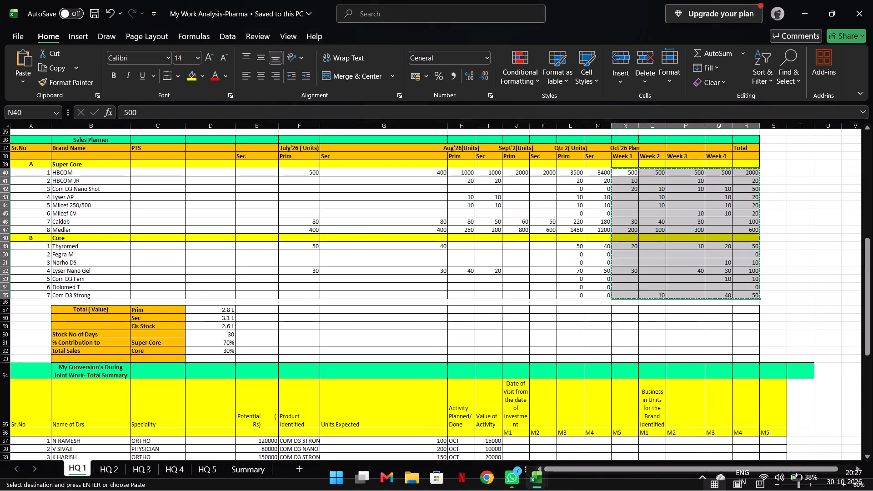
double_click(828, 389)
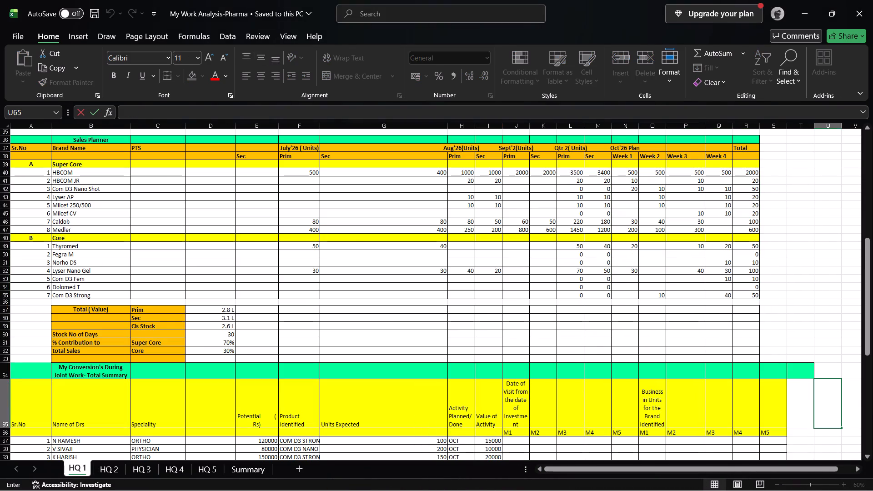
triple_click(866, 453)
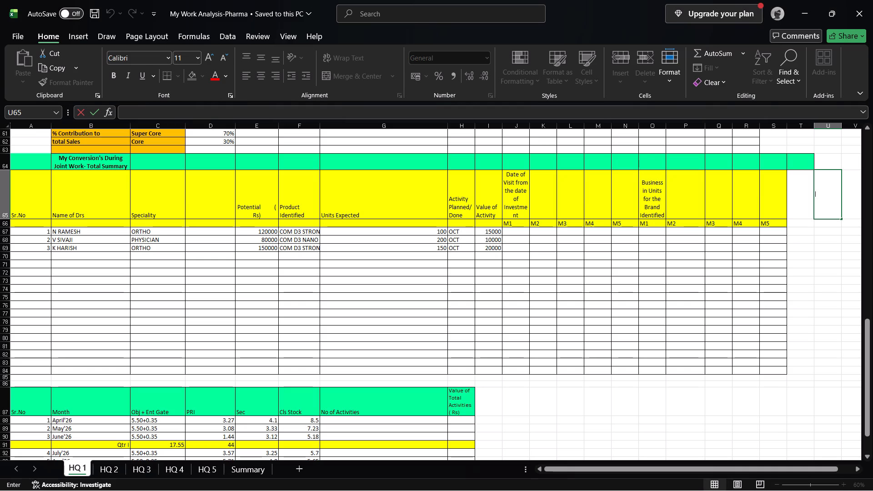
click(43, 230)
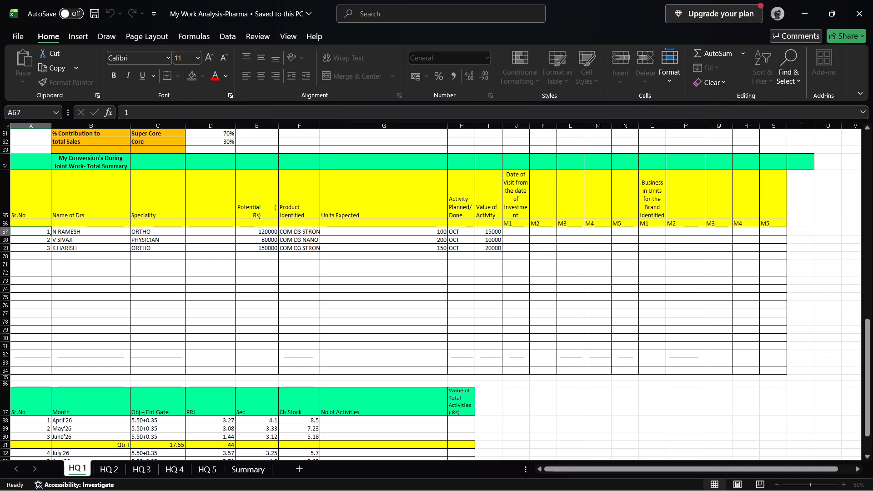
drag(43, 230, 299, 233)
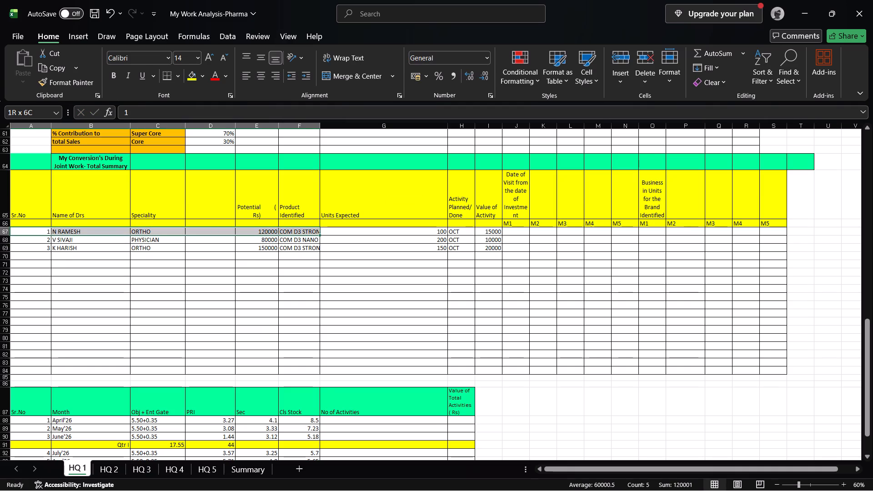
drag(299, 233, 482, 245)
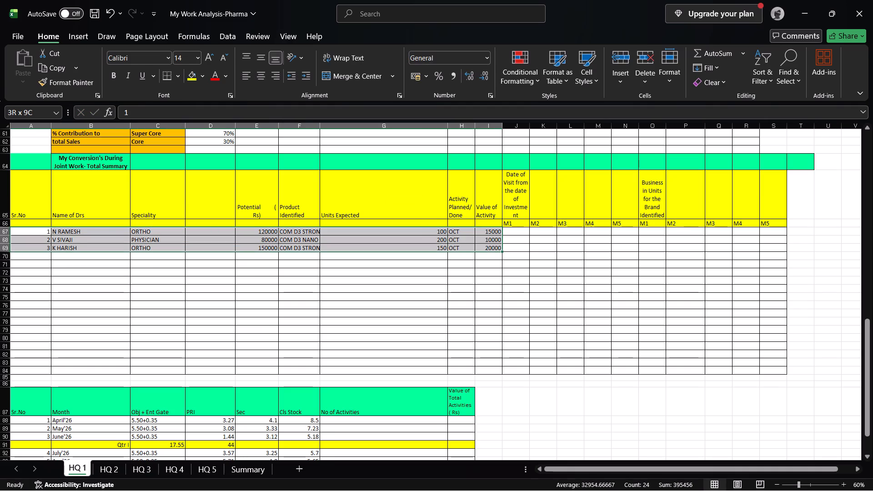
drag(482, 245, 484, 245)
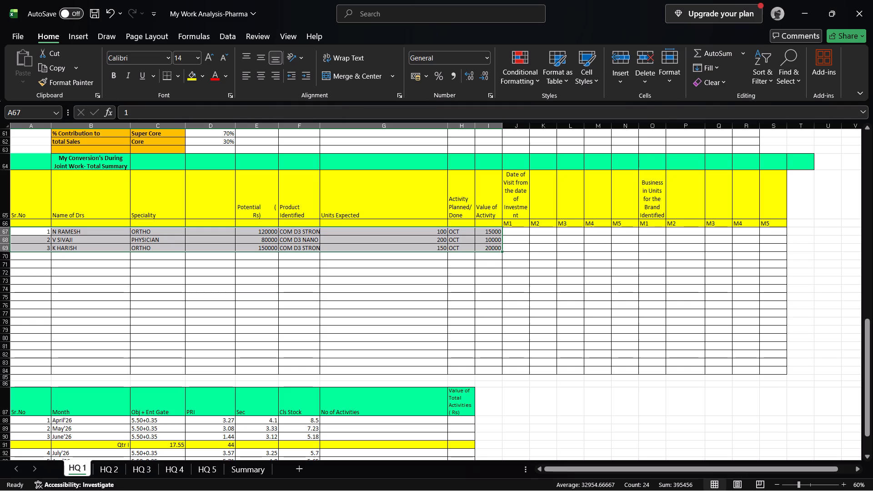
key(ctrl+c)
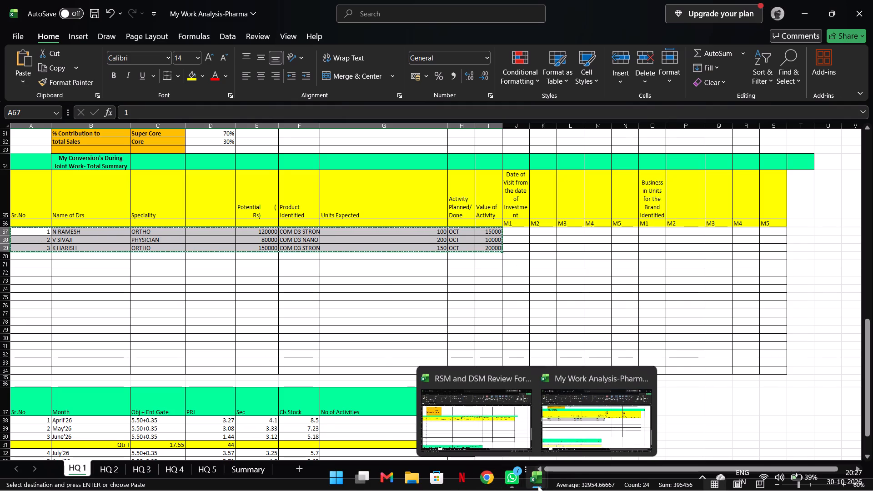
Switch to the review workbook and paste the copied doctor conversion rows into HQ-01 starting at cell A68.
click(492, 422)
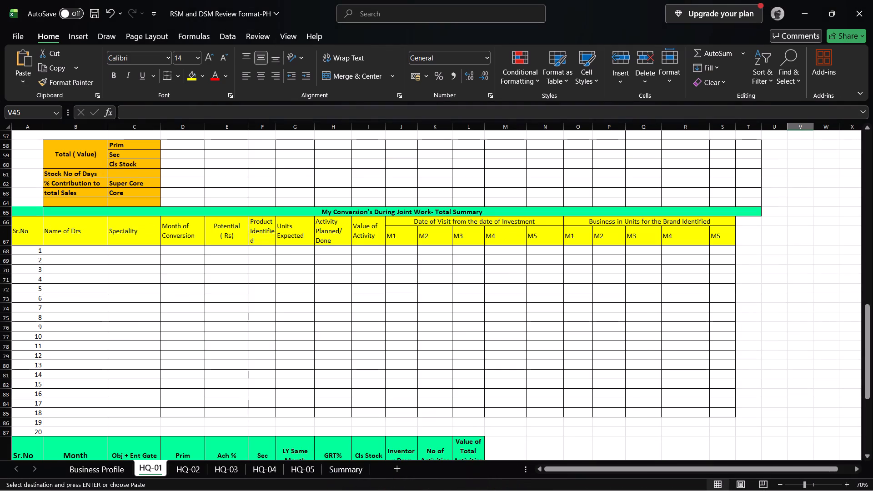
click(32, 250)
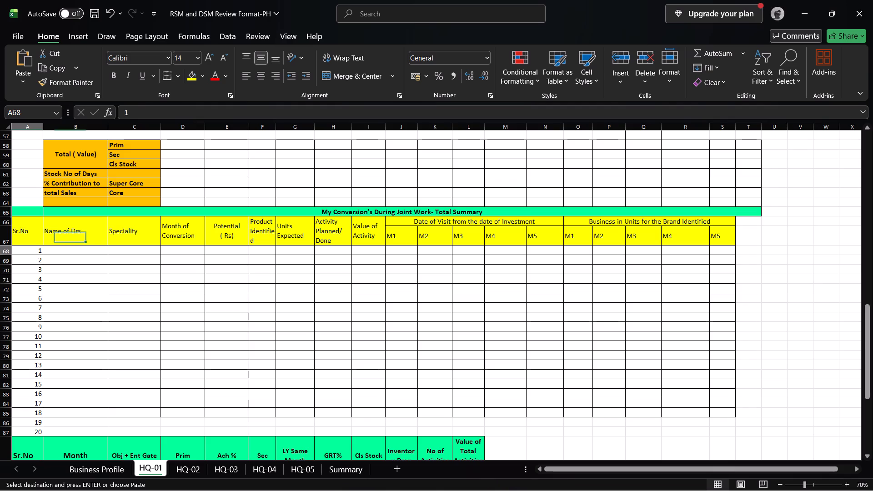
key(ctrl+v)
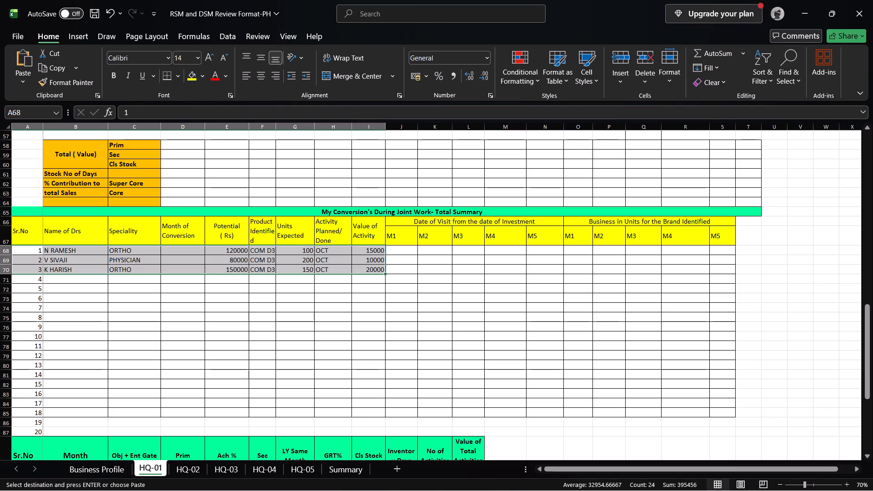
click(186, 326)
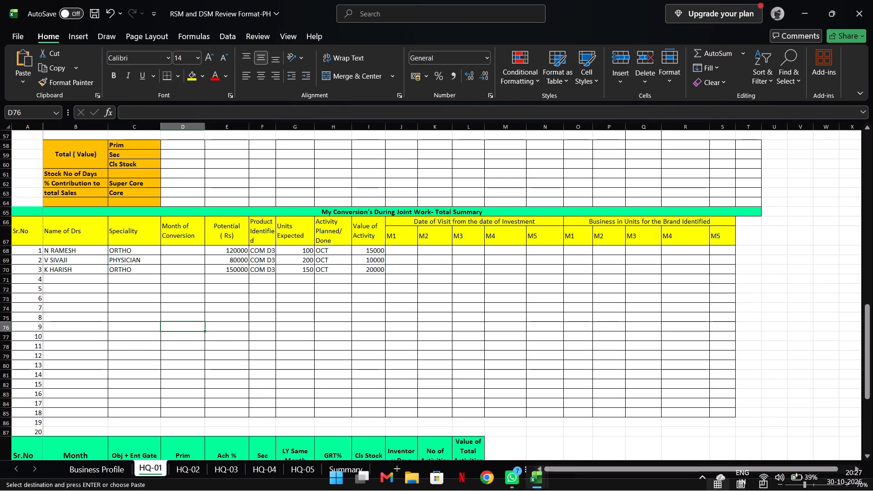
Compare the monthly table on HQ-01 of the review workbook with the one on HQ 1 of My Work Analysis-Pharma.
triple_click(867, 454)
triple_click(867, 454)
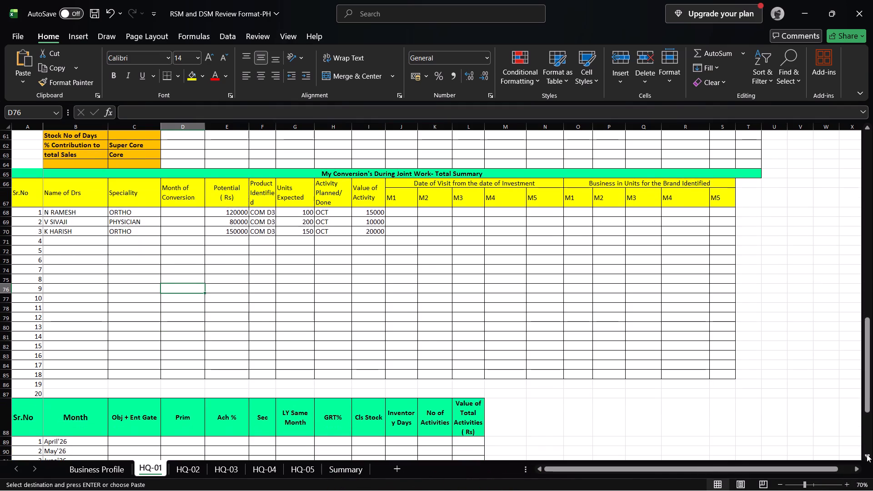
double_click(867, 454)
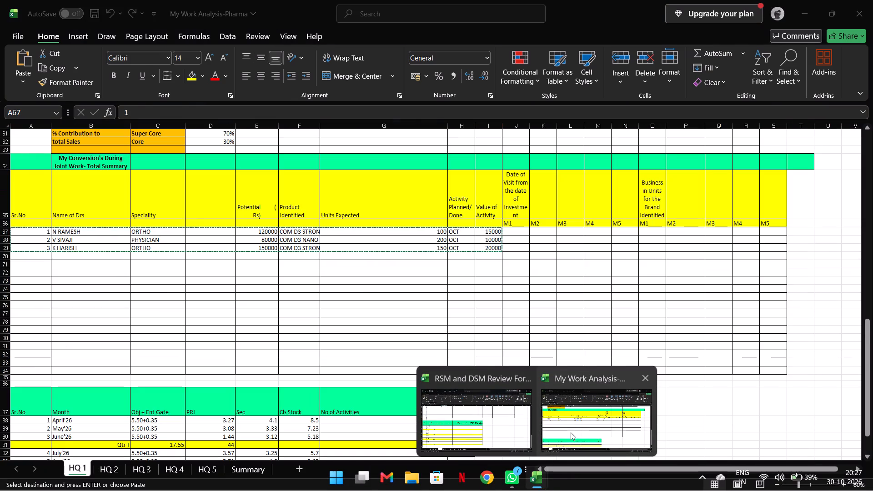
click(571, 432)
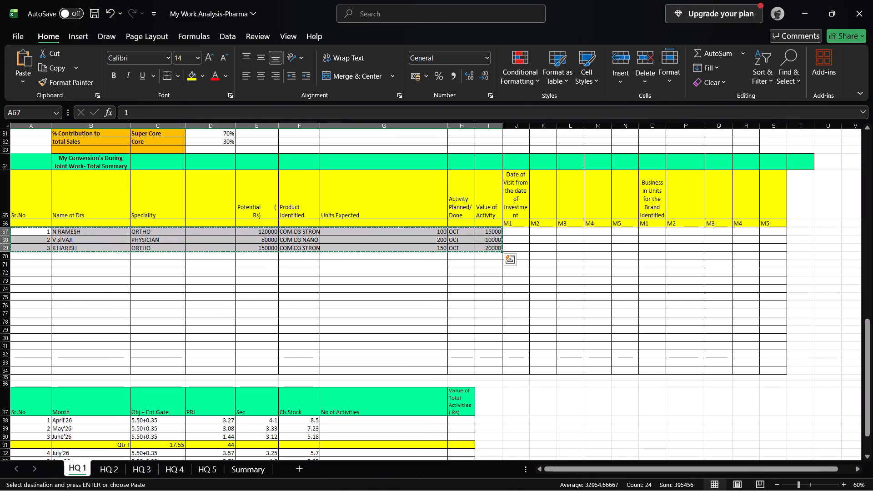
triple_click(867, 456)
triple_click(867, 456)
triple_click(867, 456)
click(867, 456)
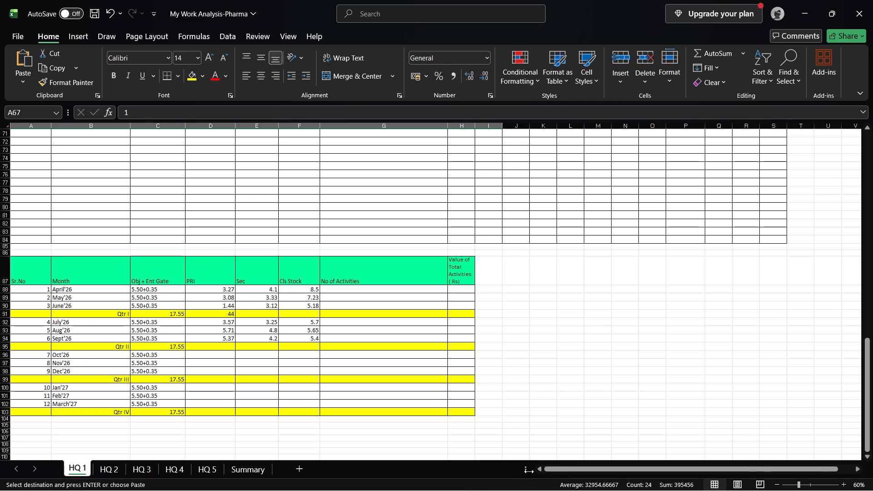
click(539, 473)
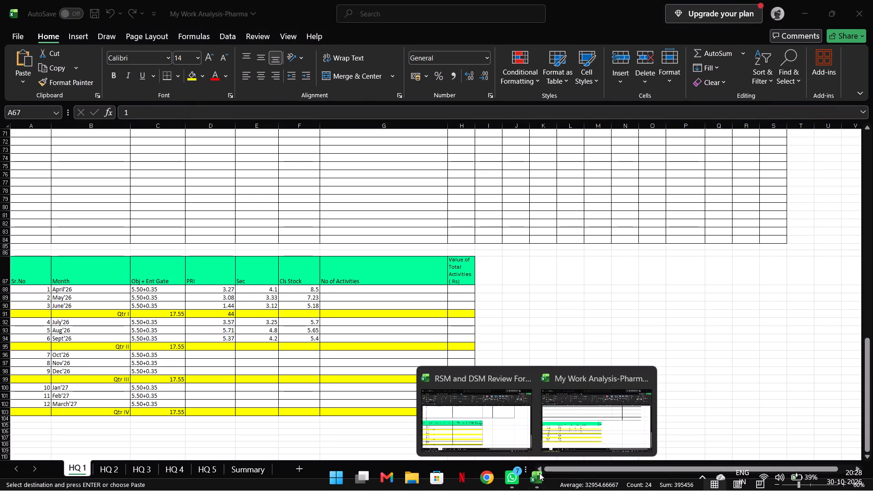
click(572, 430)
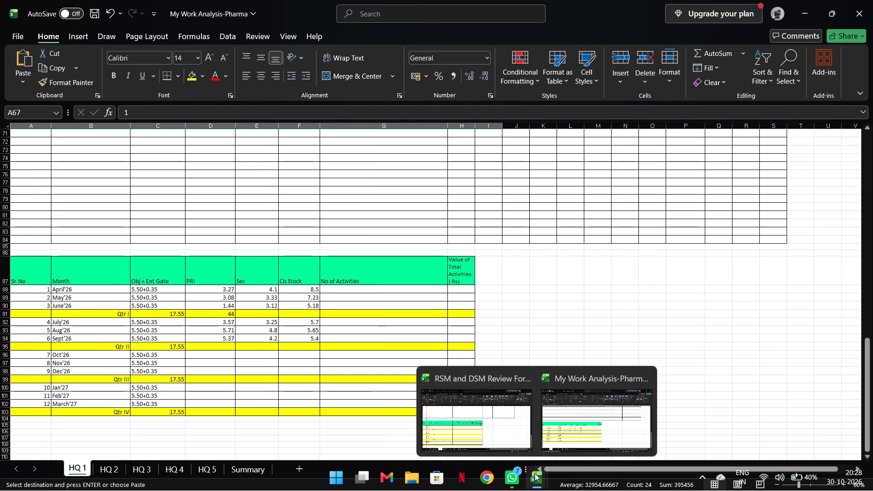
click(512, 439)
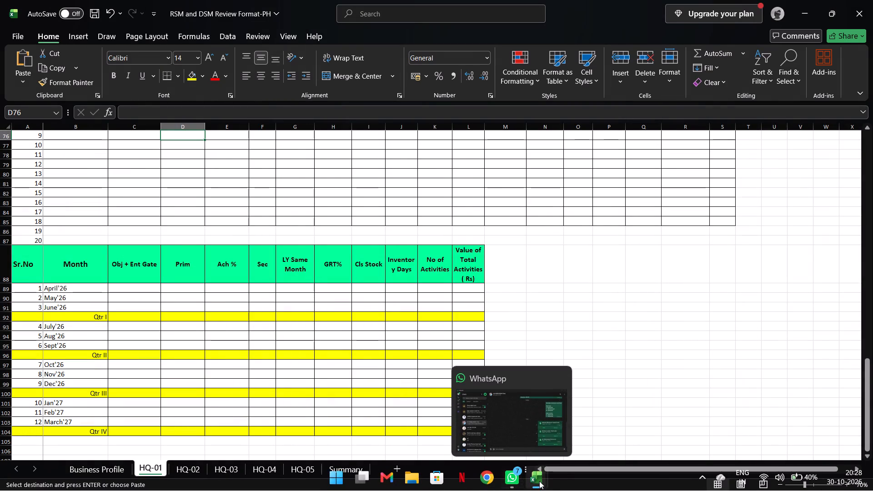
click(572, 433)
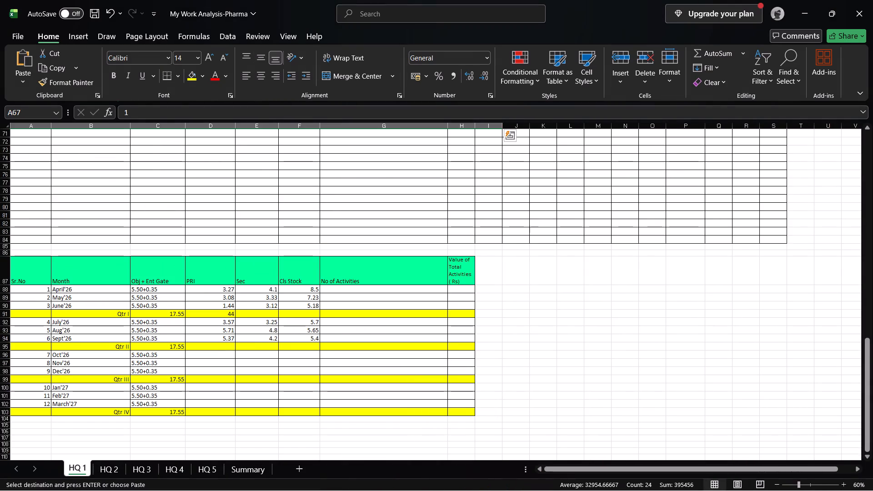
Copy the Obj + Ent Gate and PRI figures for April'26 through Qtr IV on HQ 1, range C88:D103.
click(151, 287)
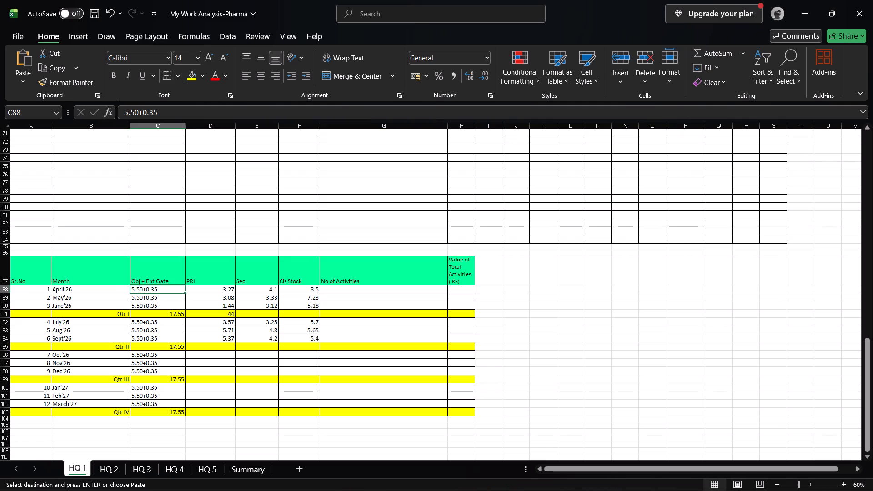
drag(151, 287, 221, 340)
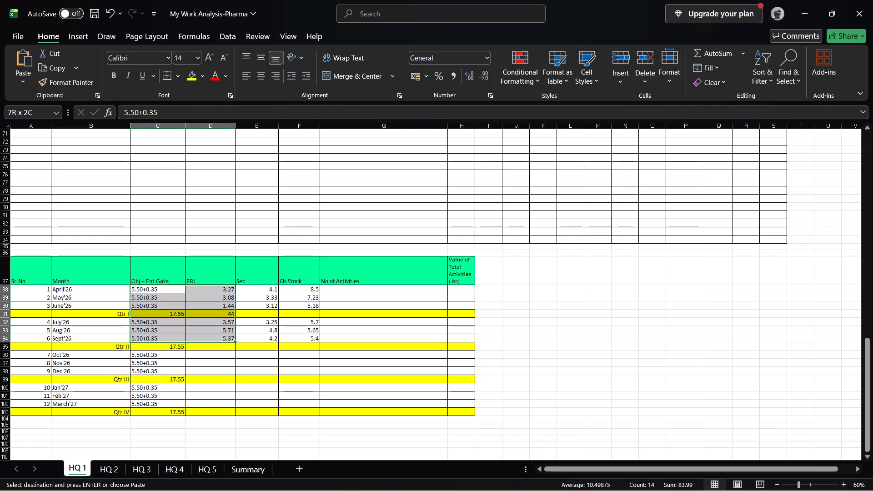
drag(221, 340, 221, 342)
drag(221, 342, 224, 366)
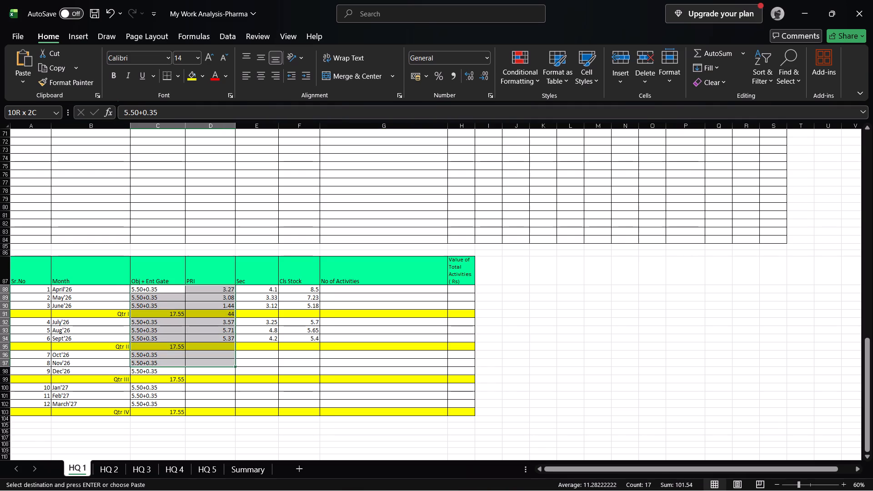
drag(224, 366, 227, 410)
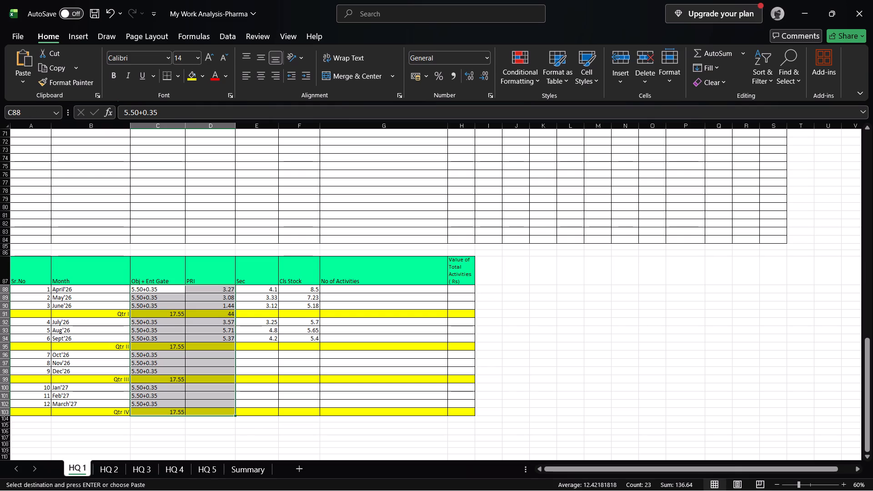
key(ctrl+c)
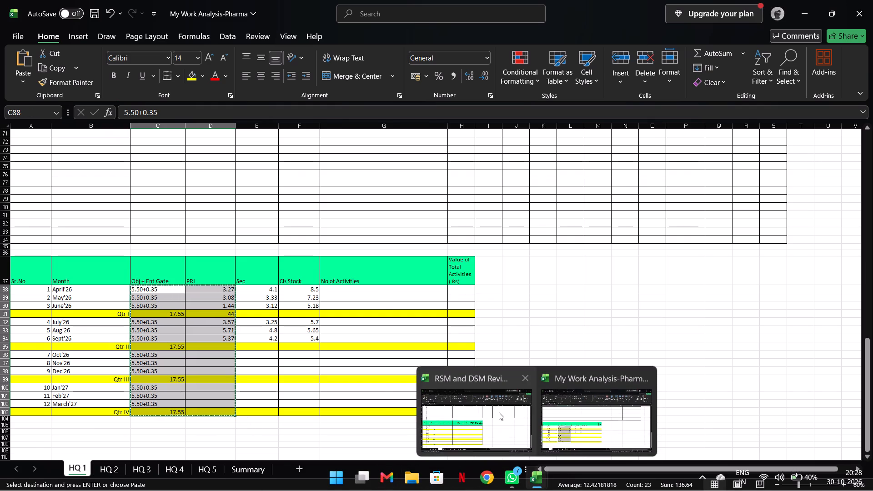
Switch to the review workbook and paste the copied figures under Obj + Ent Gate and Prim on HQ-01 starting at cell C89.
click(497, 411)
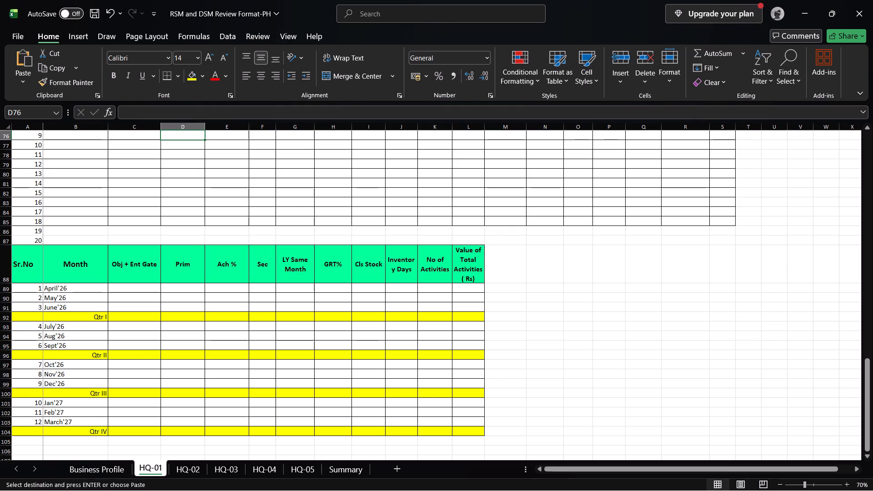
click(151, 288)
key(ctrl+v)
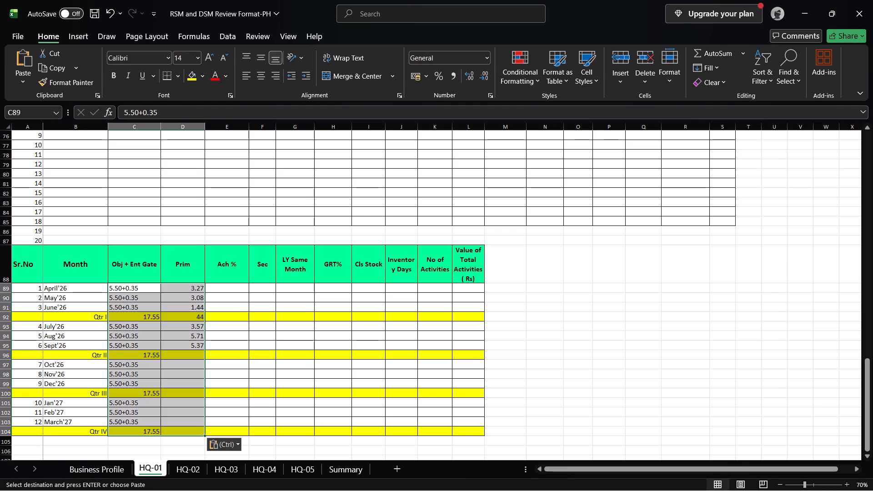
click(538, 293)
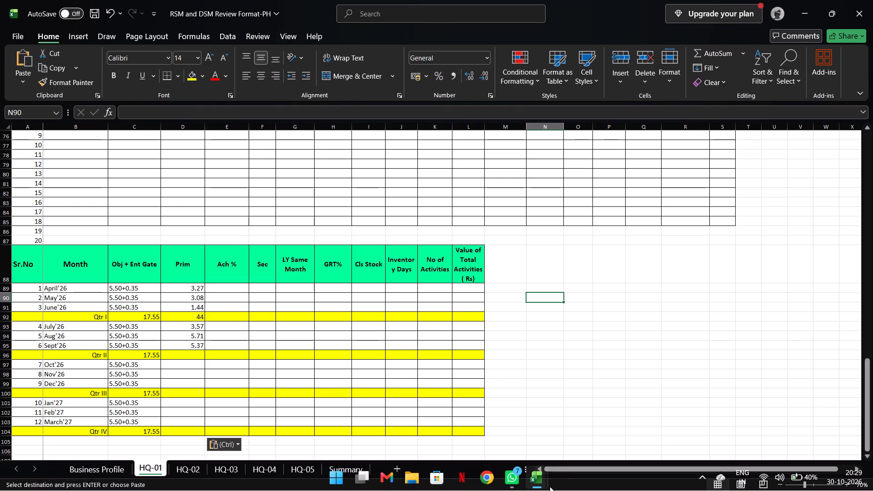
Return to My Work Analysis-Pharma and copy the Sec figures for April'26 to Sept'26 on HQ 1, range E88:E94.
click(561, 423)
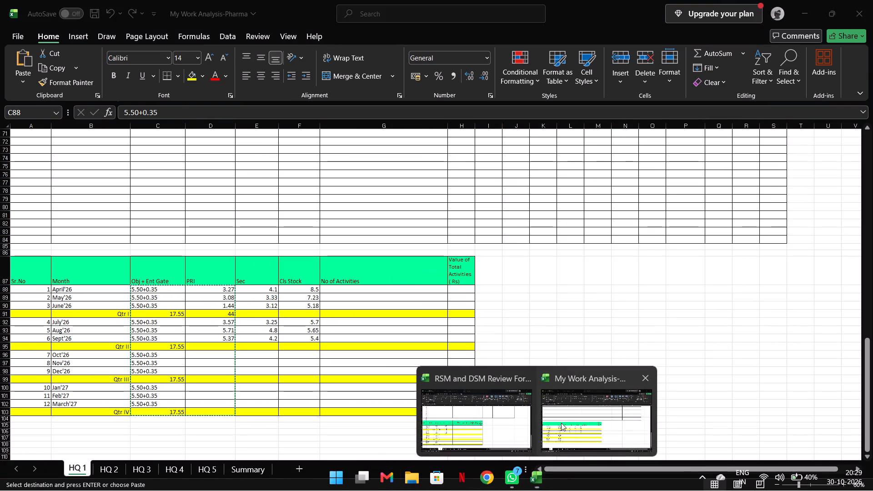
double_click(260, 291)
click(272, 326)
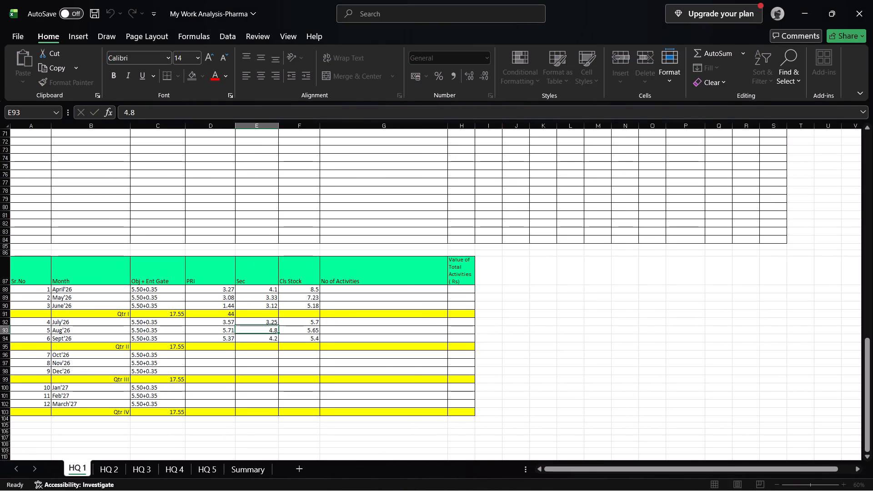
click(267, 288)
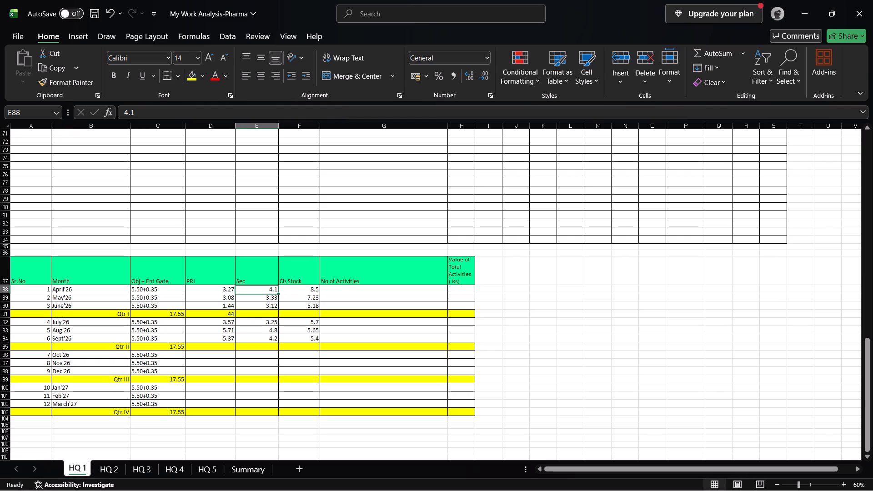
drag(267, 288, 264, 341)
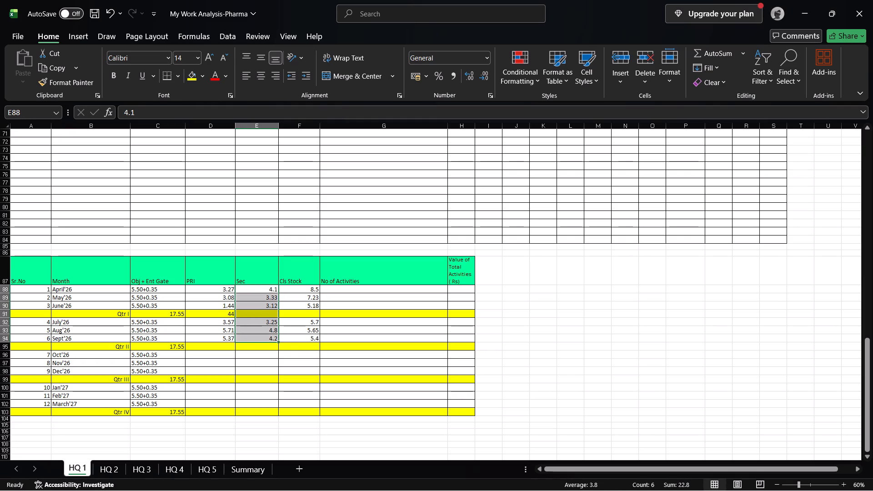
key(ctrl+c)
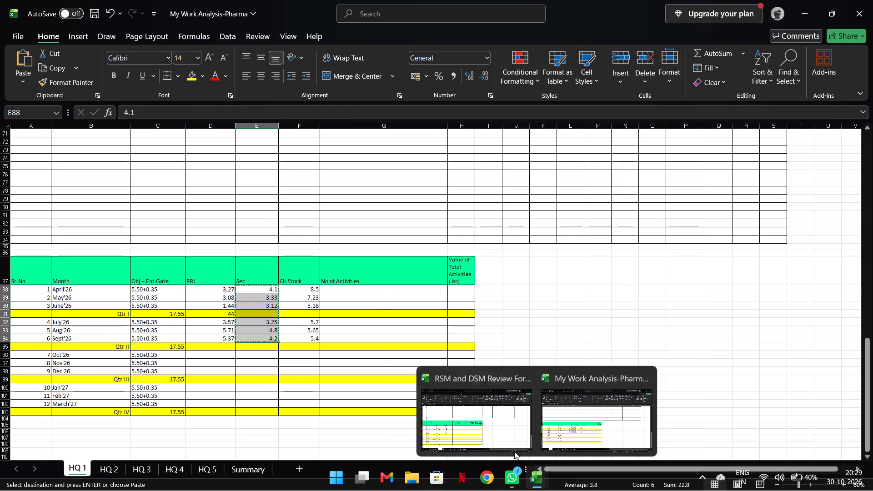
Switch to the review workbook and paste the copied figures into the Sec column on HQ-01 starting at cell F89.
click(512, 447)
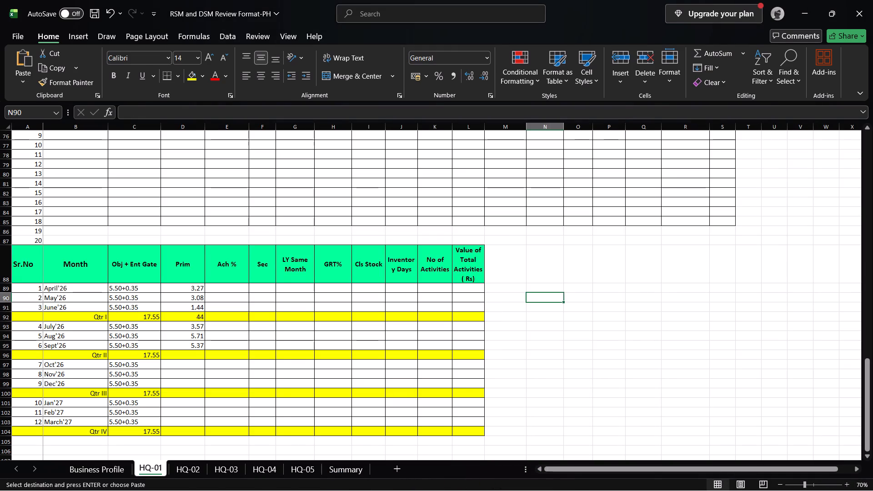
click(267, 286)
key(ctrl+v)
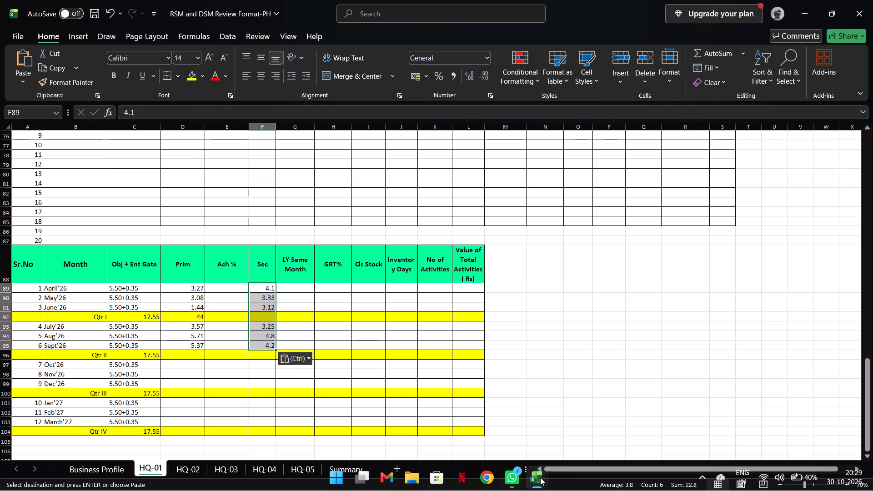
Return to the HQ 1 sheet of My Work Analysis-Pharma.
click(540, 477)
click(574, 428)
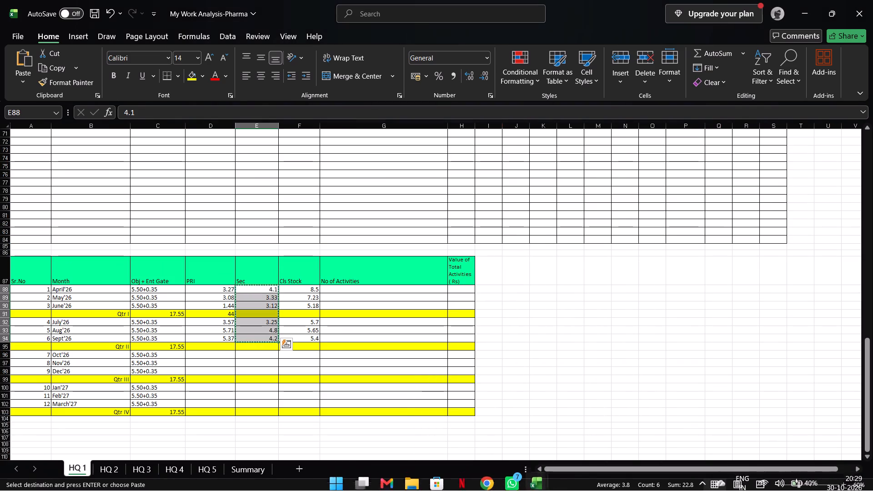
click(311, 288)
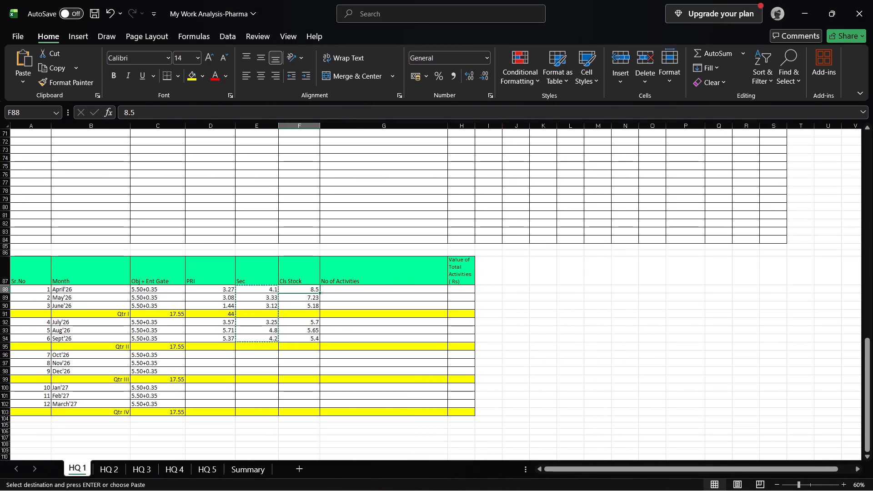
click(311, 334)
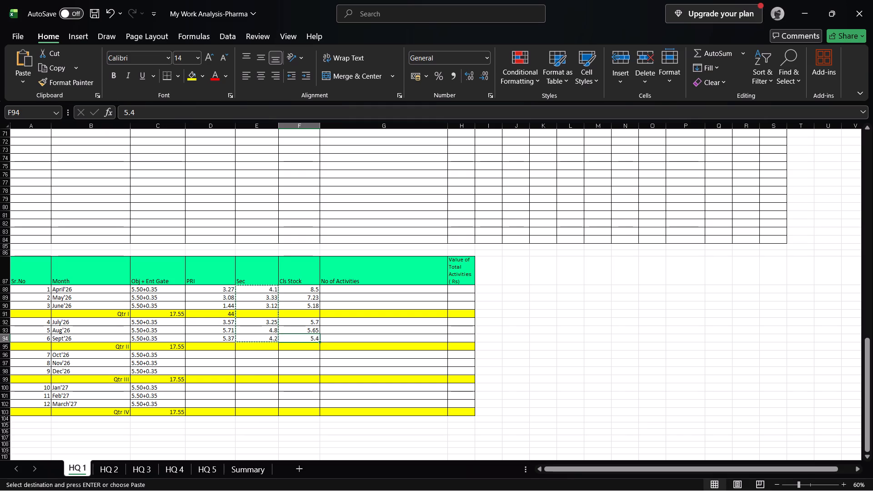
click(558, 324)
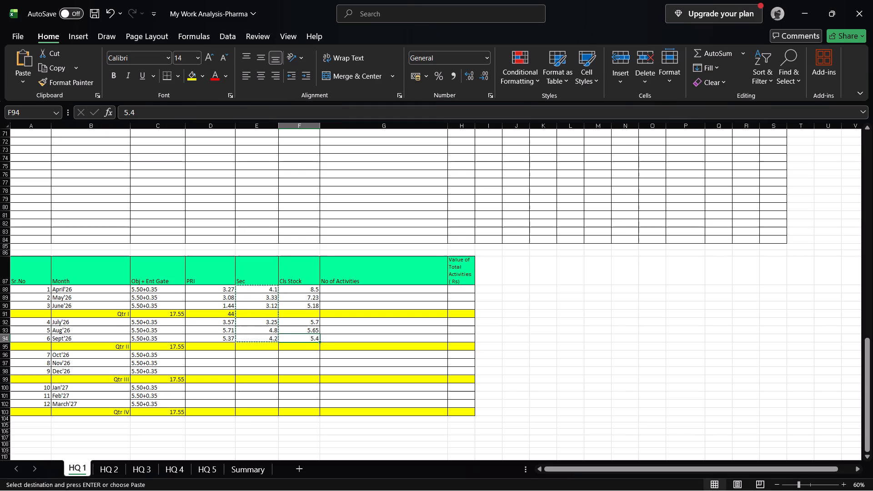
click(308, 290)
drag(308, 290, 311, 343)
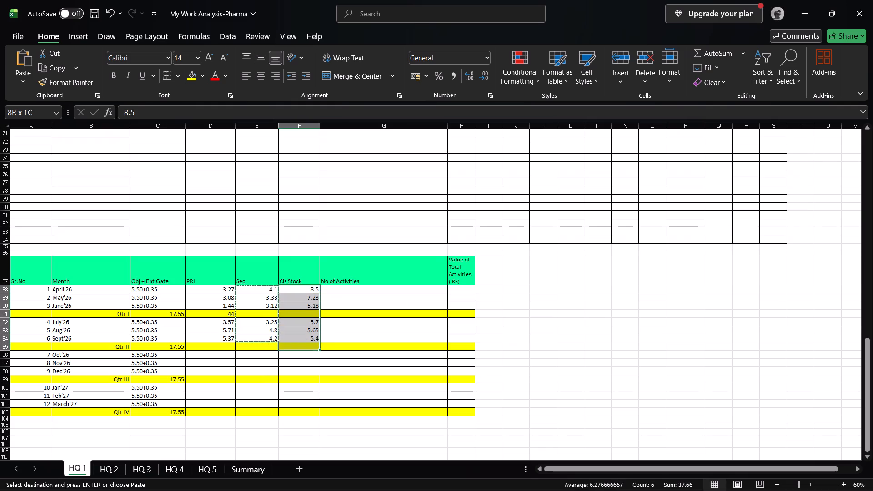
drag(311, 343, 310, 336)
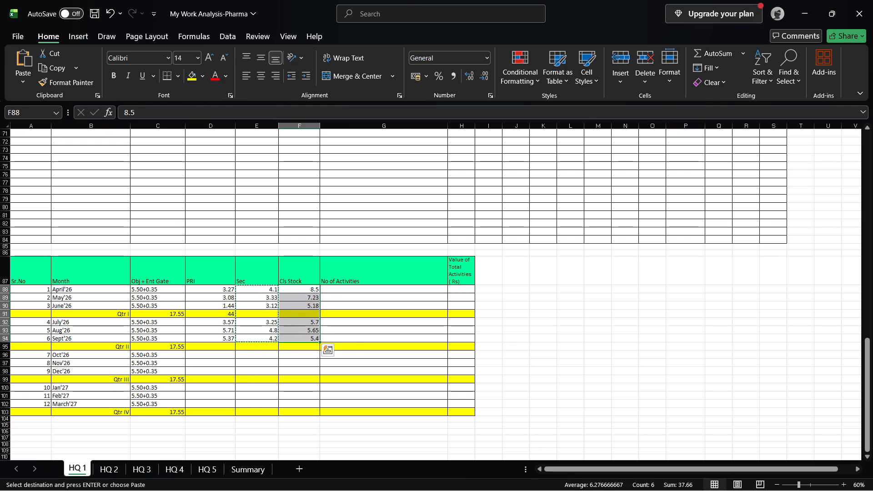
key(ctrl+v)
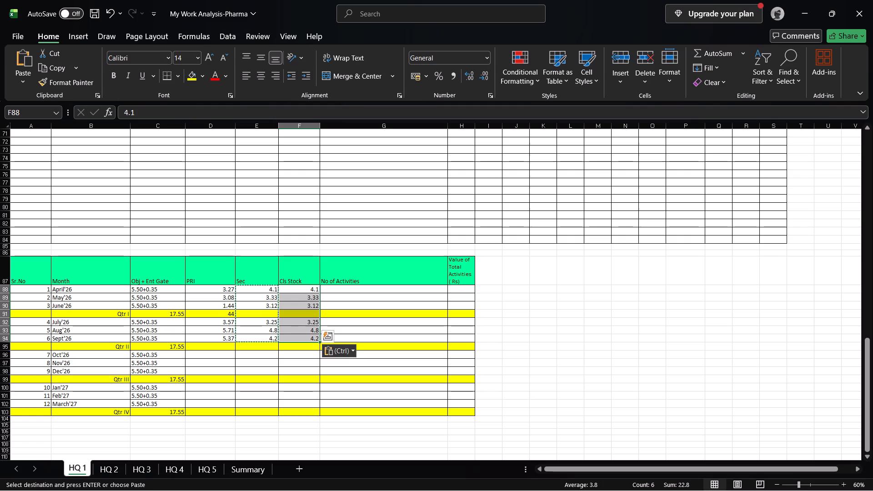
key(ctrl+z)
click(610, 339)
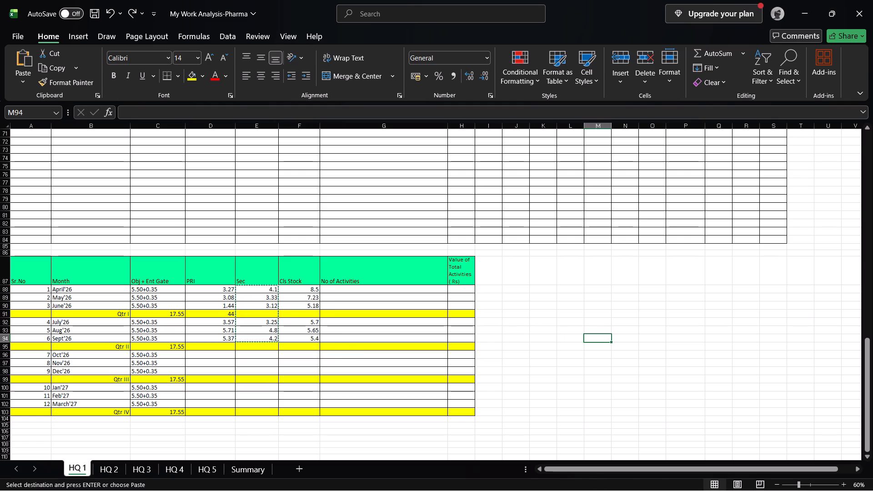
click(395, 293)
Copy the Cls Stock figures for April'26 to Sept'26 on HQ 1, range F88:F94.
click(311, 290)
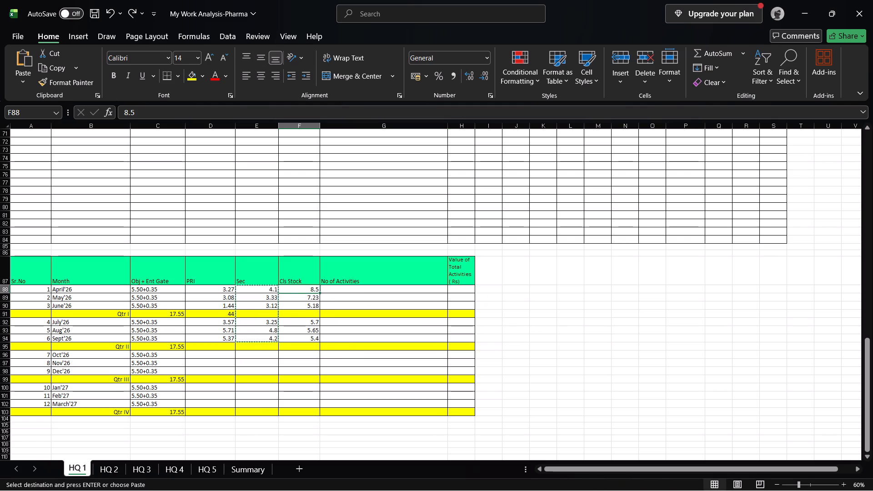
drag(313, 290, 308, 342)
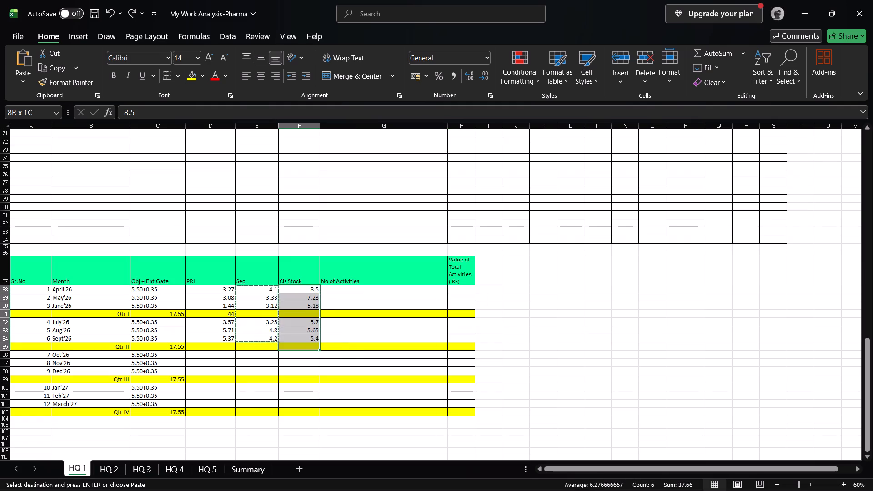
drag(308, 342, 308, 336)
key(ctrl+c)
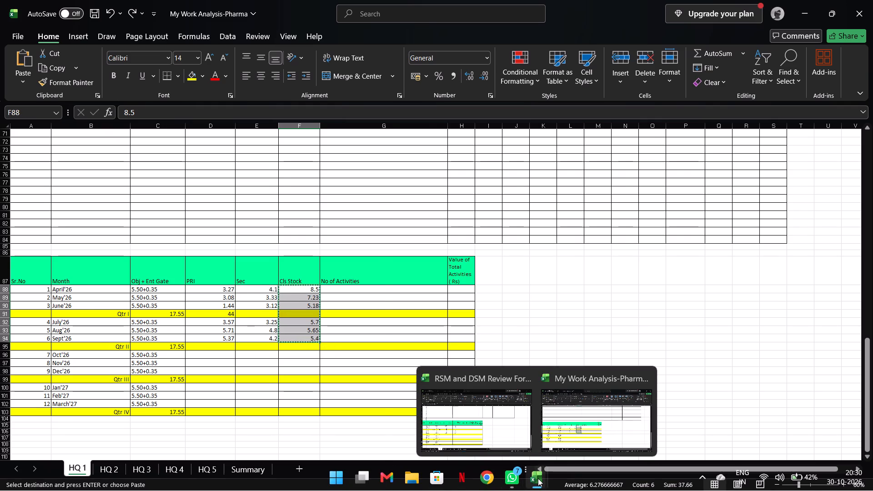
Switch to HQ-01 in the review workbook to paste the copied Cls Stock figures.
click(497, 430)
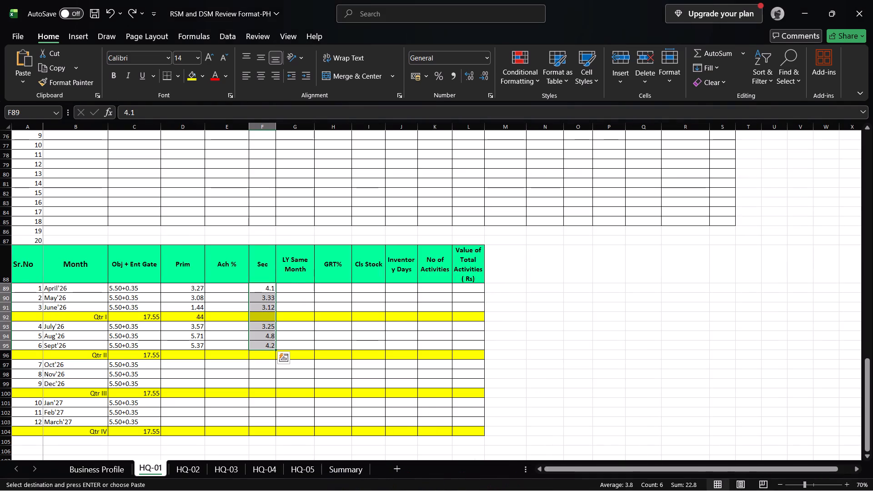
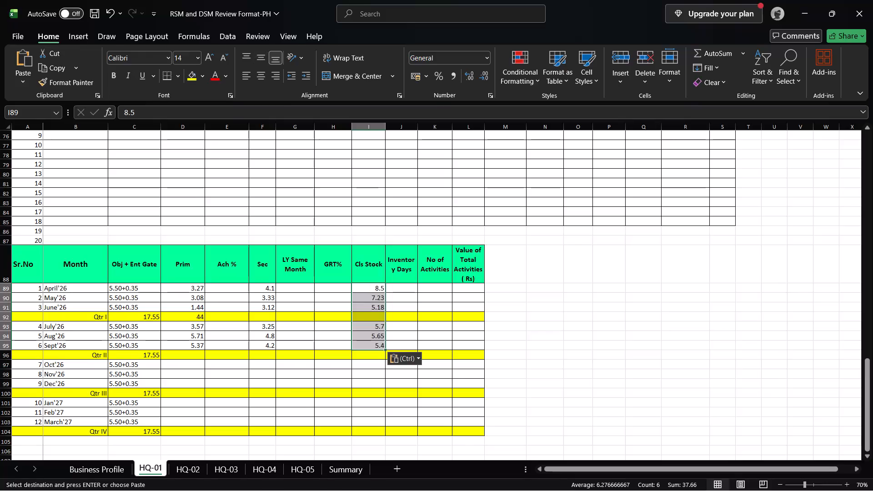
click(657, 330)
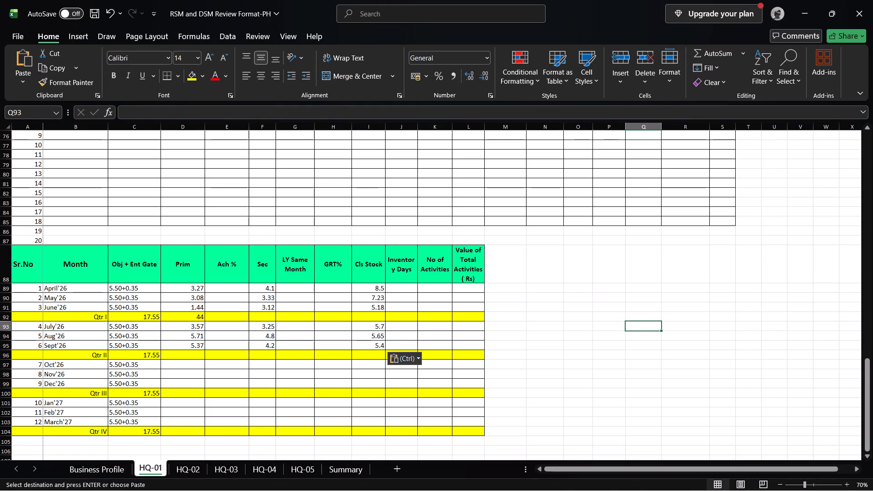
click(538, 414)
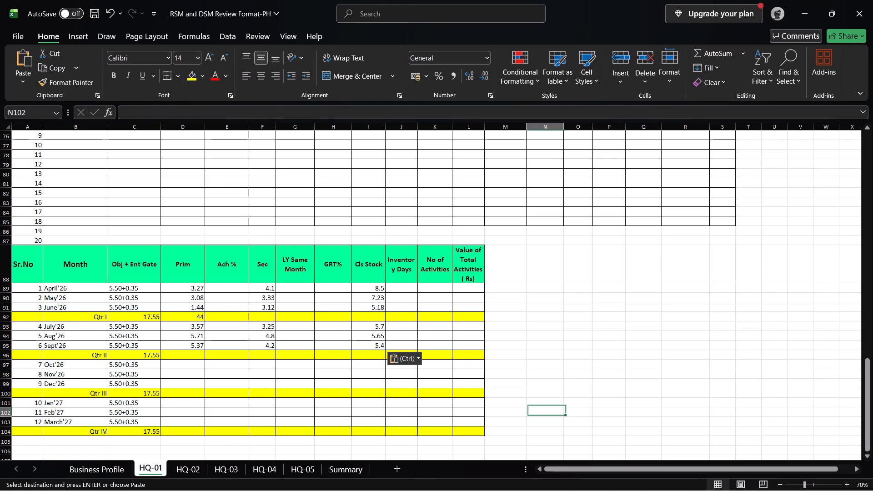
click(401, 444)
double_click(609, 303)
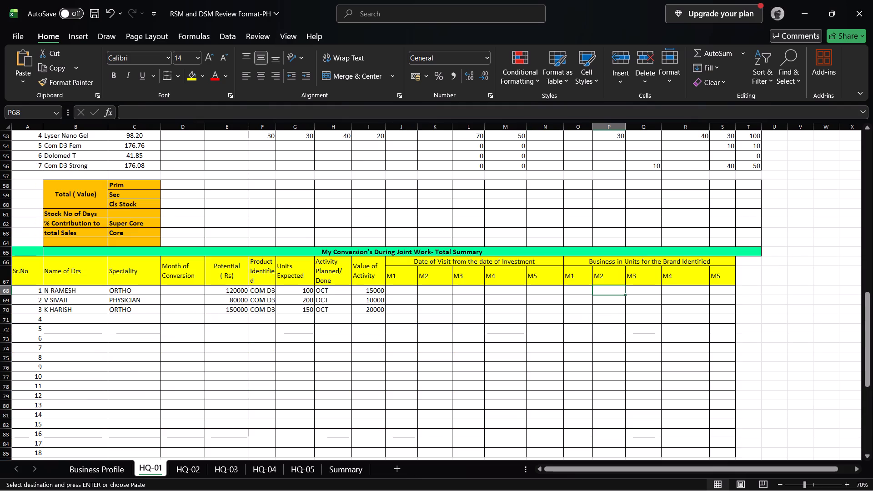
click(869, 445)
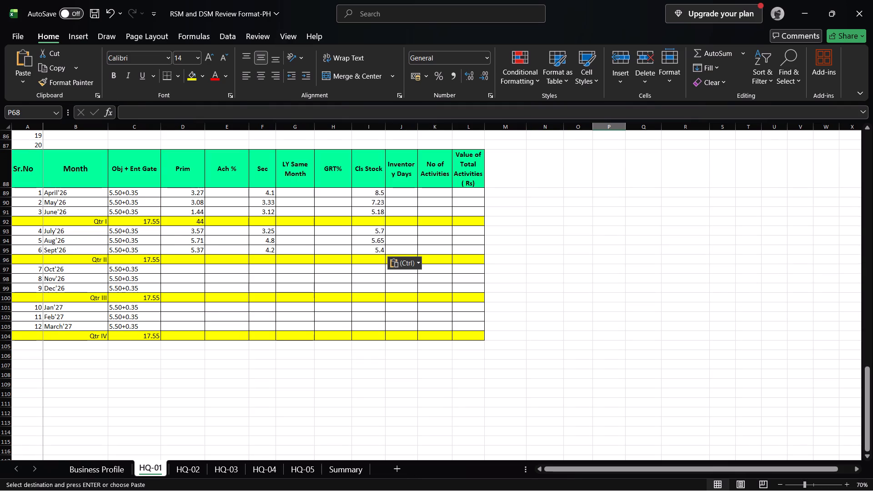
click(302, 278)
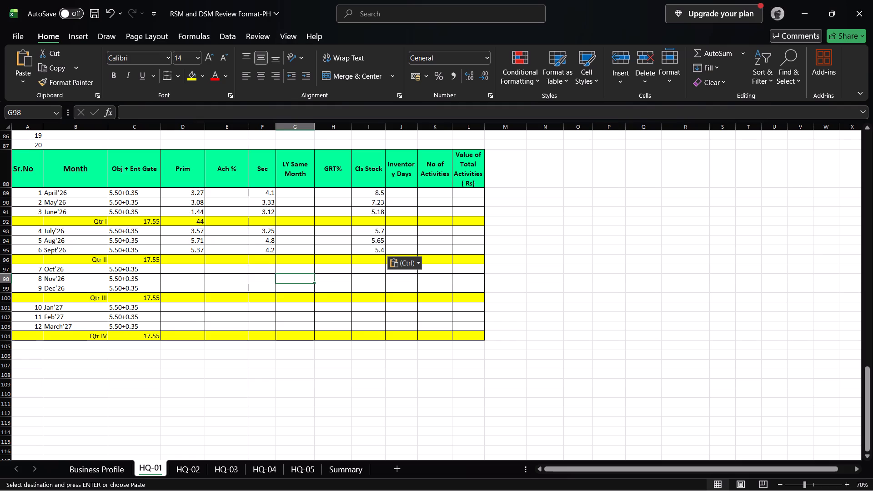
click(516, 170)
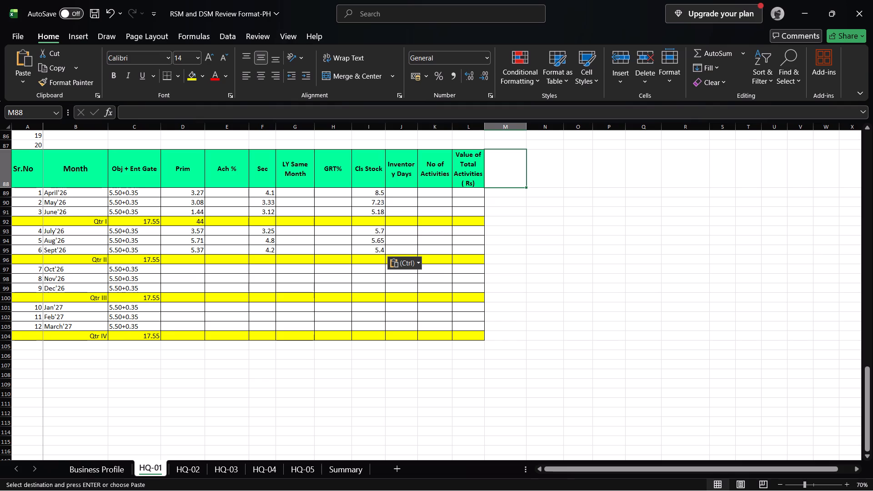
On HQ-01, set the activity date for doctor no. 6 in cell R11 to NOV2026.
double_click(867, 128)
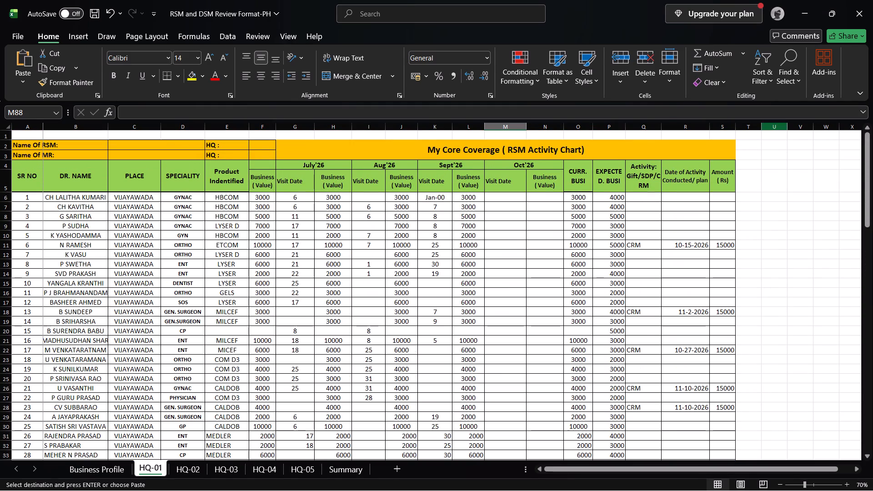
click(701, 245)
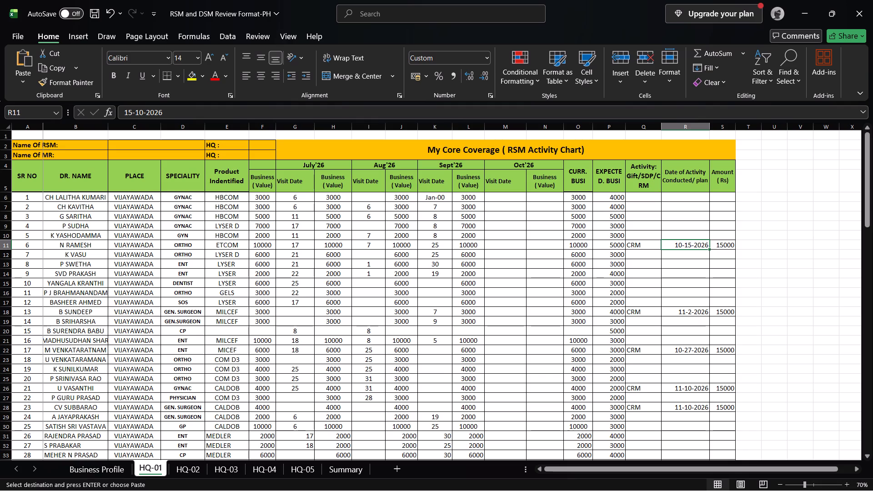
text(nov)
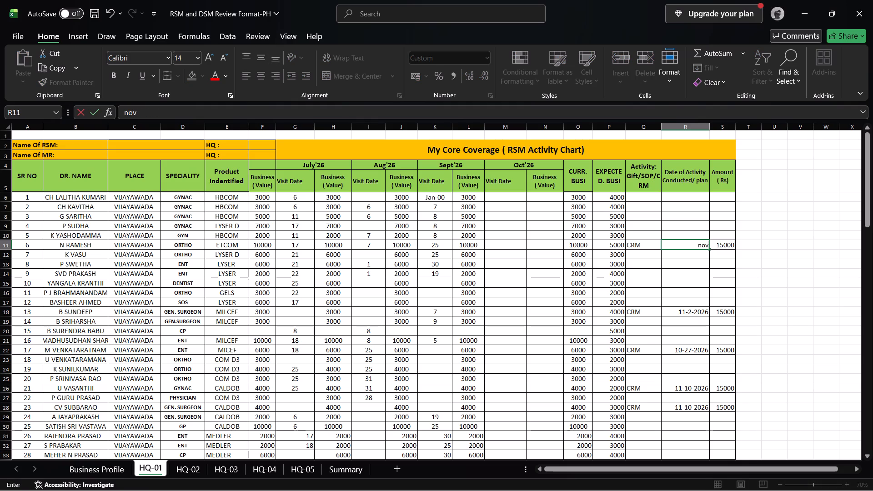
key(BackSpace)
key(BackSpace)
key(BackSpace)
key(BackSpace)
key(BackSpace)
text(NOV)
key(2)
text(026)
key(Down)
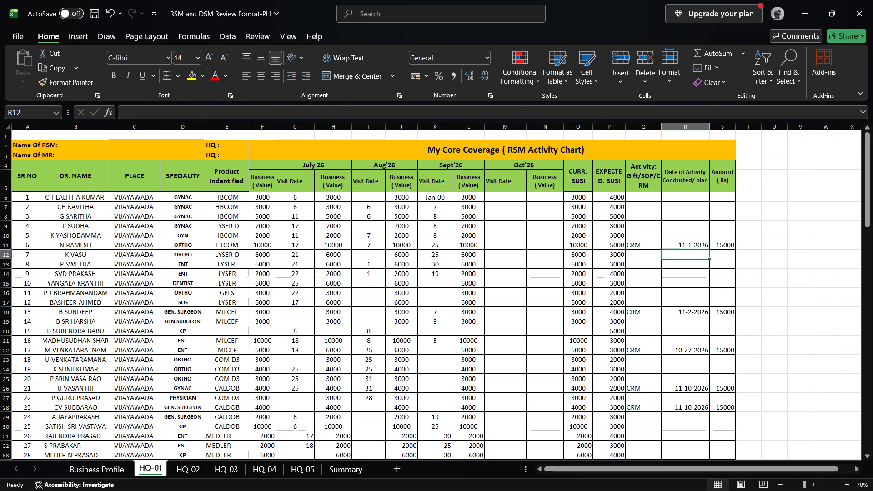
Copy the activity date from R11 and paste it over the dates in R18 and R22.
click(688, 244)
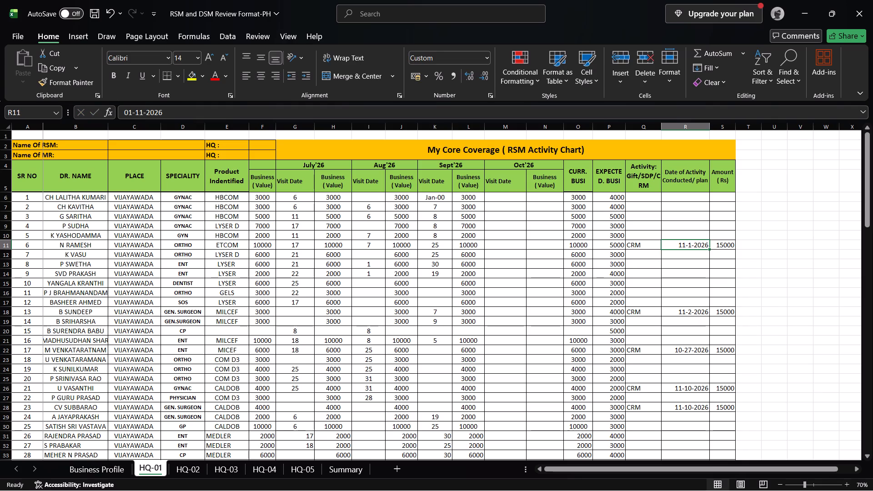
drag(688, 244, 693, 247)
click(693, 247)
key(ctrl+c)
click(694, 313)
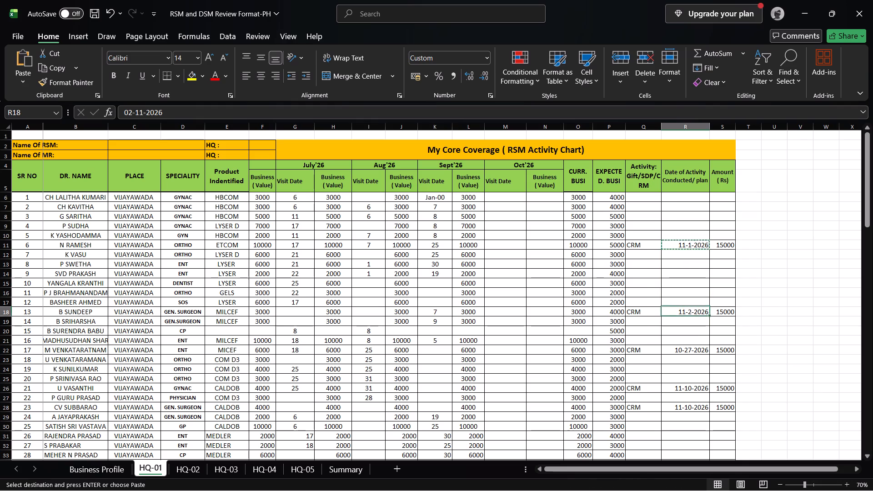
key(ctrl+v)
key(Down)
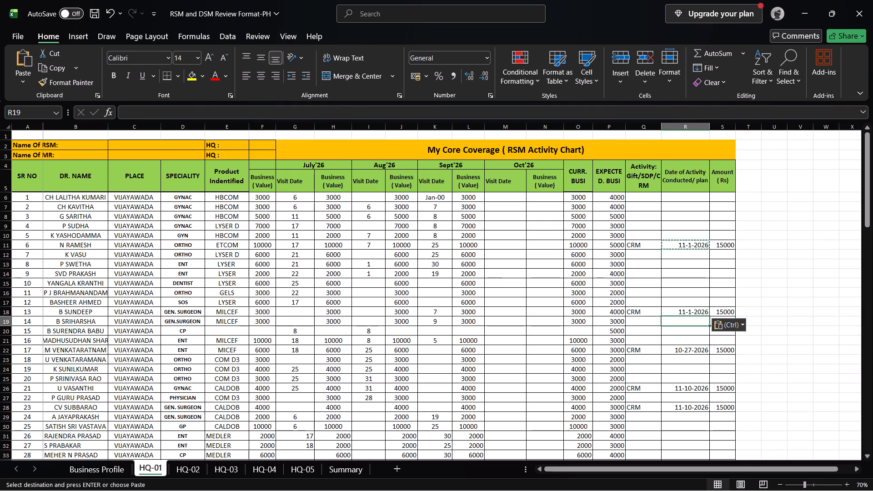
key(Down)
key(Down)
key(Down)
key(ctrl+v)
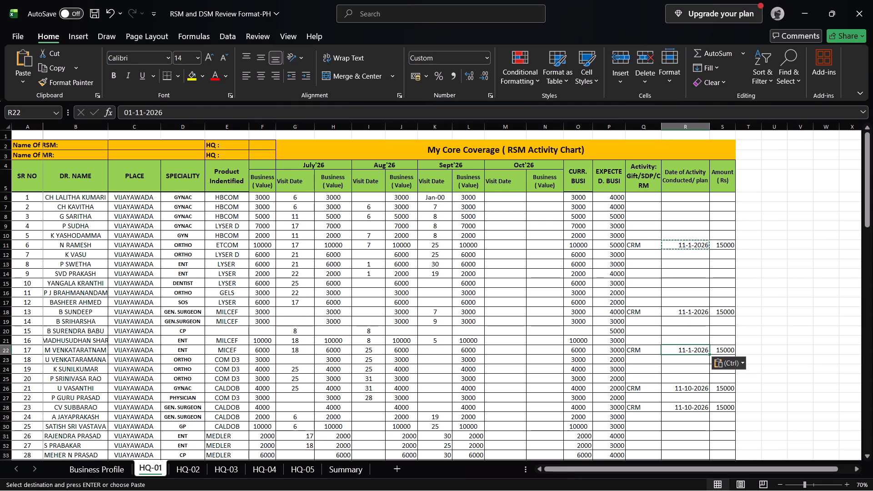
Paste the same copied activity date over the dates in R26 and R28.
key(Down)
key(Down)
key(Down)
key(Down)
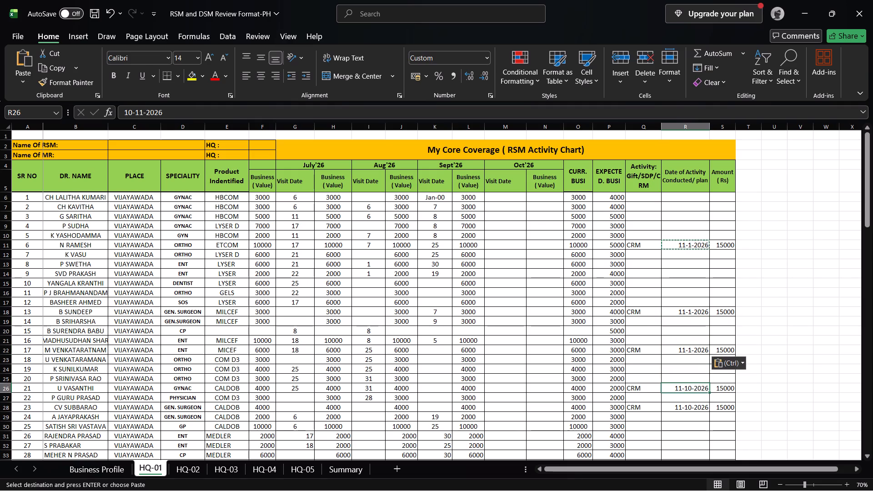
key(ctrl+v)
key(Down)
key(Down)
key(Down)
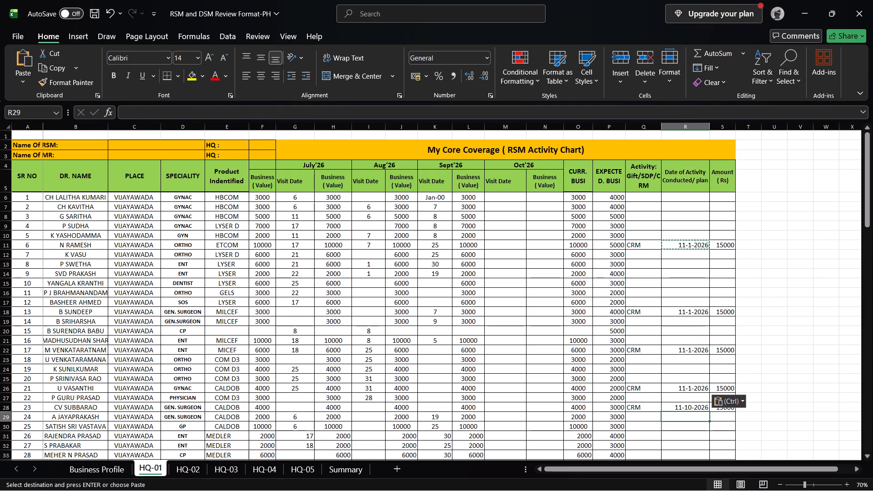
key(Up)
key(ctrl+v)
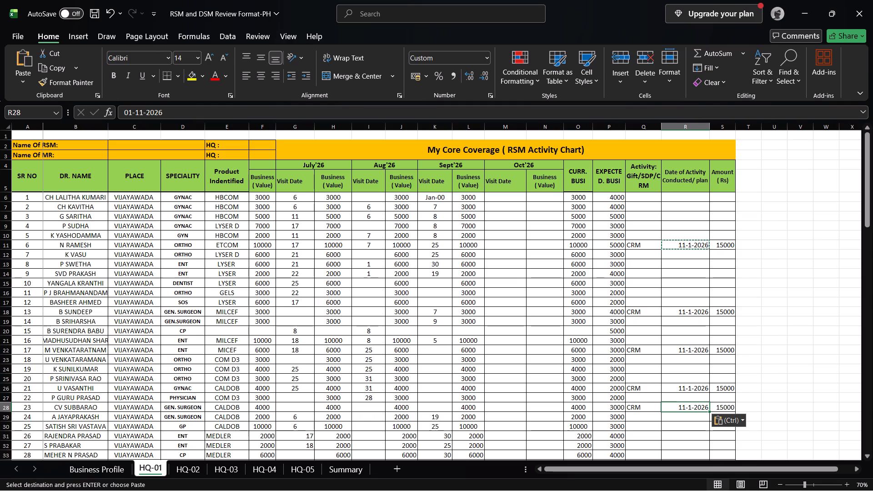
click(789, 314)
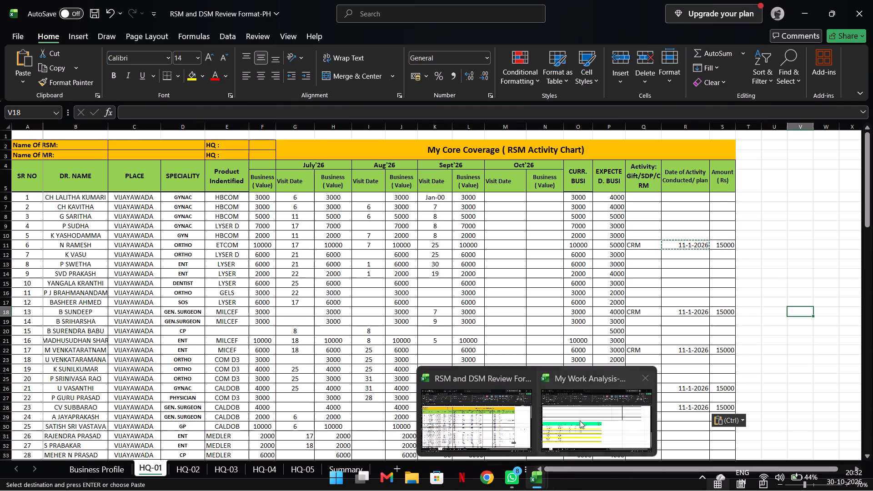
Switch to My Work Analysis-Pharma and copy the HQ 2 coverage of doctors 1 to 30, from doctor name through Sept'26 business (B5:L34).
click(592, 401)
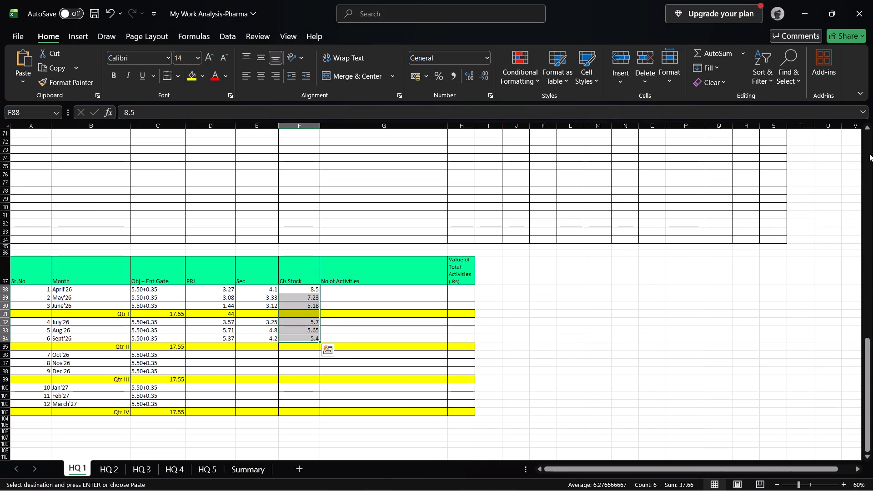
double_click(709, 331)
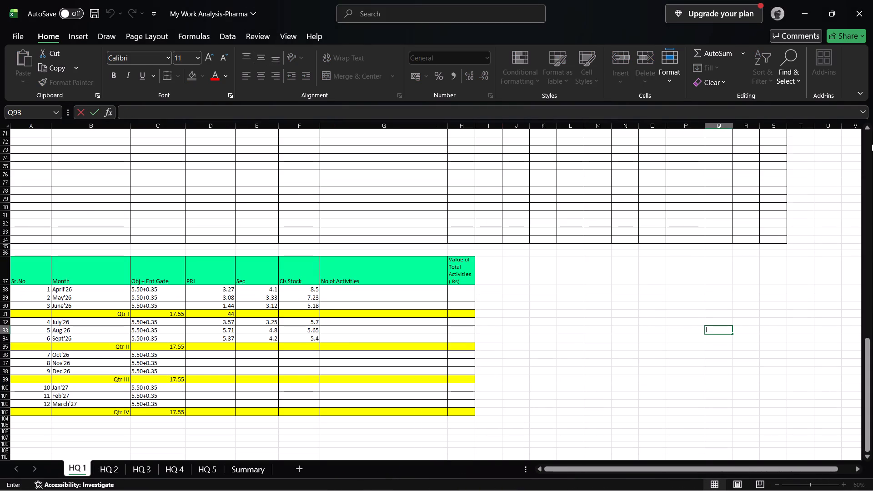
double_click(872, 144)
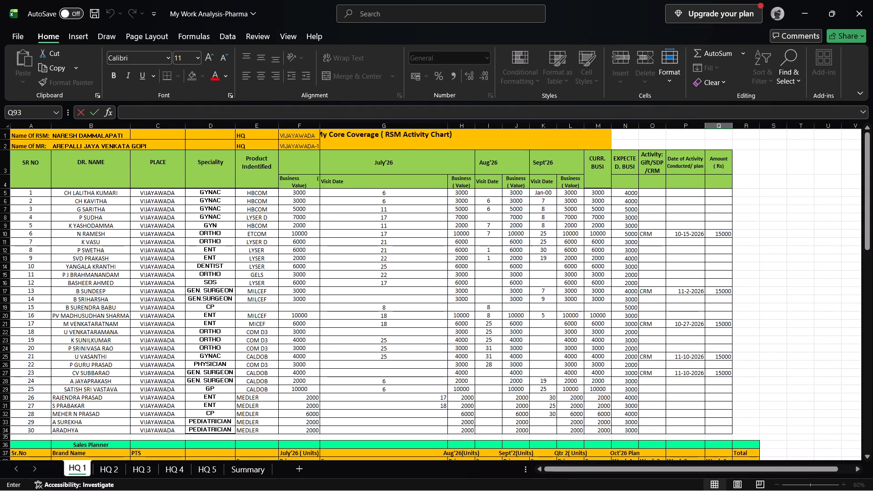
click(105, 468)
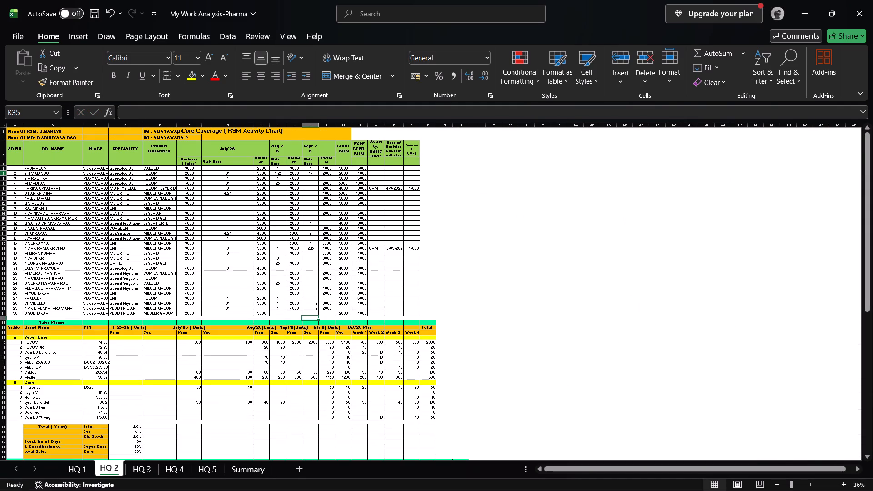
click(44, 169)
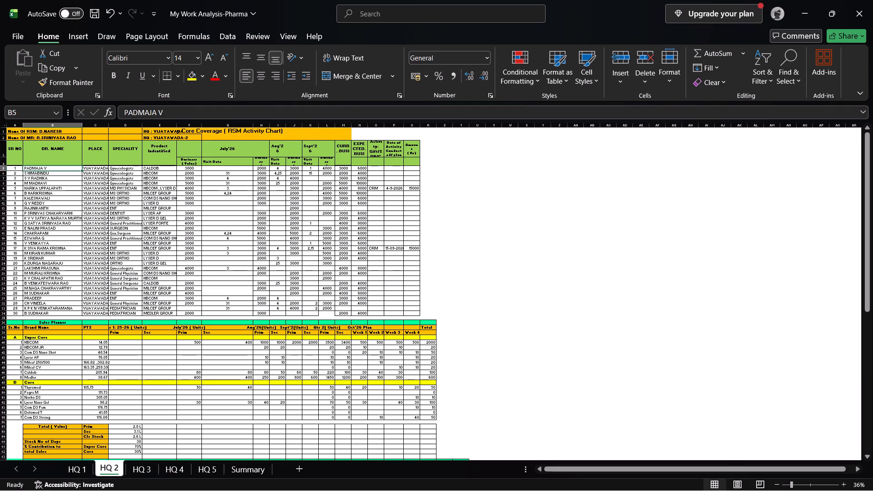
drag(44, 169, 301, 250)
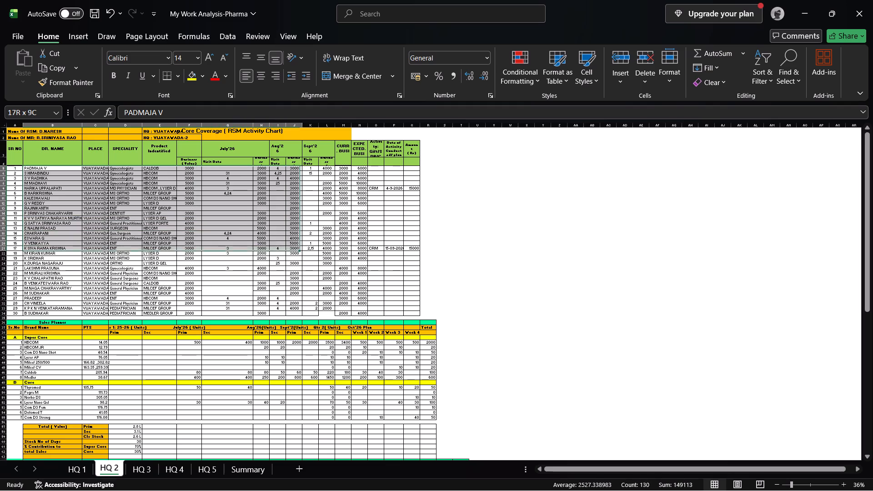
drag(301, 250, 312, 252)
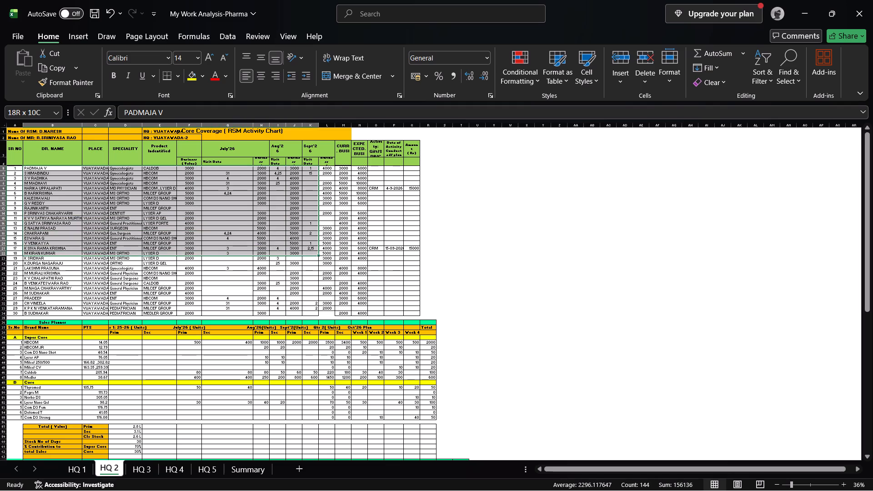
drag(312, 252, 335, 267)
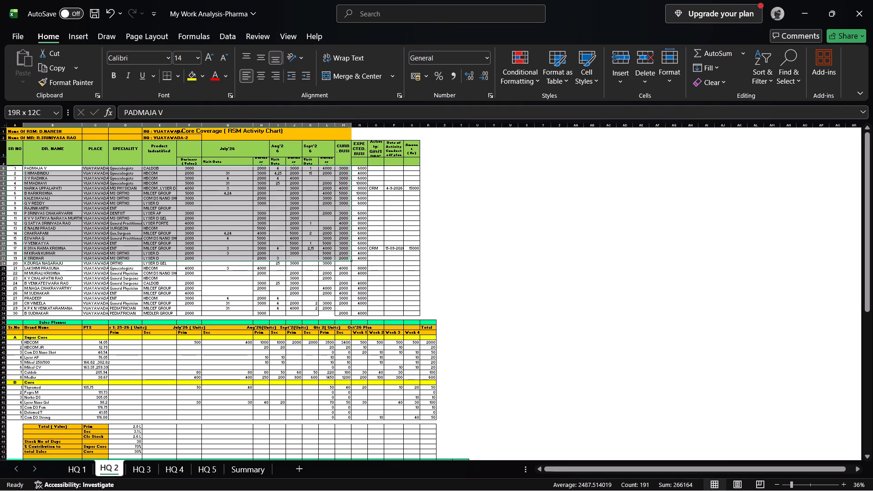
drag(335, 267, 326, 315)
key(ctrl+c)
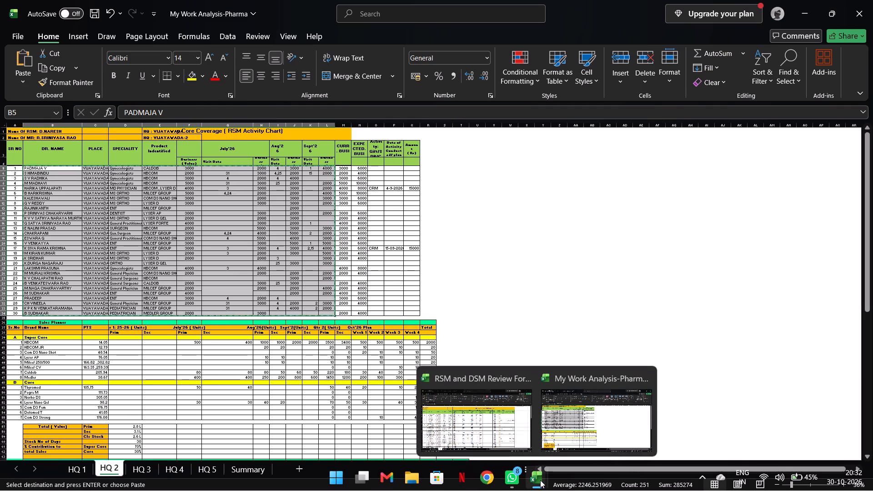
Switch to the review workbook and paste the copied doctor coverage into HQ-02 starting at cell B6.
click(482, 412)
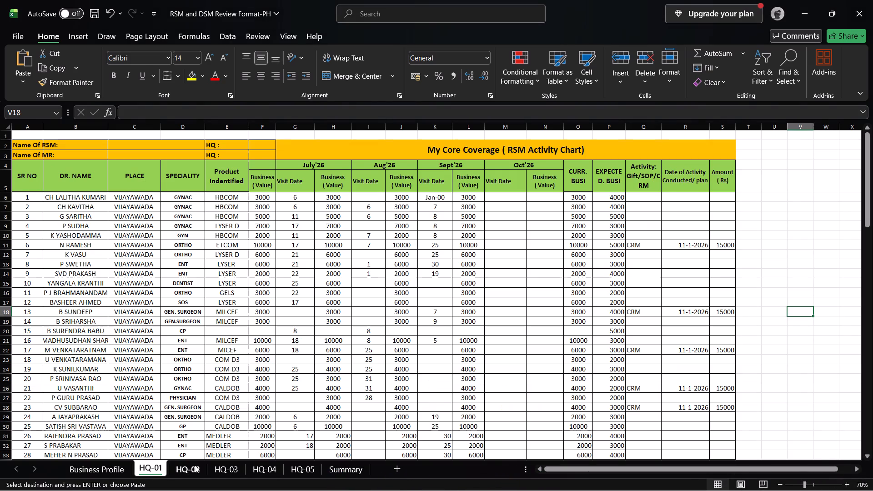
click(195, 466)
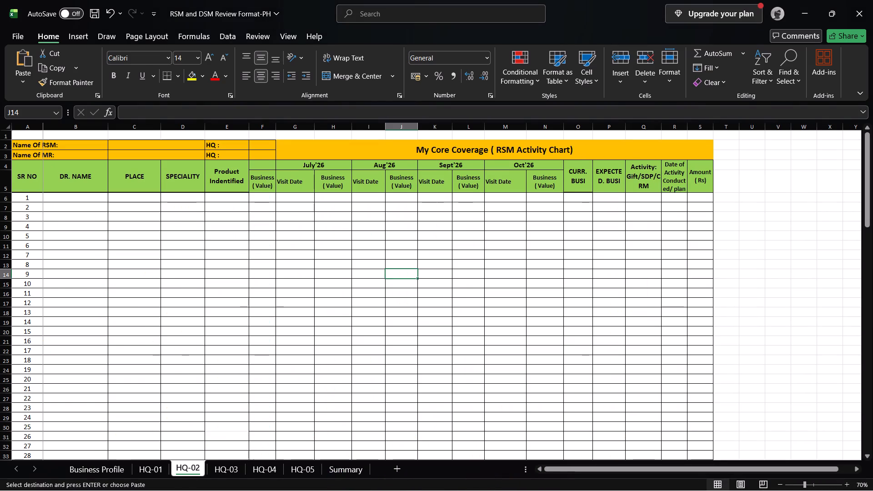
click(85, 197)
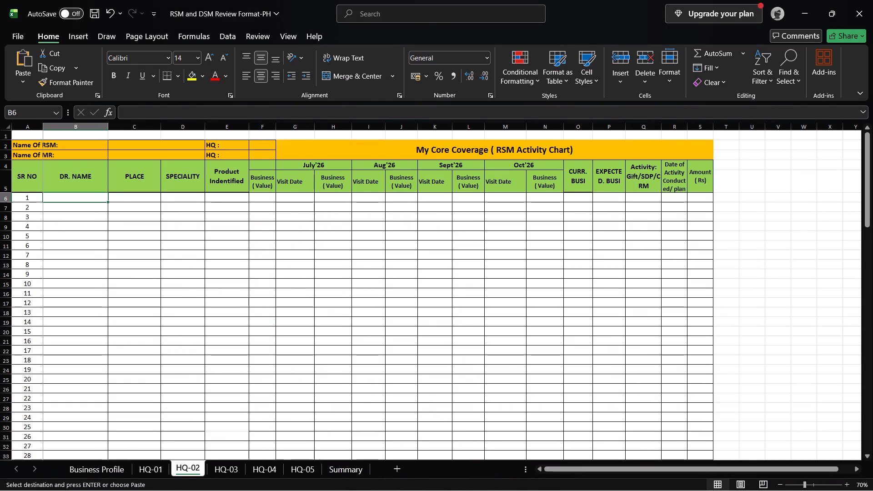
key(ctrl+v)
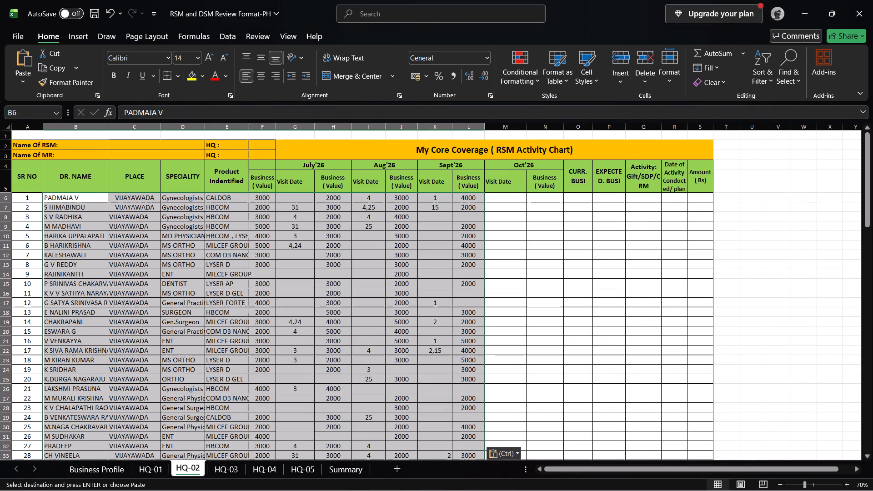
click(823, 192)
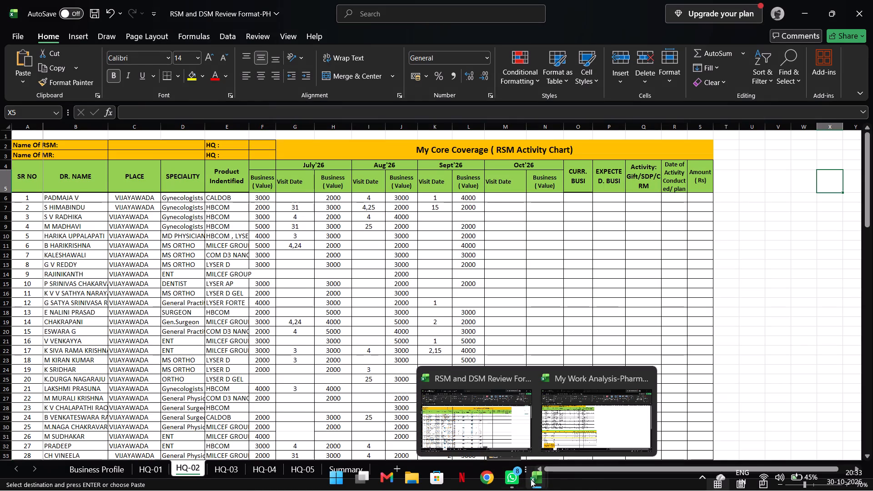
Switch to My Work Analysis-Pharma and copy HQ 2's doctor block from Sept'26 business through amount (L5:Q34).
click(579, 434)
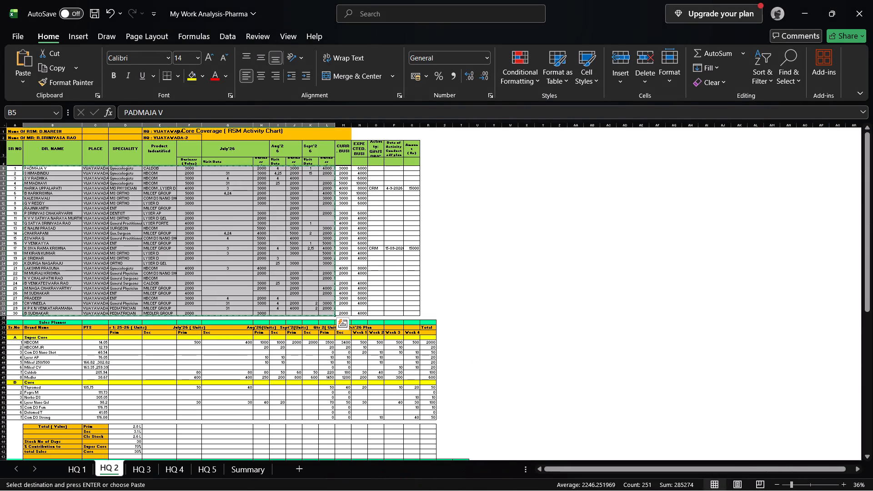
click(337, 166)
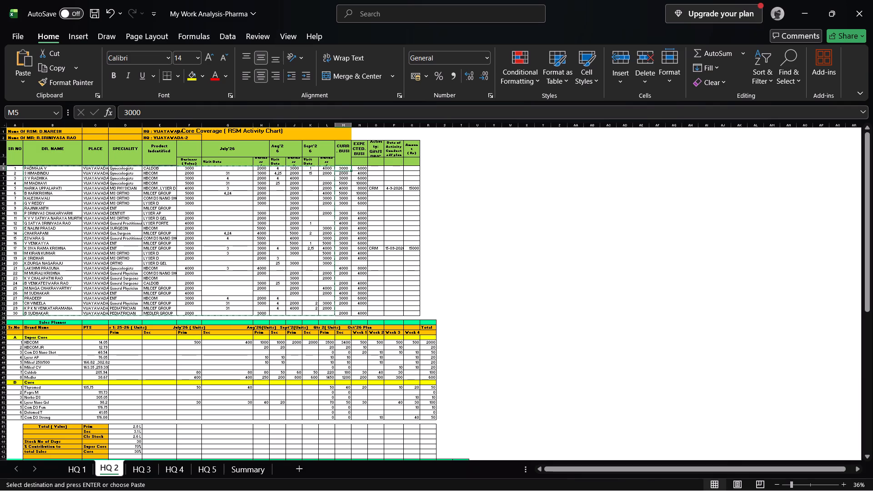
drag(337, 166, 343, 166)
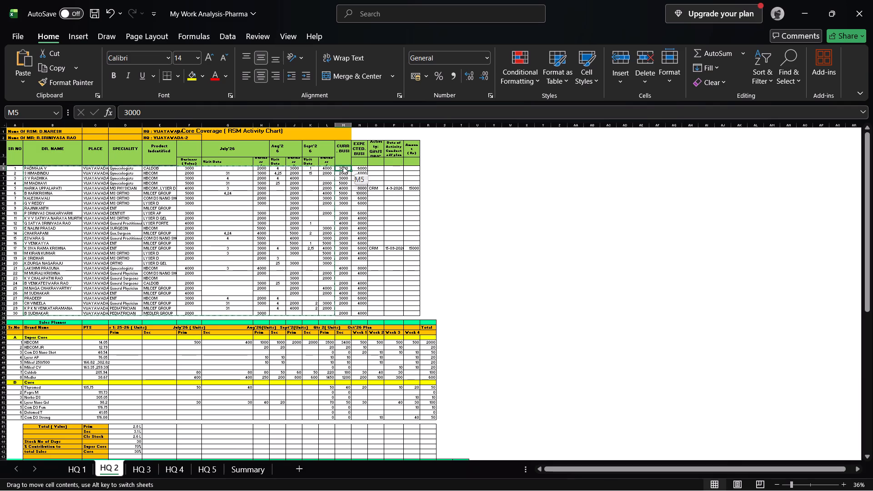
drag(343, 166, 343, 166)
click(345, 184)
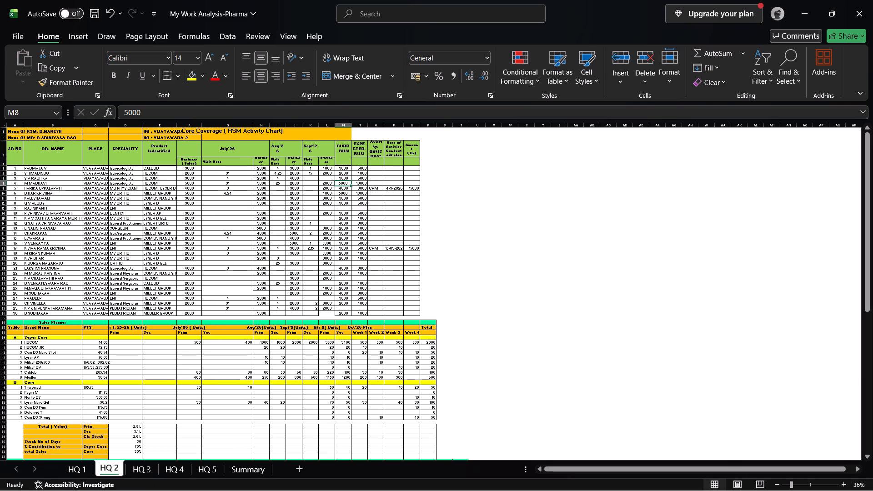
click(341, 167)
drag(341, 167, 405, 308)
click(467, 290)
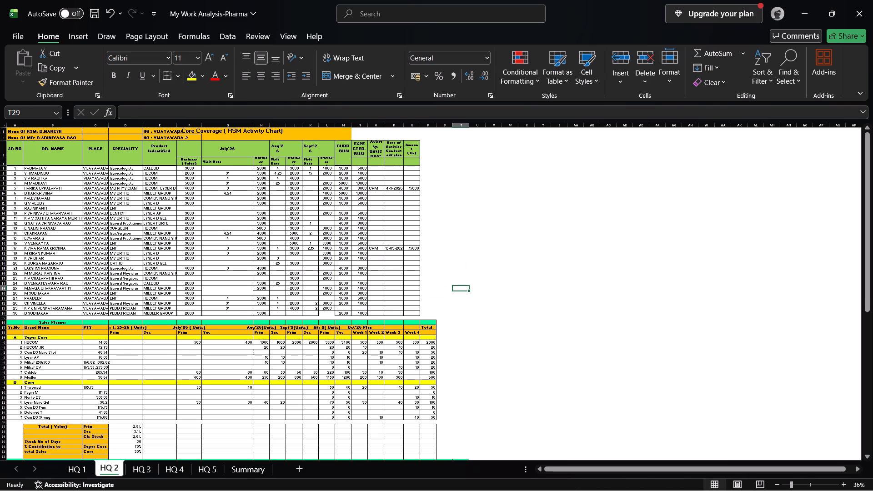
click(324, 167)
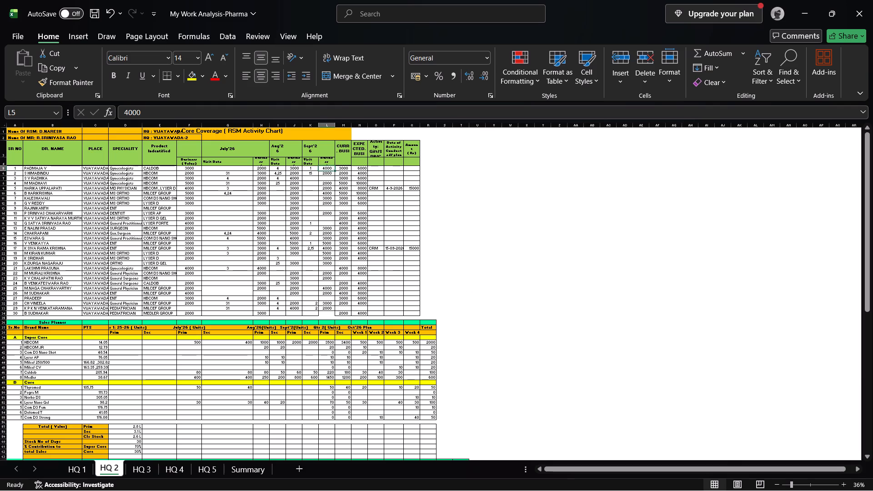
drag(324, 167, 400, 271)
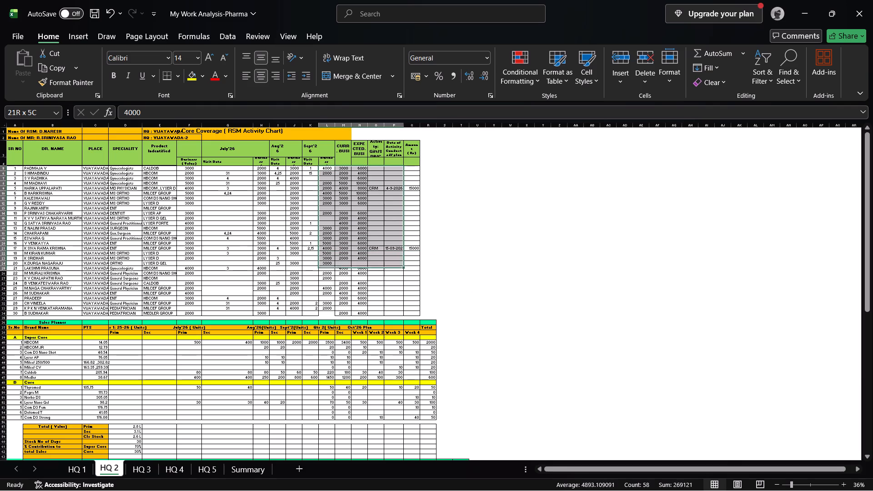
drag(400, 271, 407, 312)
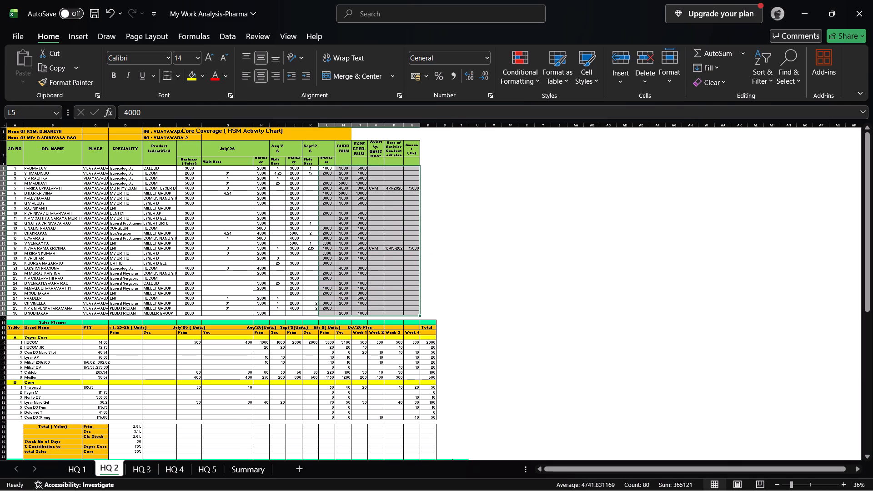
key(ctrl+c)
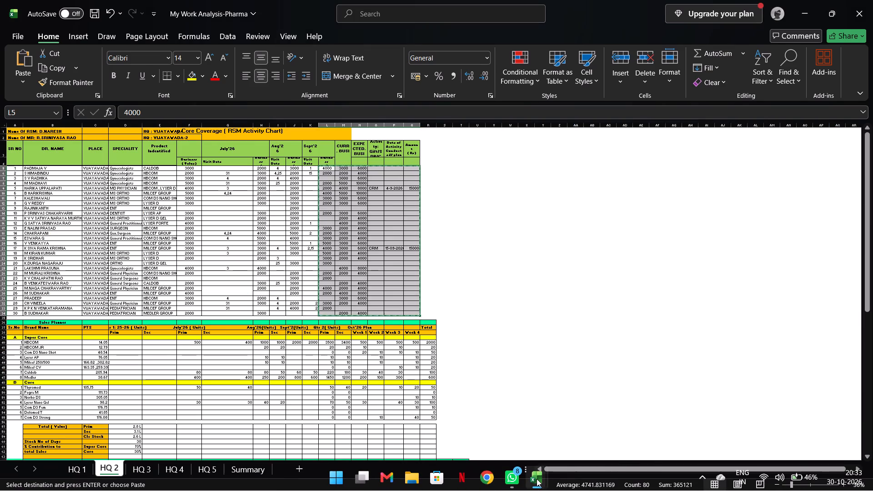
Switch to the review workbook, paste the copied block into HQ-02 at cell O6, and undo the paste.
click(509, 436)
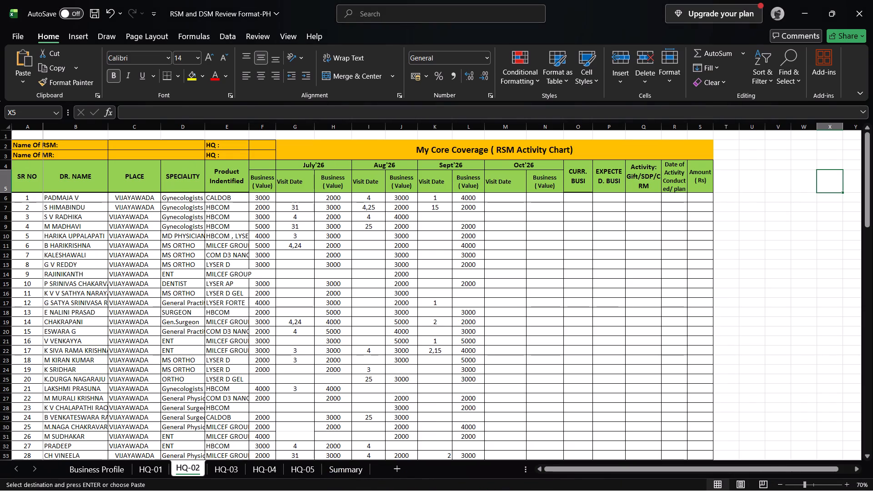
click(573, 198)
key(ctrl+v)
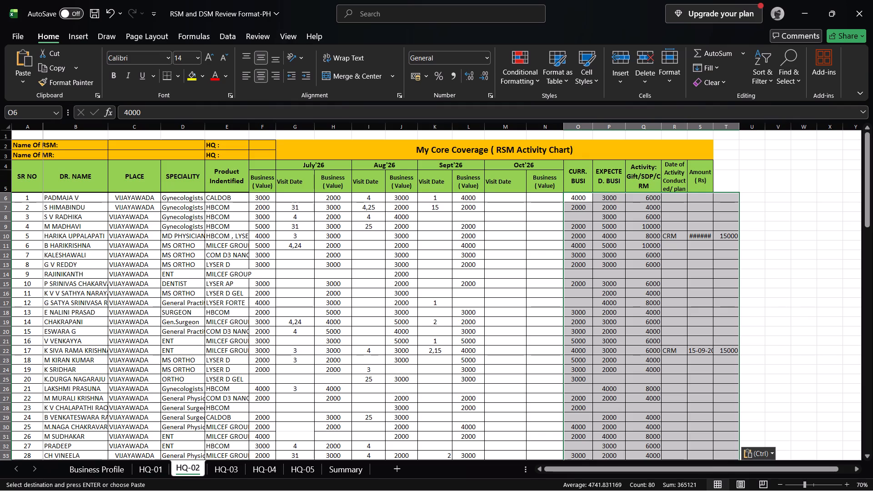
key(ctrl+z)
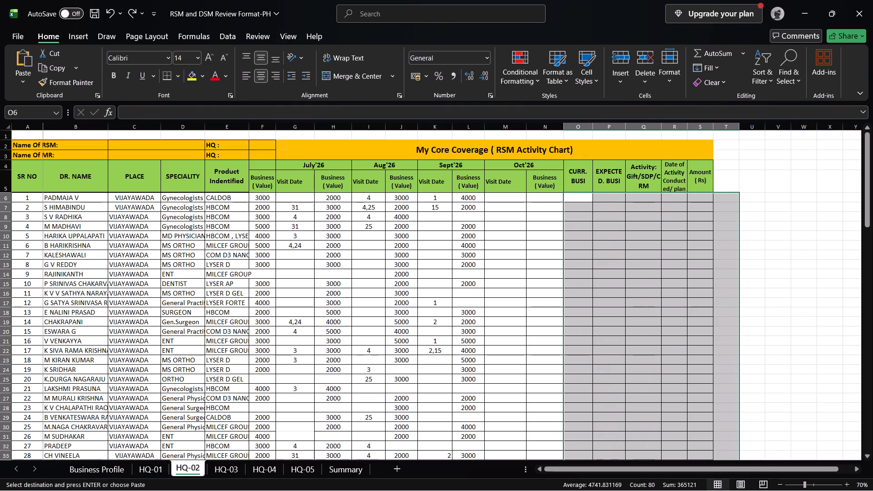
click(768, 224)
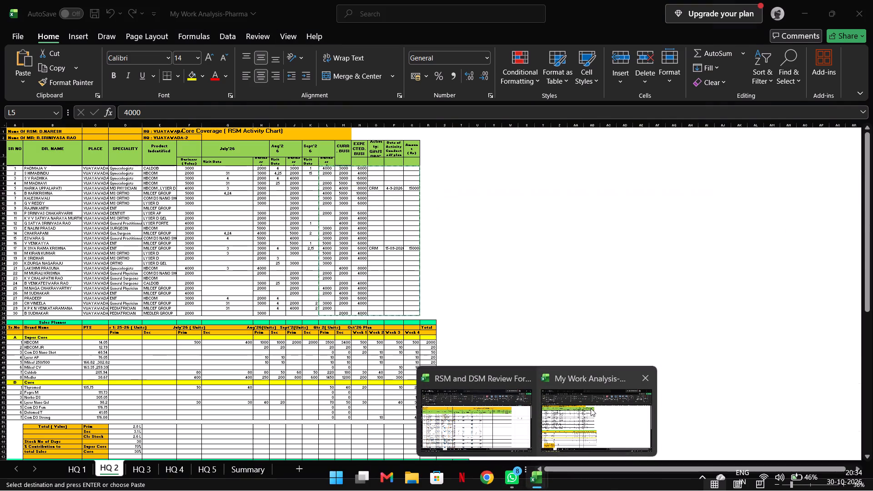
Switch to My Work Analysis-Pharma and copy HQ 2's current business through amount columns for doctors 1 to 30 (M5:Q34).
click(591, 408)
click(467, 194)
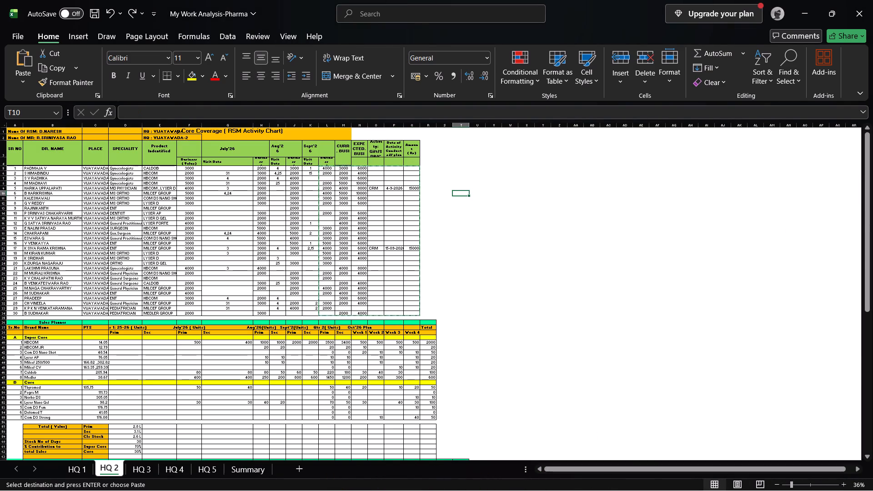
click(345, 167)
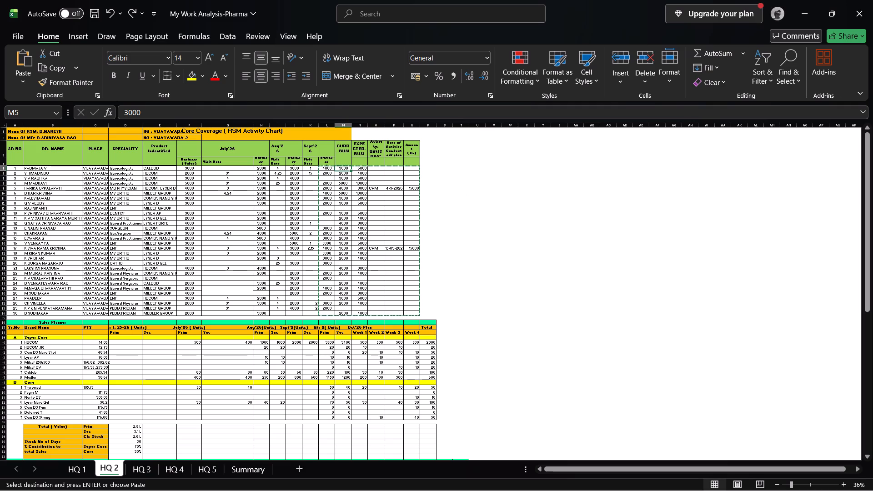
drag(345, 167, 412, 300)
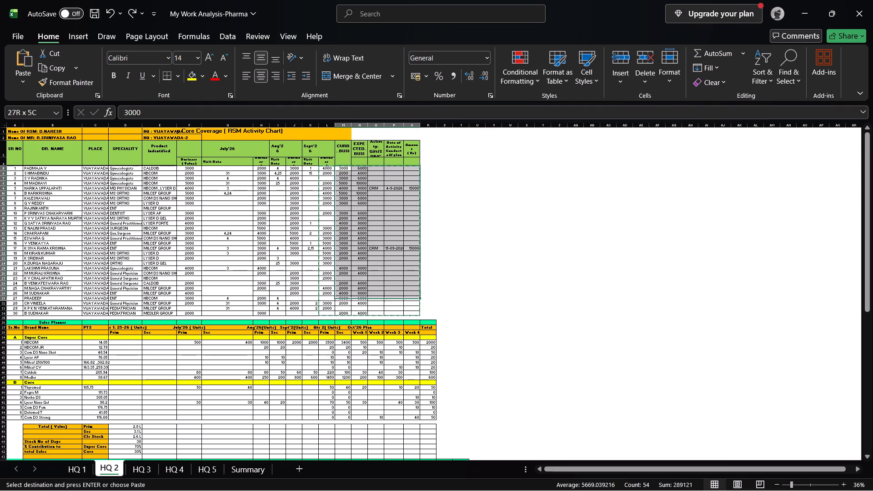
drag(412, 300, 410, 312)
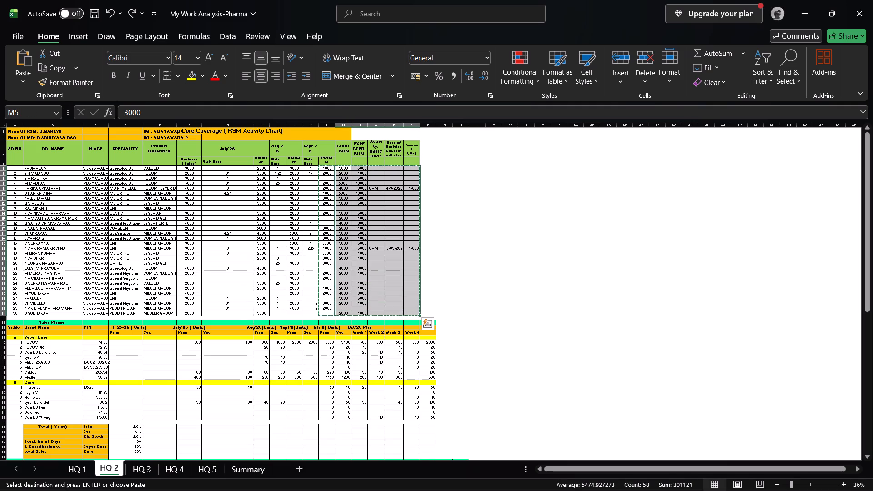
key(ctrl+c)
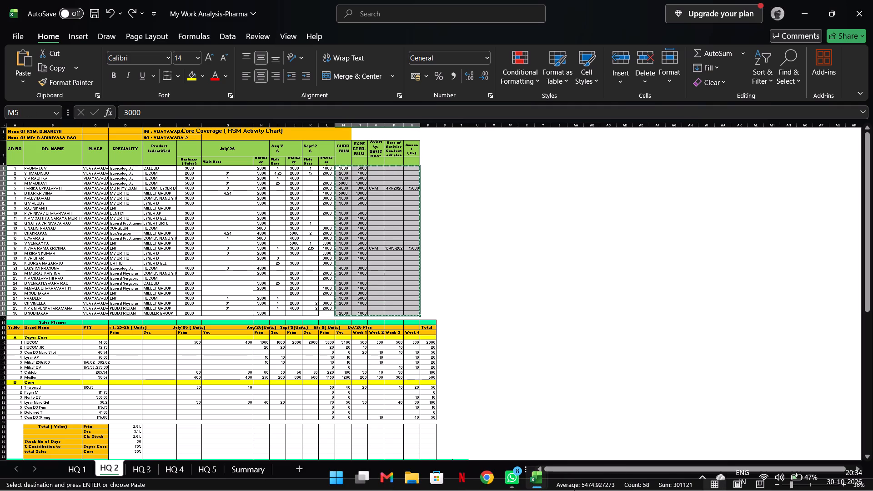
Switch to the review workbook and paste the copied business and activity columns into HQ-02 starting at cell O6.
click(506, 436)
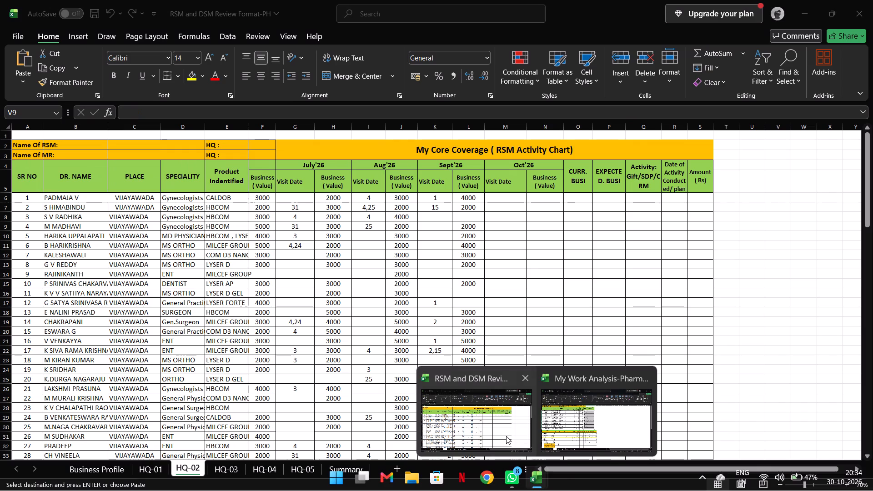
click(577, 199)
key(ctrl+v)
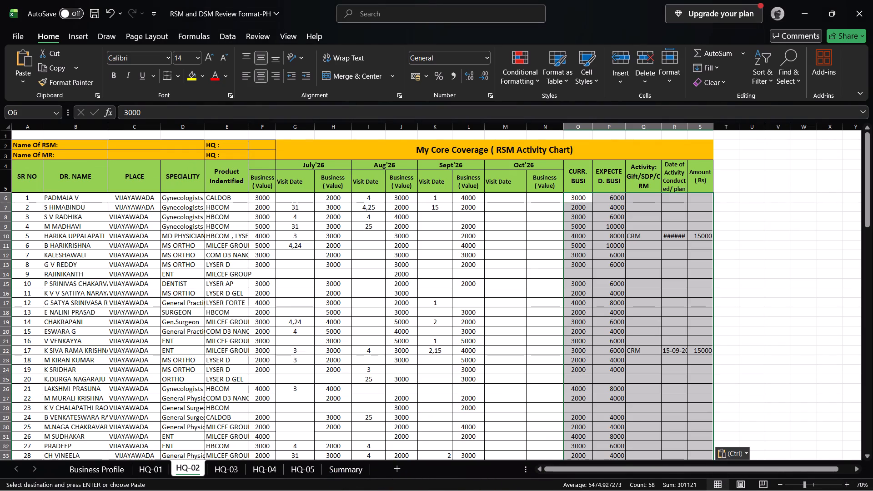
click(863, 216)
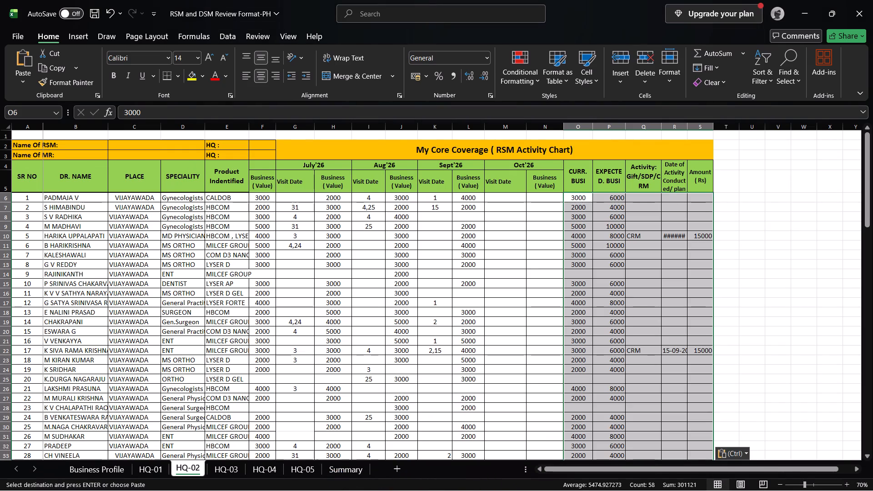
click(792, 263)
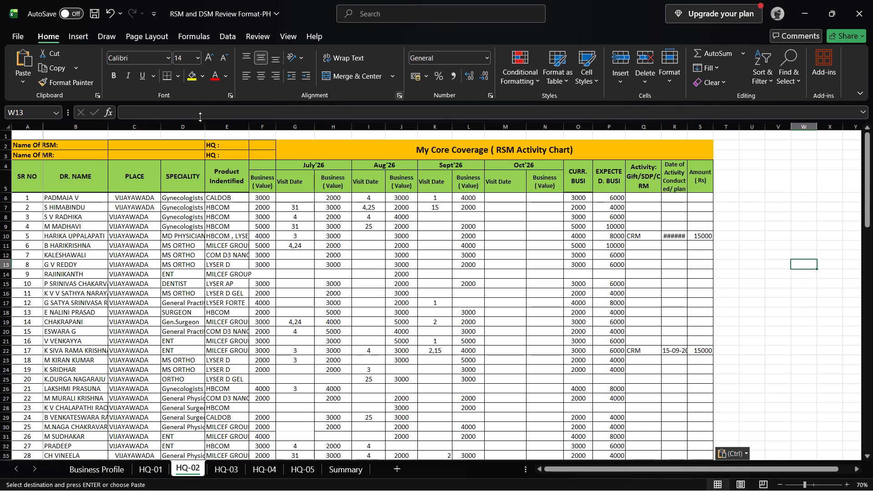
Auto-fit the width of HQ-02's DR. NAME column (B) to its contents.
double_click(107, 126)
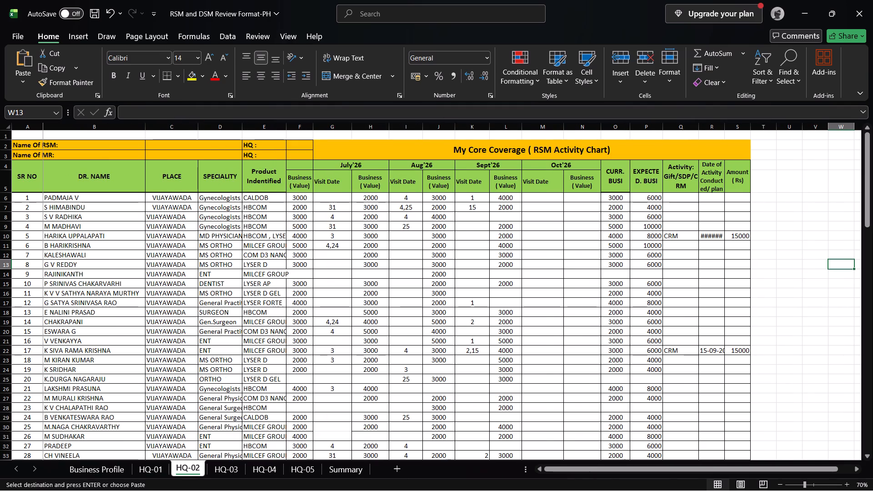
click(802, 255)
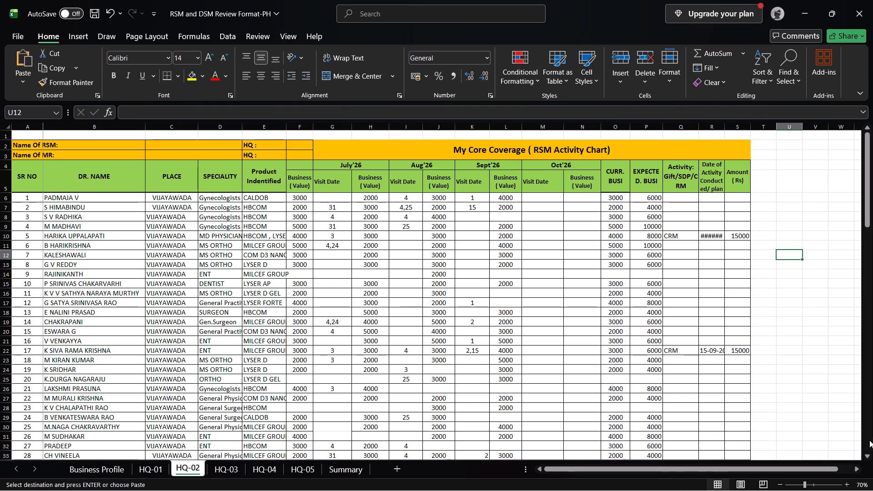
Examine HQ-02's Sales Planner layout and compare it with the filled Sales Planner in HQ-01.
double_click(867, 456)
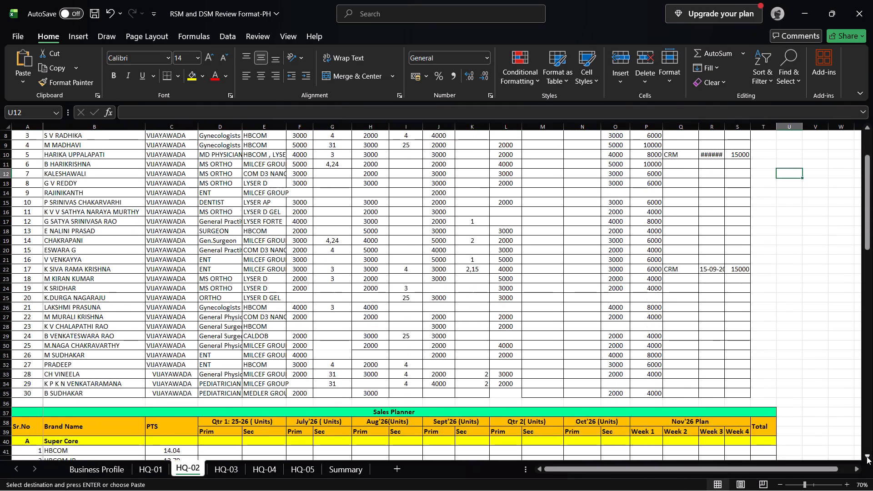
double_click(867, 456)
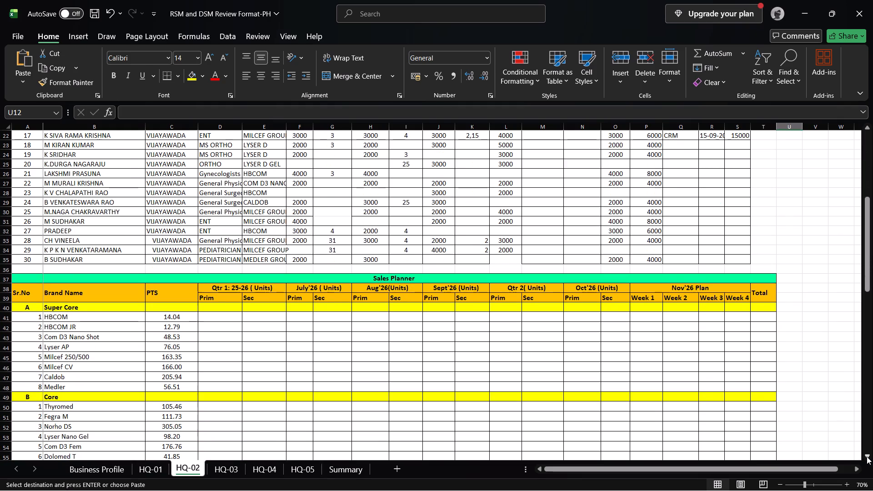
triple_click(867, 456)
triple_click(867, 456)
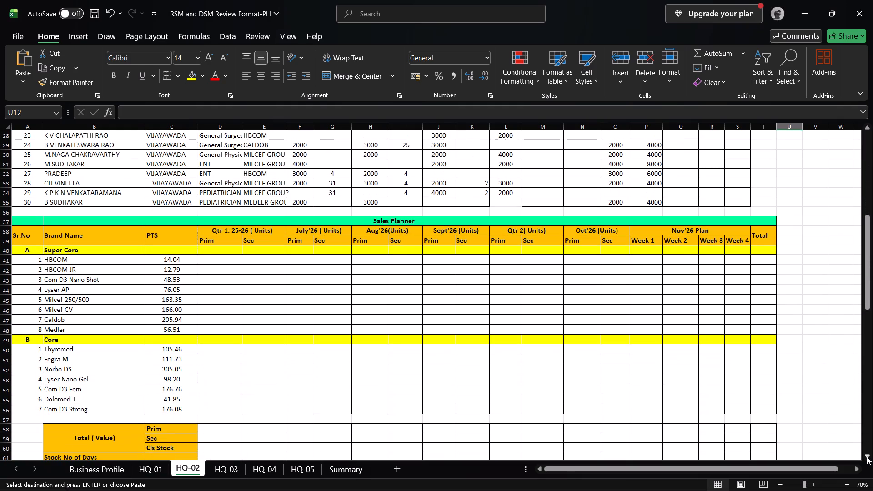
click(867, 456)
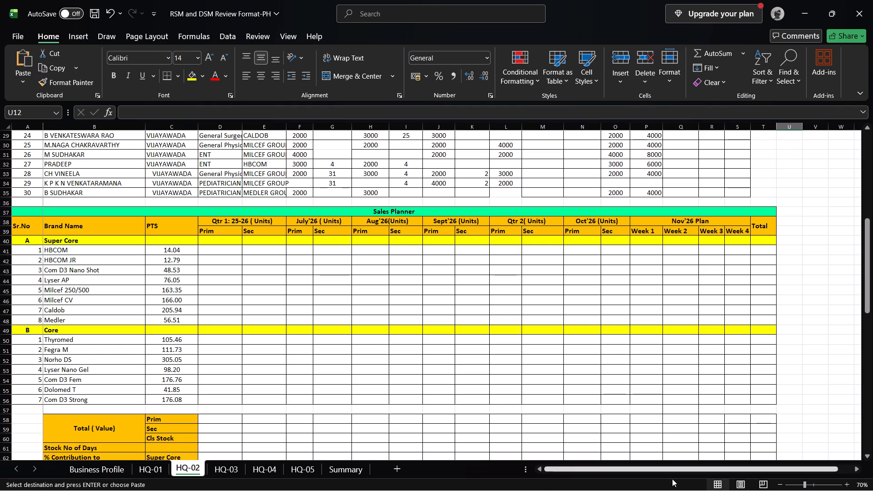
click(159, 469)
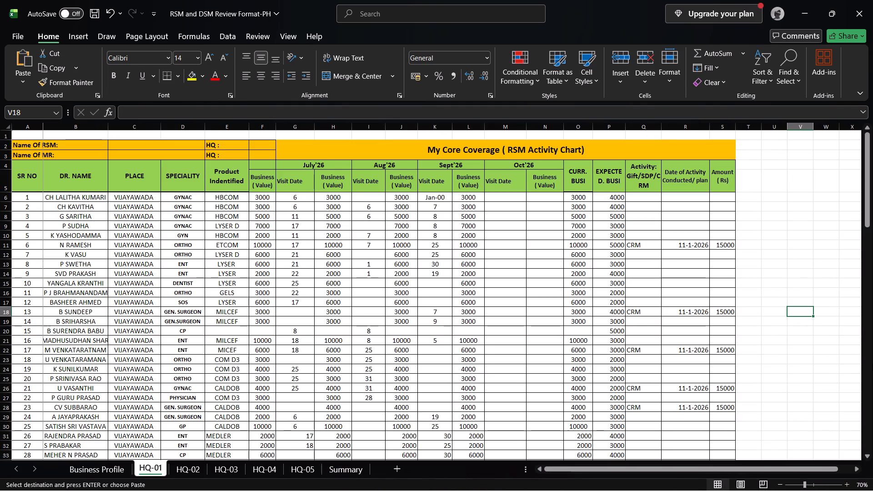
triple_click(868, 373)
click(868, 373)
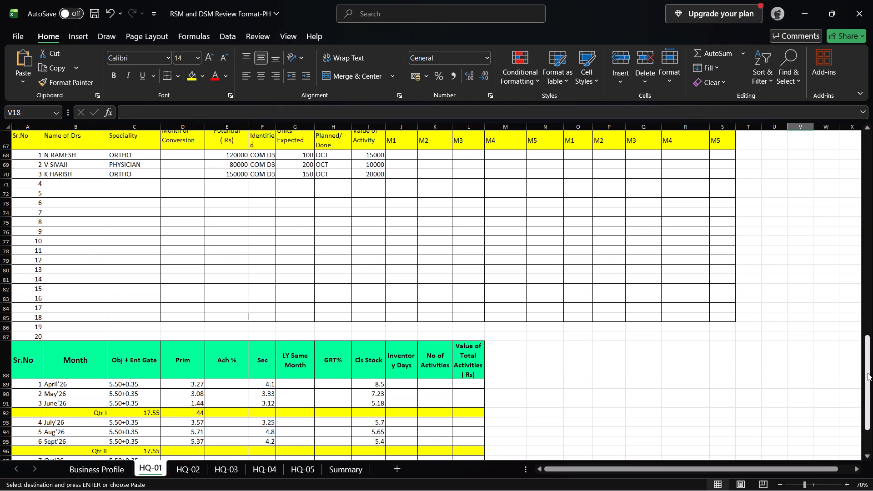
click(870, 137)
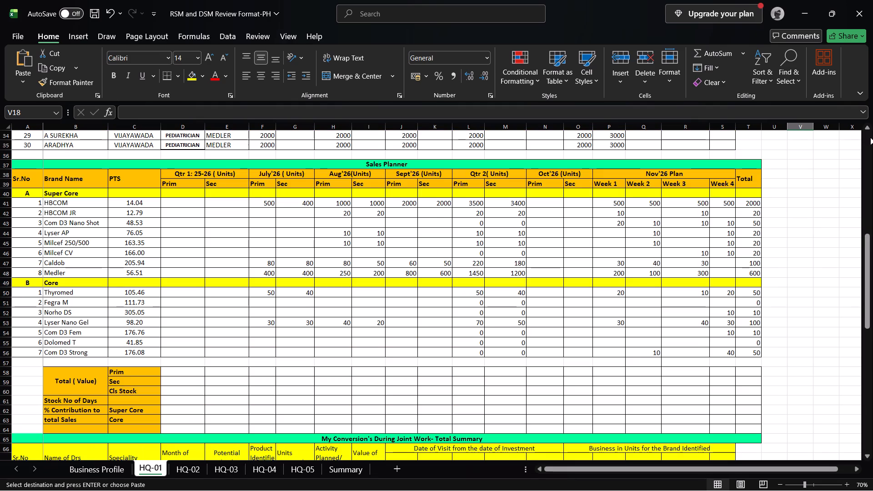
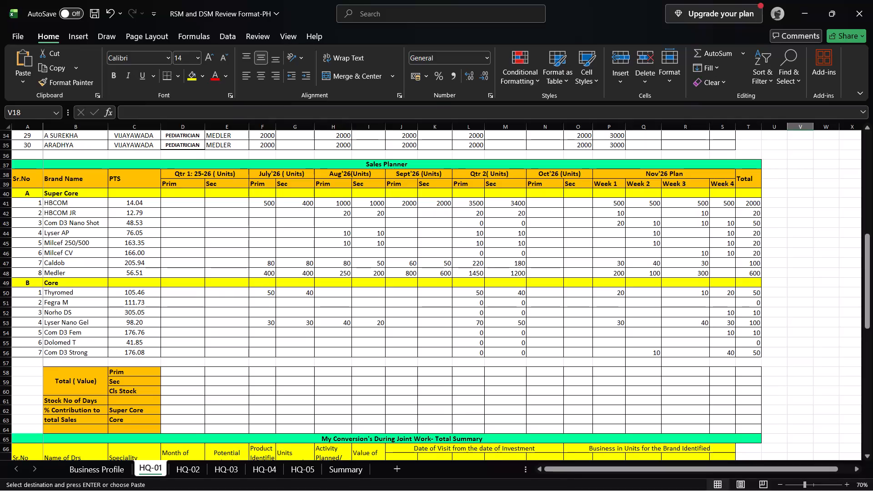
Copy HQ-01's Sales Planner figures from July'26 through Total (F41:T56) and paste them into HQ-02 starting at cell F41.
click(261, 204)
drag(261, 204, 527, 286)
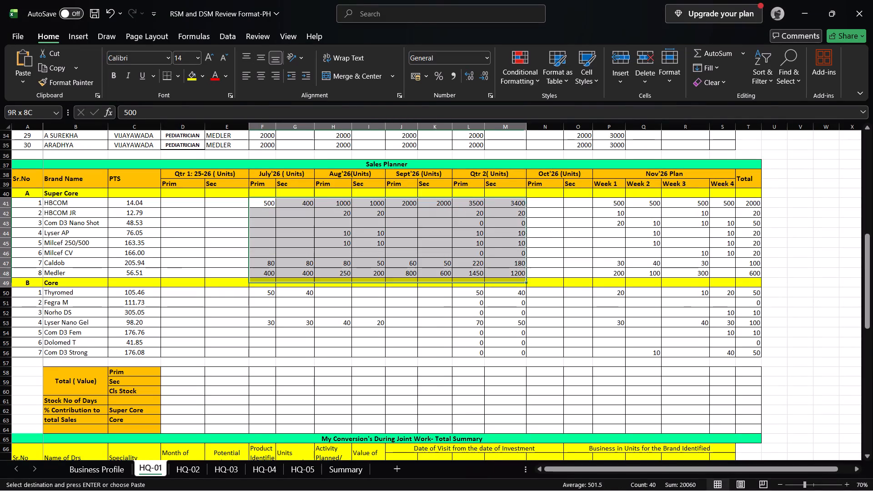
drag(527, 286, 751, 344)
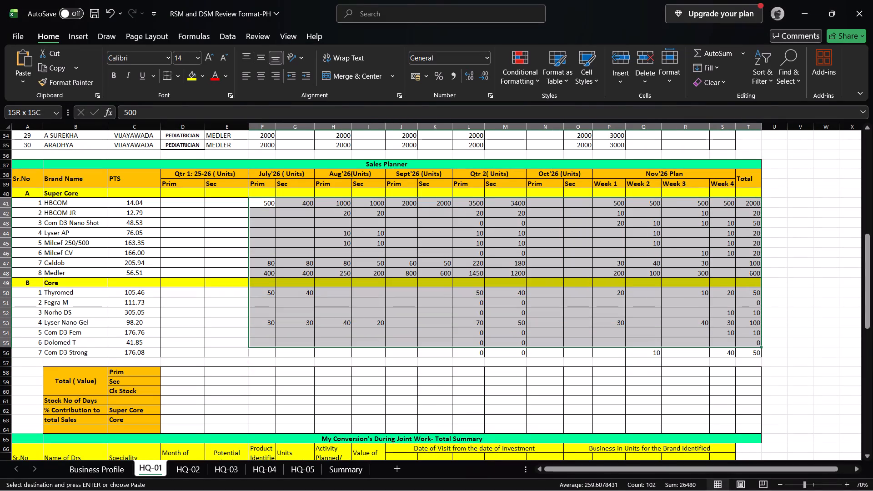
drag(751, 344, 756, 357)
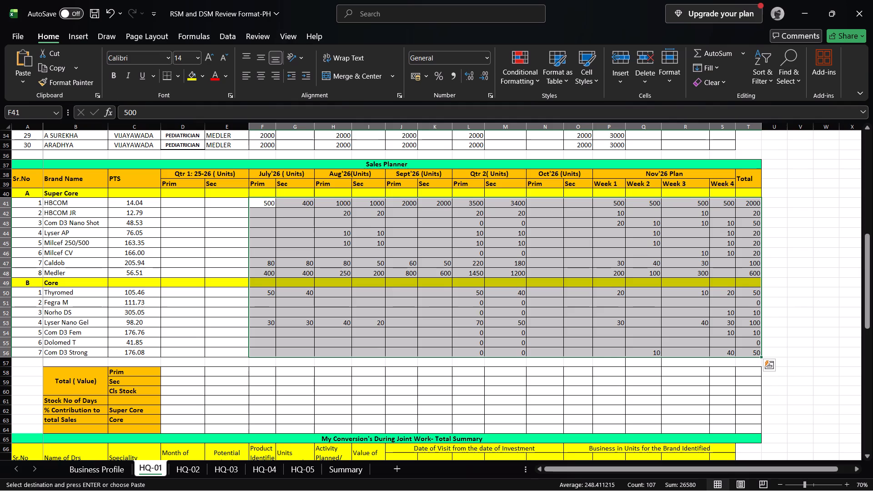
key(ctrl+c)
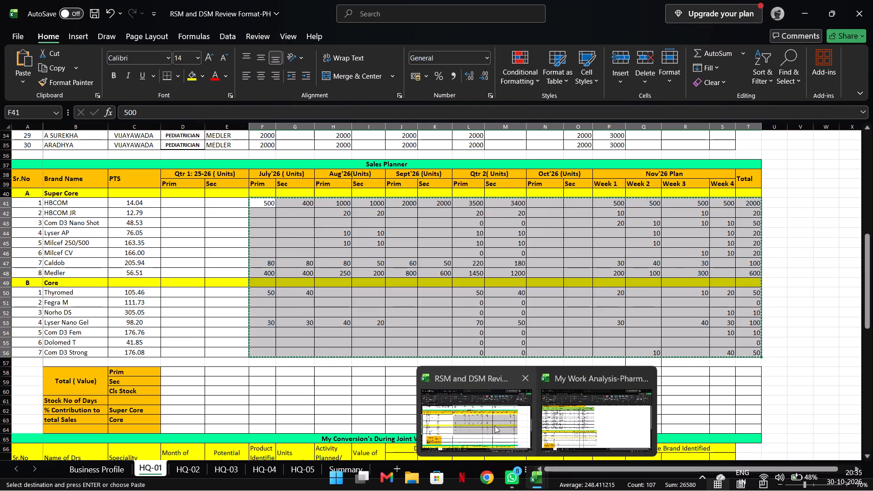
click(190, 471)
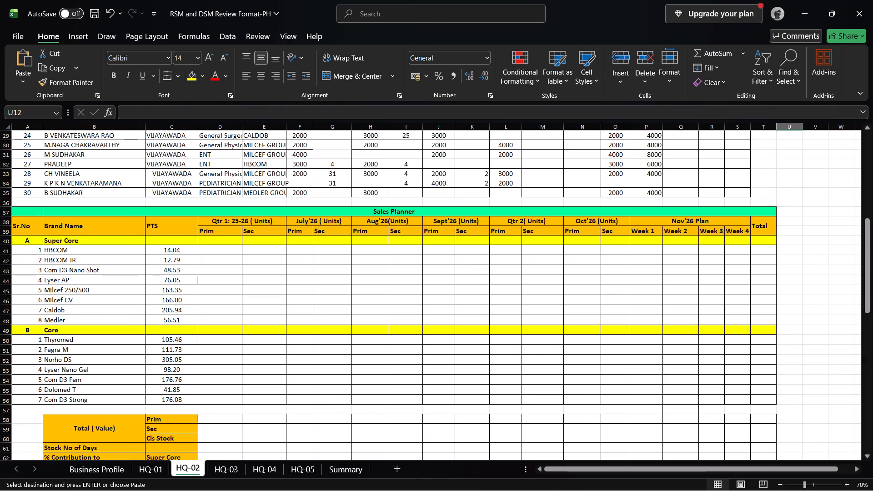
click(296, 251)
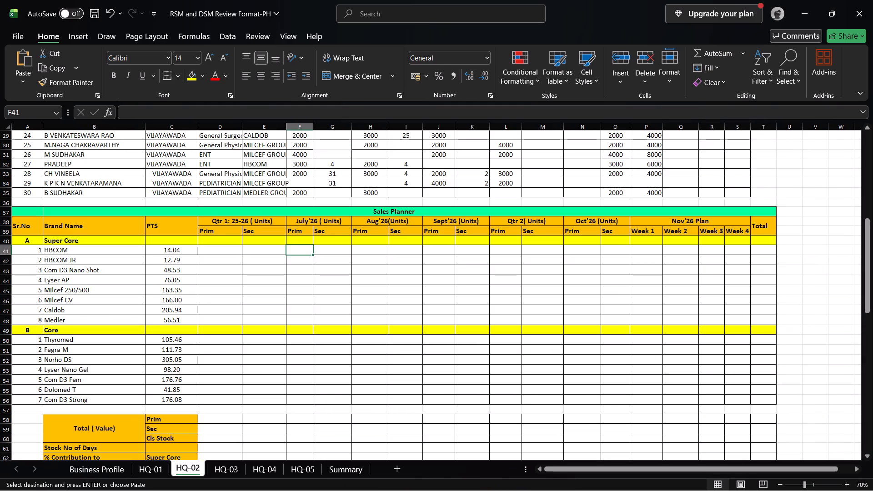
key(ctrl+v)
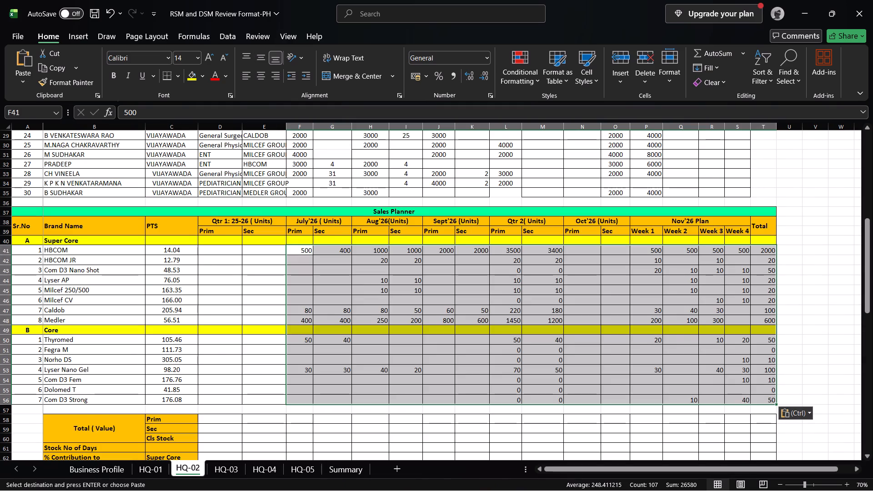
click(811, 181)
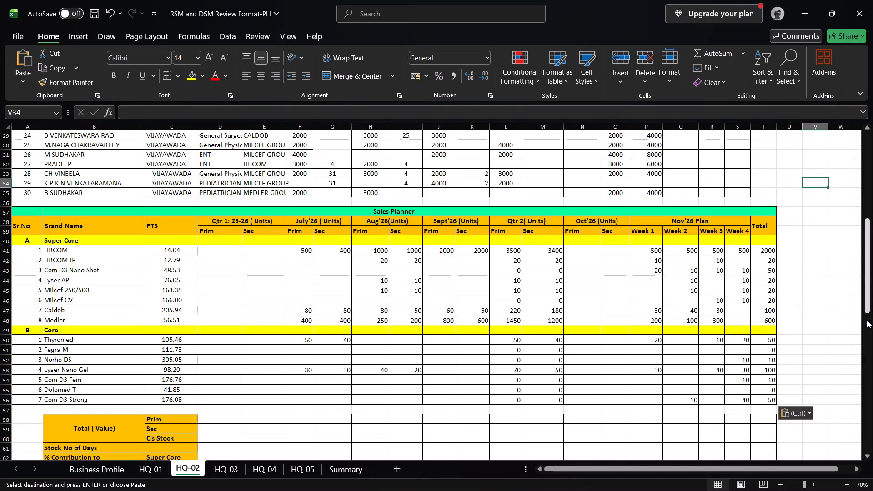
Switch to My Work Analysis-Pharma and copy HQ 2's four joint-work conversion rows, doctor names through M1 visit date (B67:J70).
triple_click(868, 453)
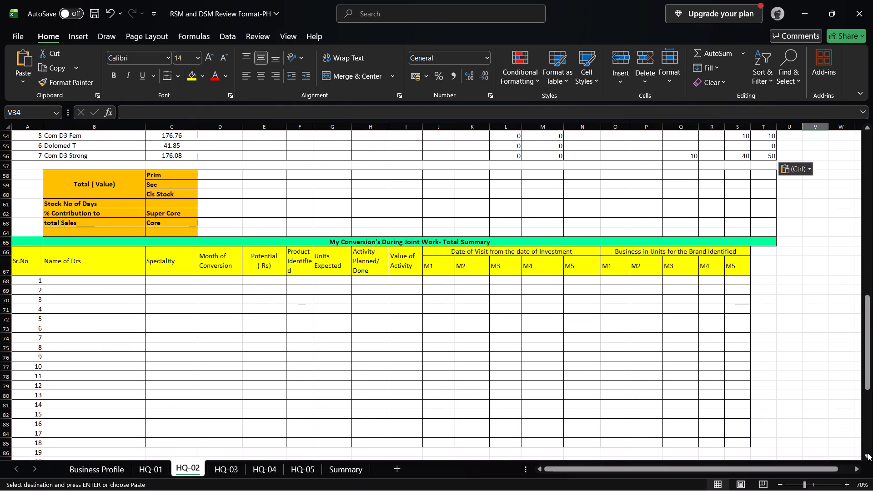
triple_click(868, 453)
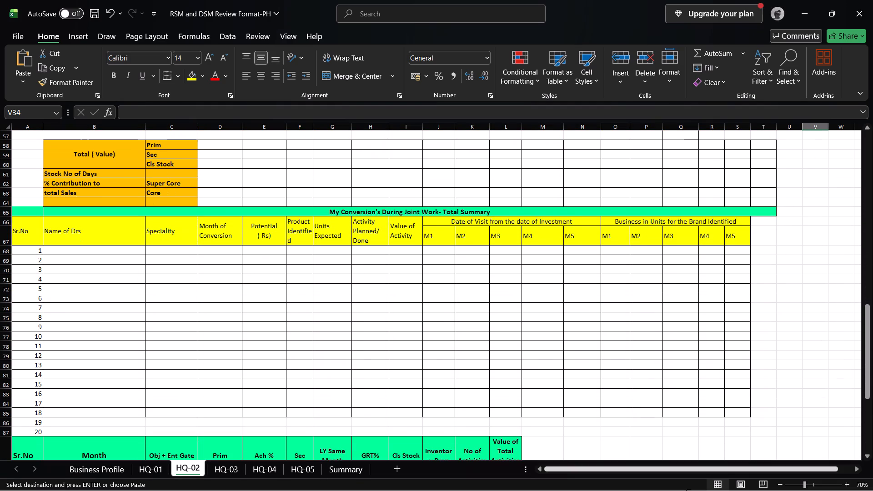
click(532, 482)
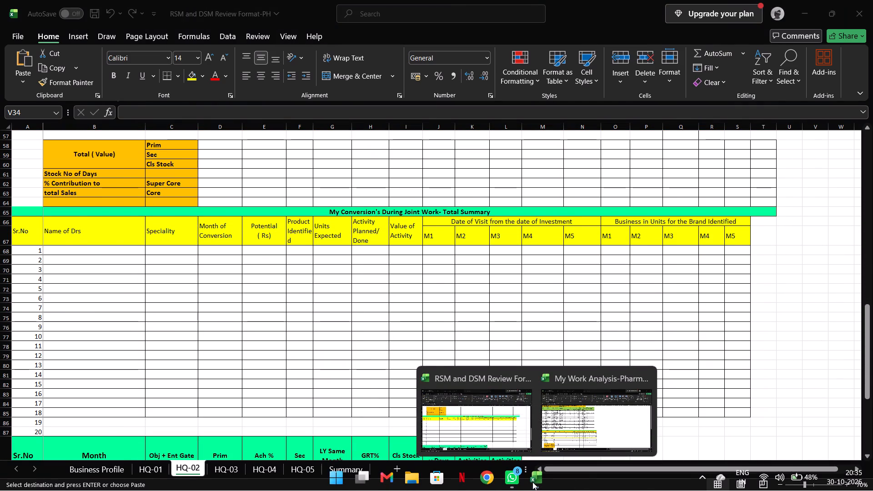
click(566, 431)
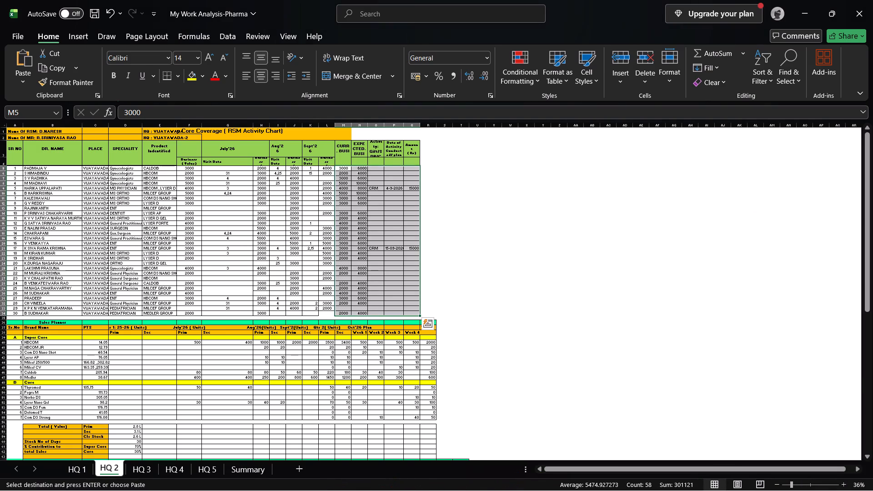
click(871, 383)
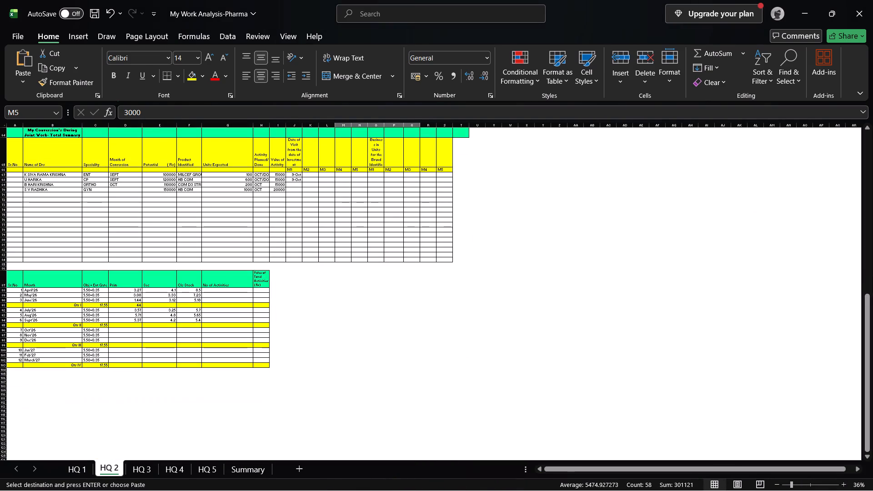
click(55, 174)
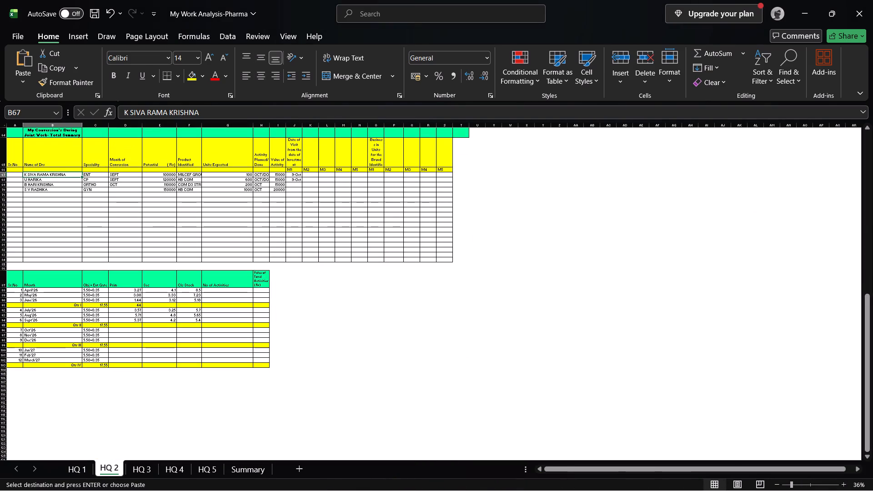
drag(55, 174, 246, 186)
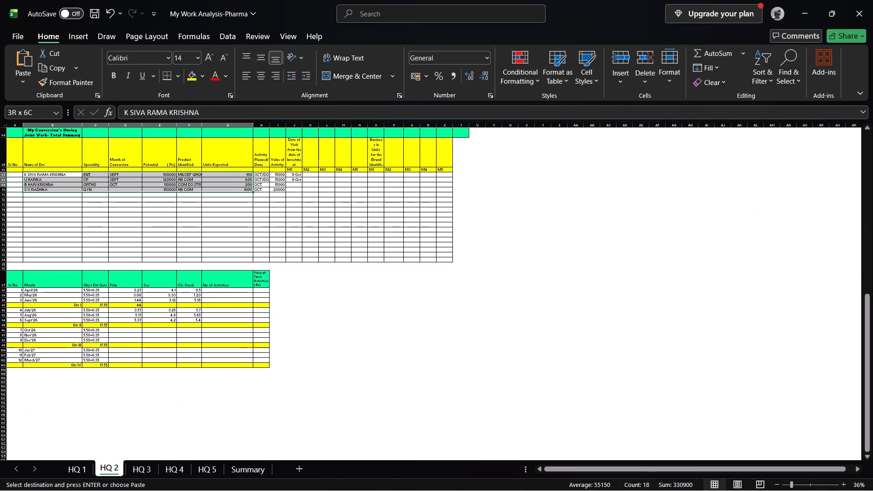
drag(246, 186, 292, 189)
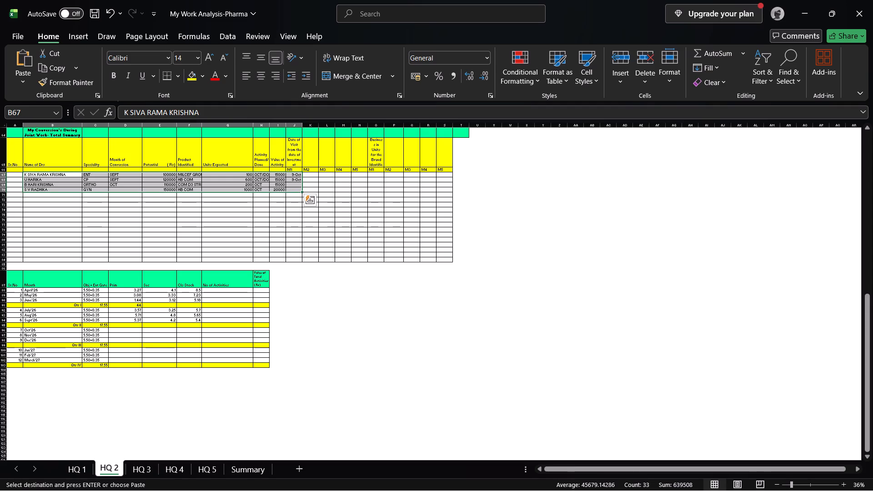
key(ctrl+c)
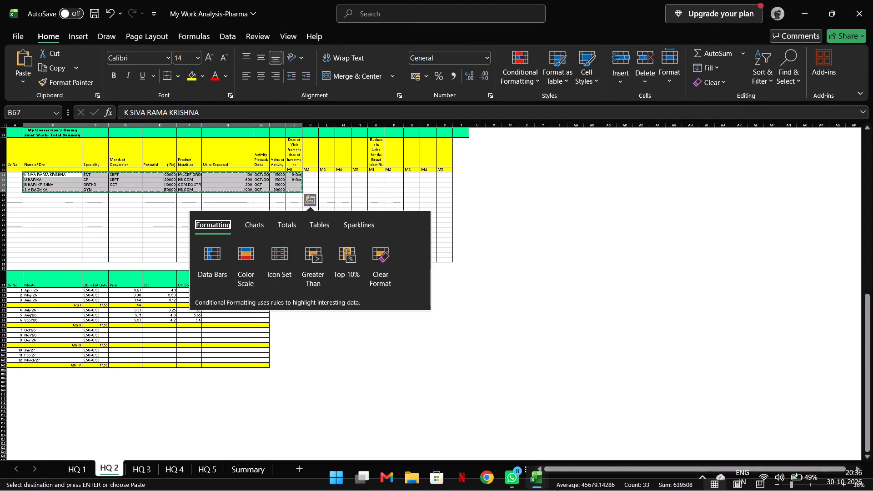
Switch to the review workbook and paste the copied conversion rows into HQ-02's joint-work summary starting at cell B68.
click(539, 480)
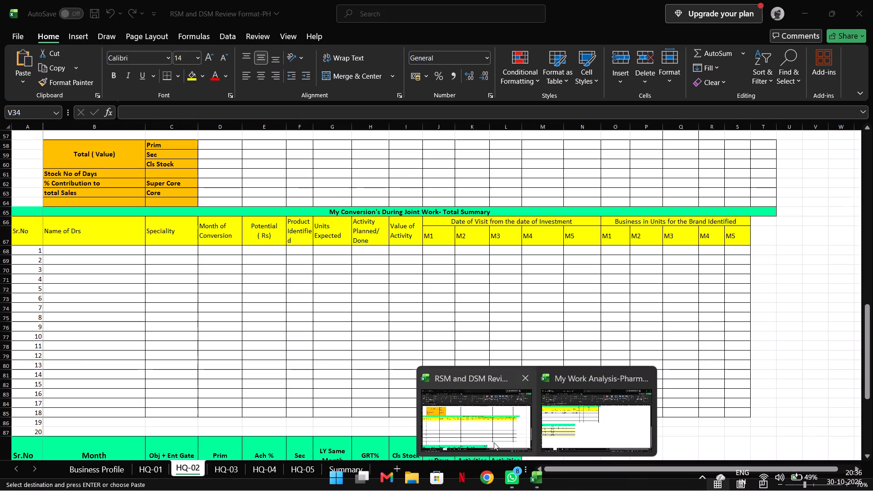
click(494, 442)
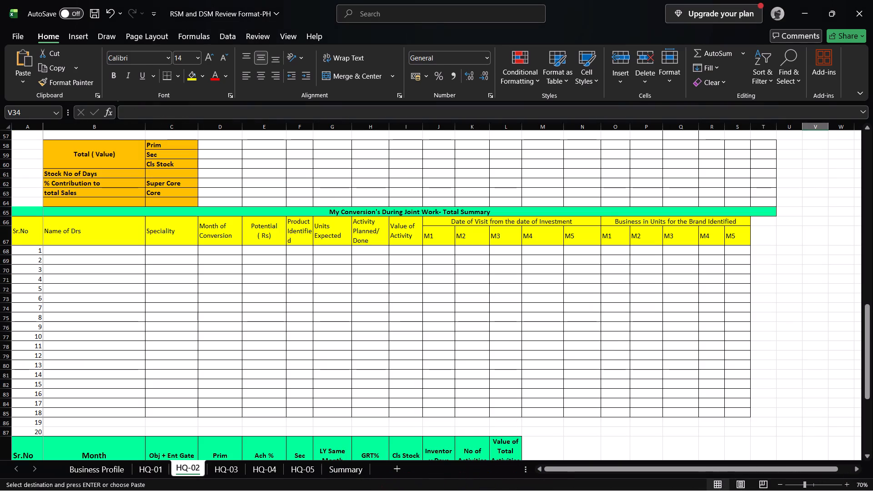
click(103, 247)
key(ctrl+v)
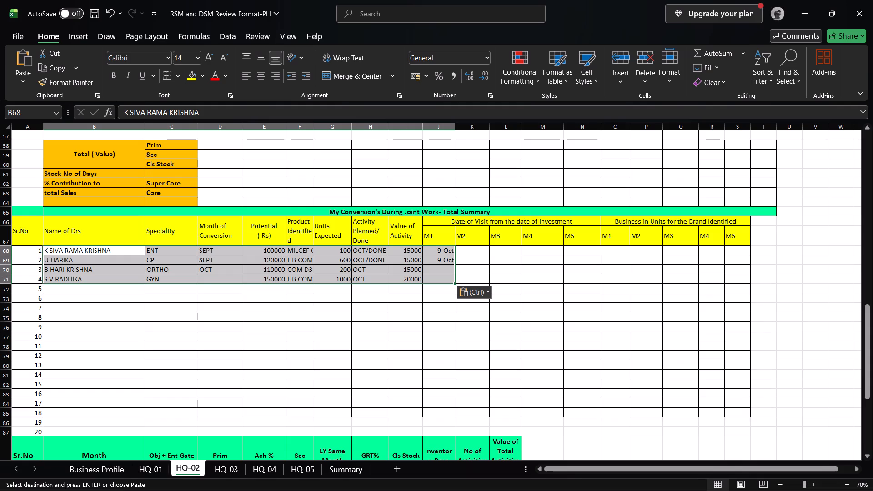
click(787, 280)
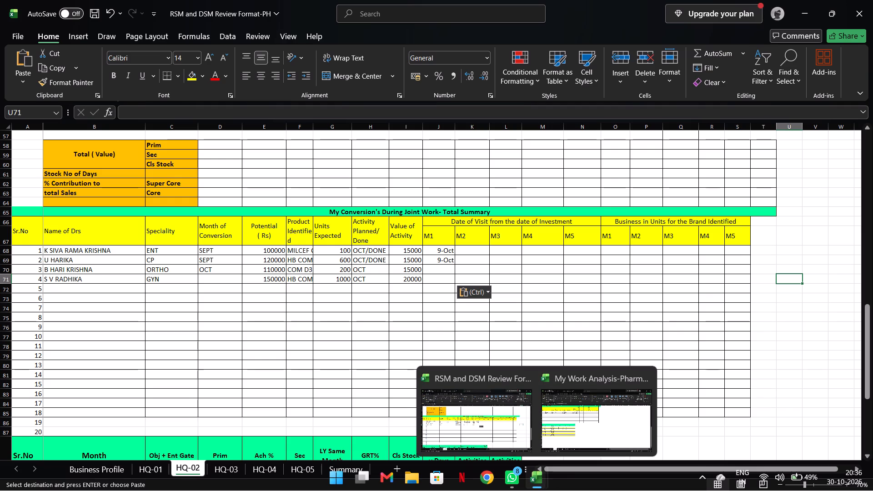
Examine HQ-02's monthly table layout and compare it with HQ 2's monthly table in My Work Analysis-Pharma.
double_click(872, 420)
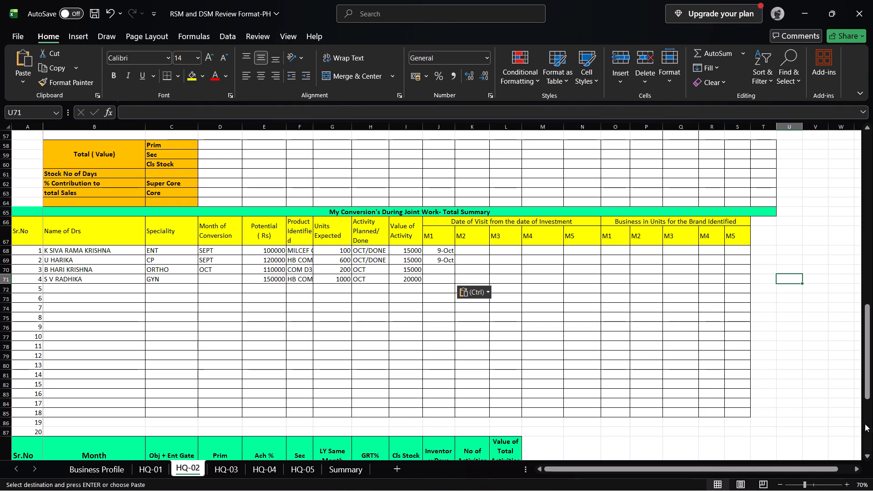
double_click(866, 423)
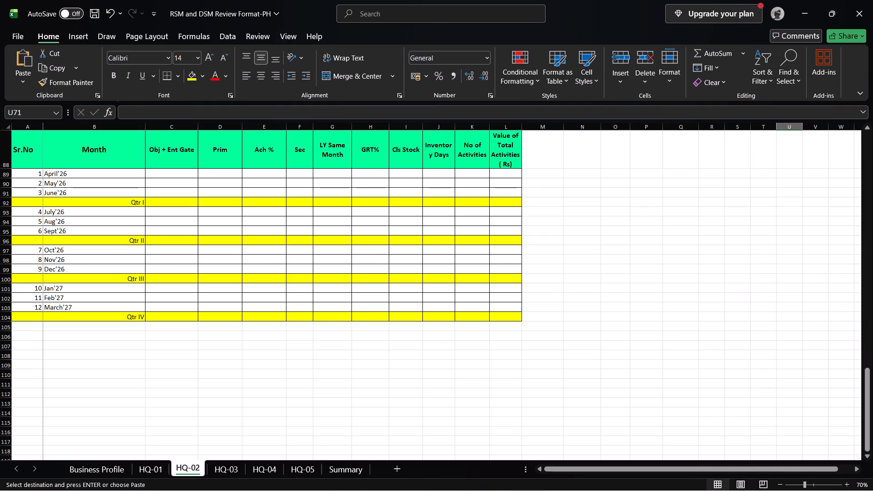
triple_click(865, 126)
triple_click(865, 126)
double_click(865, 126)
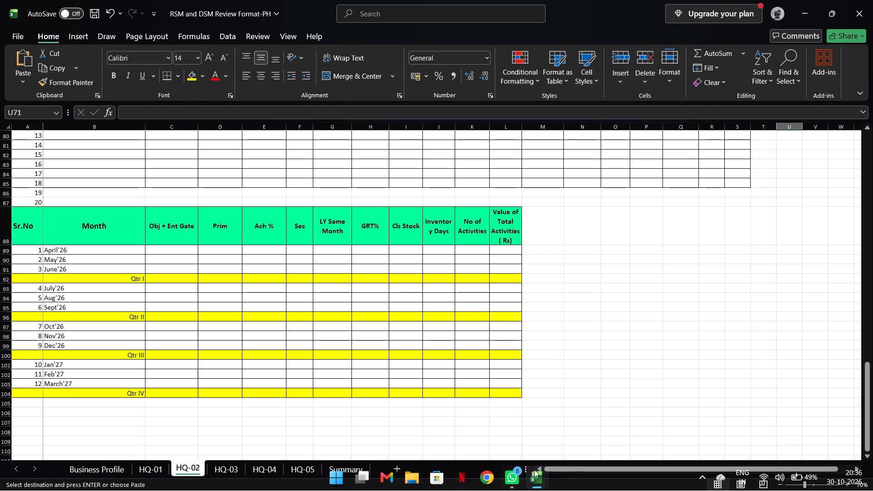
click(577, 430)
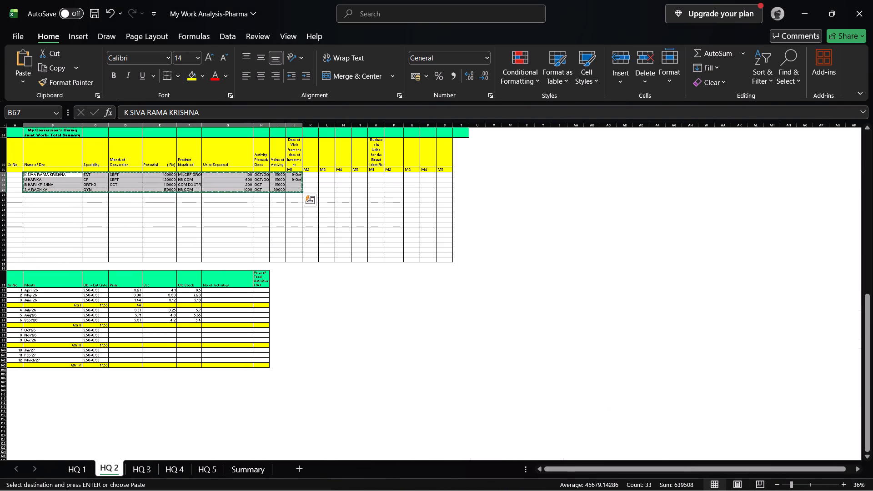
click(117, 288)
click(117, 288)
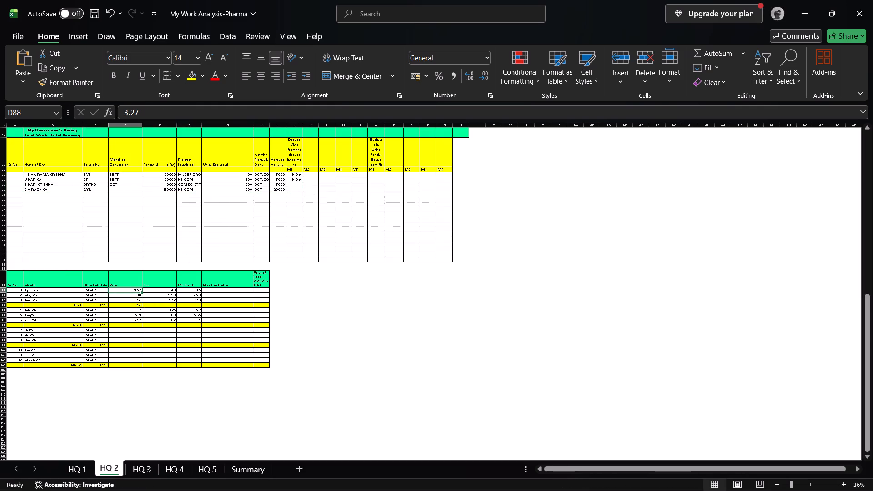
click(281, 299)
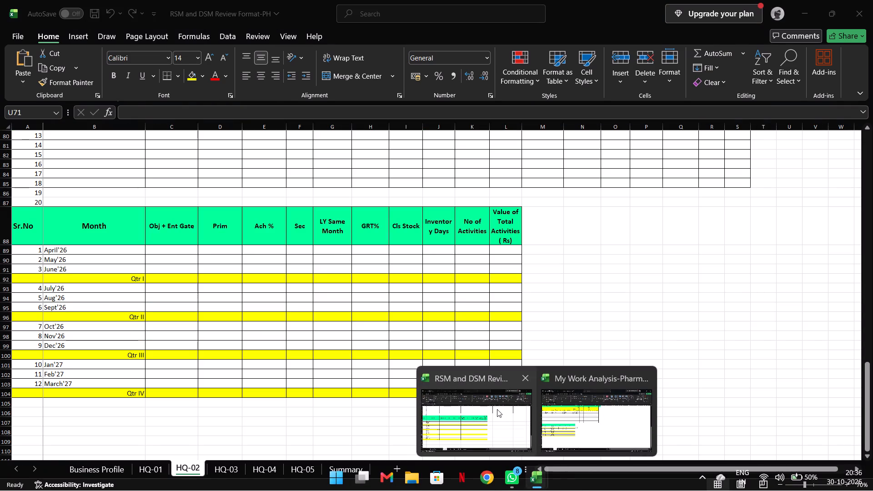
Switch to the review workbook and copy HQ-01's monthly table figures from Obj + Ent Gate through Cls Stock (C89:I104).
click(497, 409)
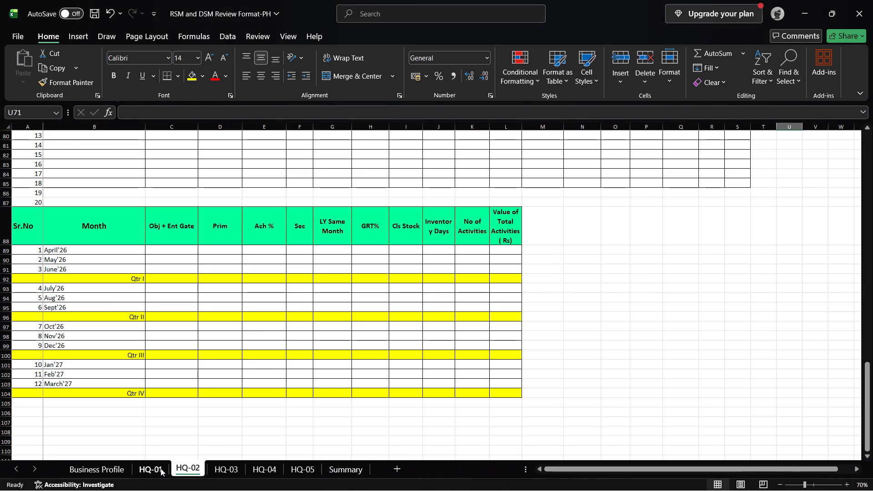
click(161, 468)
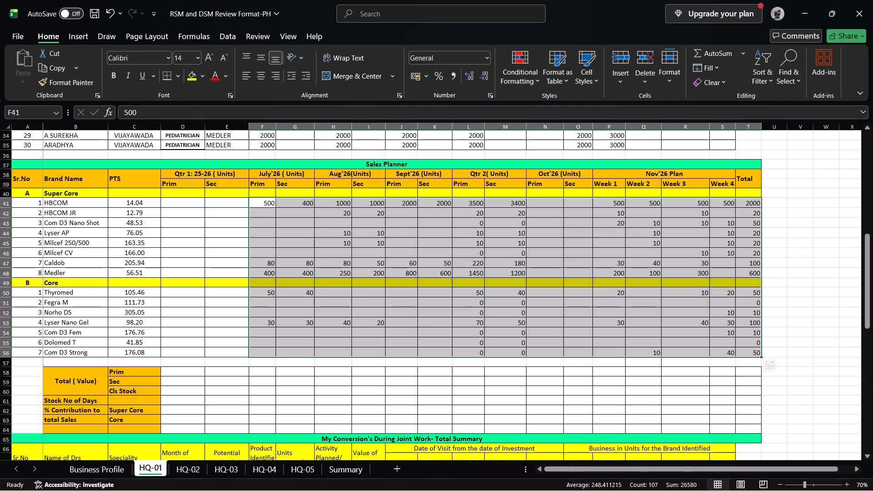
click(867, 404)
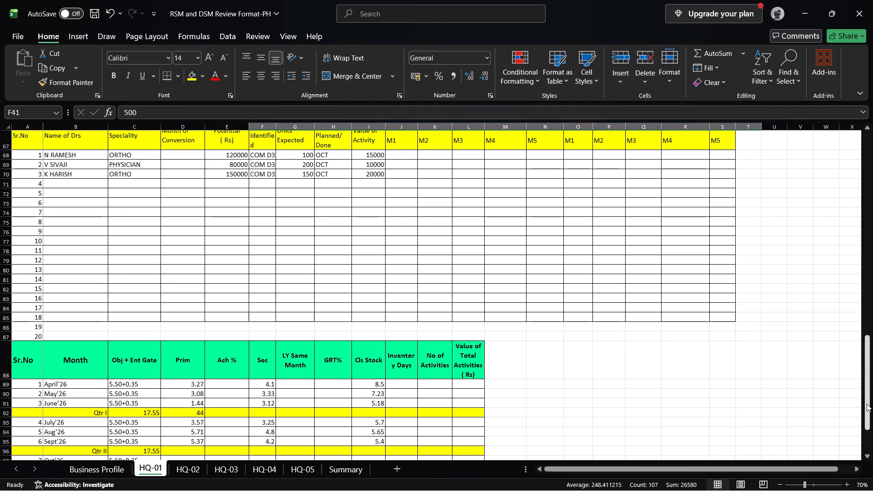
click(865, 442)
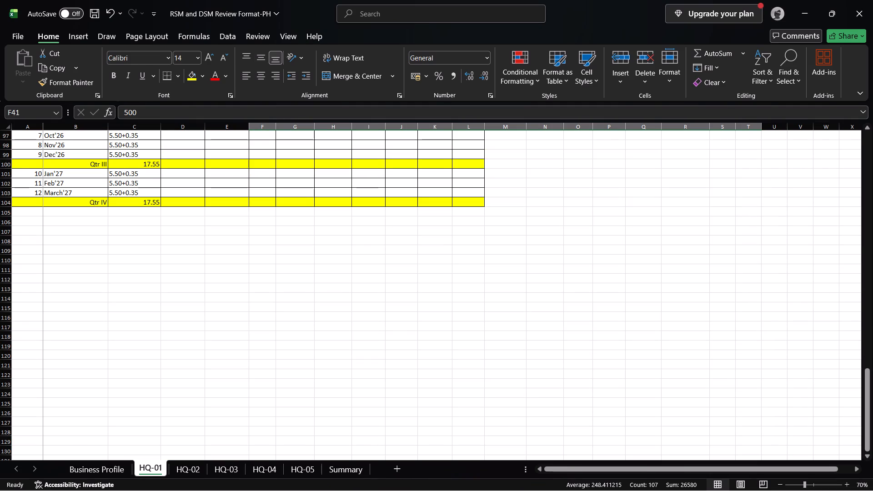
click(868, 130)
triple_click(868, 130)
triple_click(868, 130)
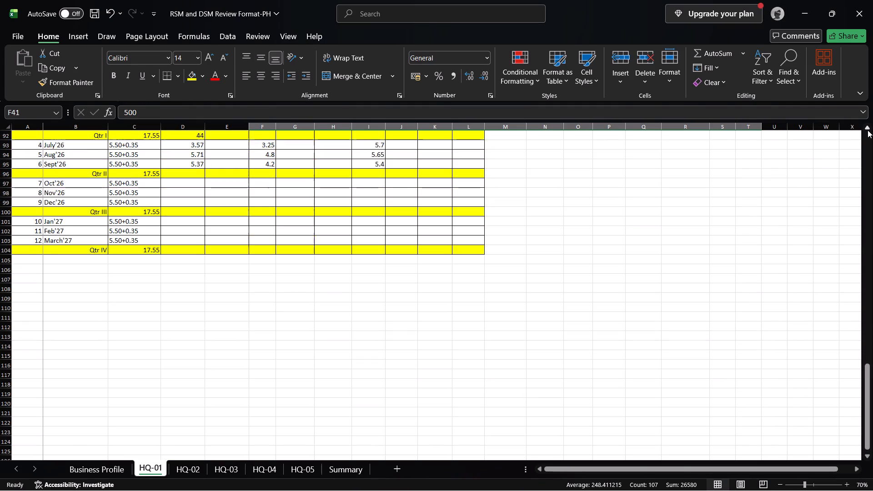
triple_click(868, 130)
double_click(868, 130)
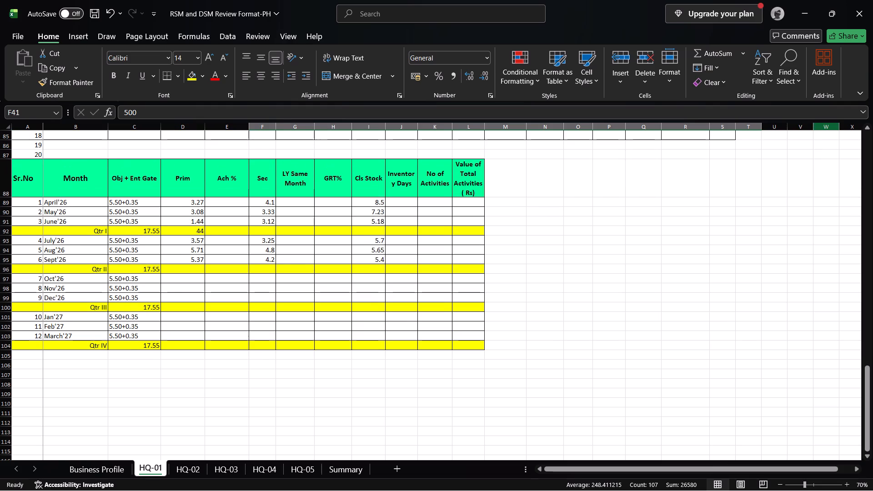
click(138, 204)
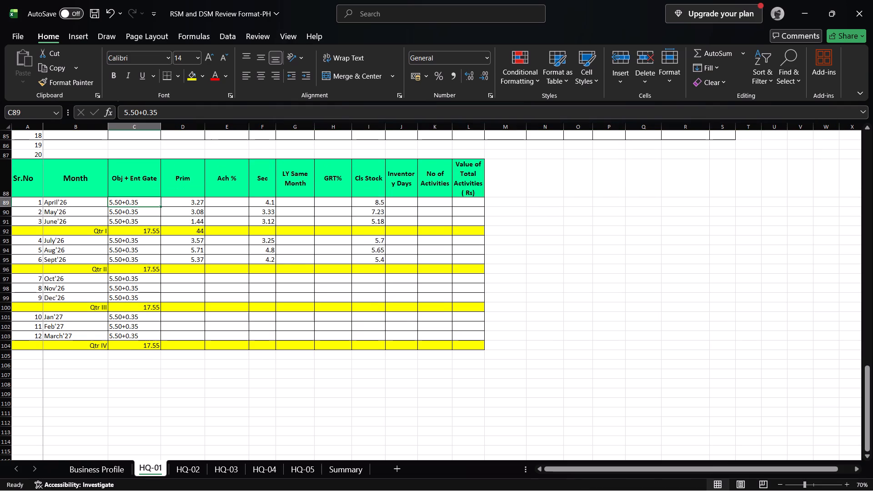
drag(138, 204, 323, 308)
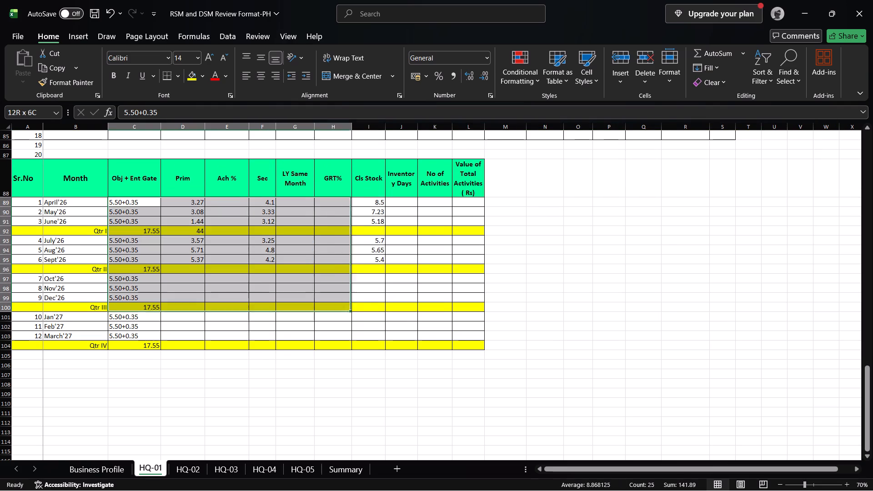
drag(323, 308, 369, 342)
key(ctrl+c)
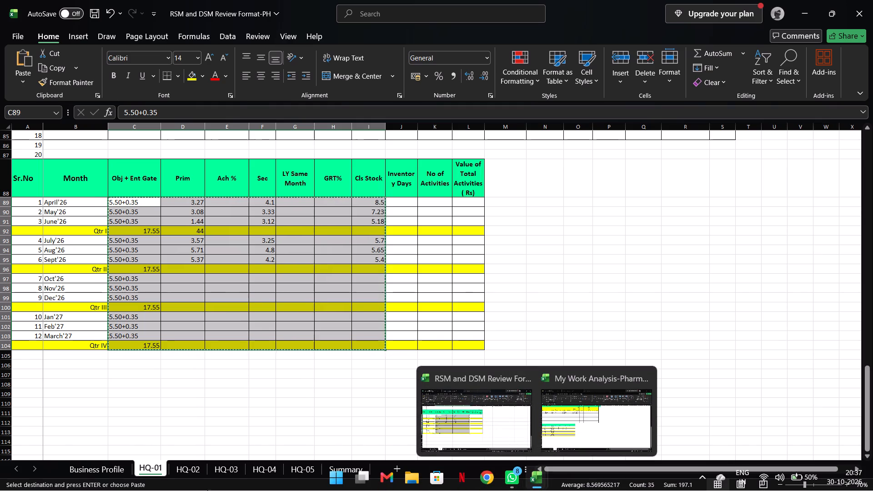
Paste the copied monthly figures into HQ-02's monthly table starting at cell C89.
click(189, 470)
click(189, 470)
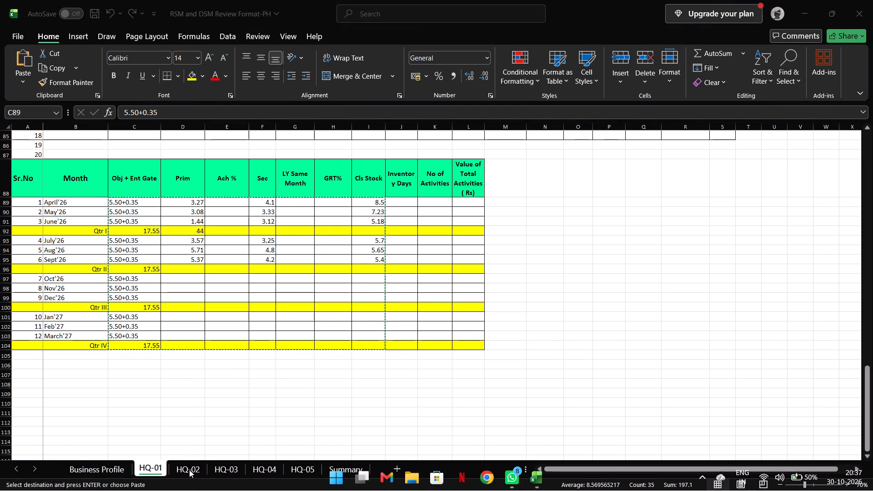
click(189, 470)
click(189, 470)
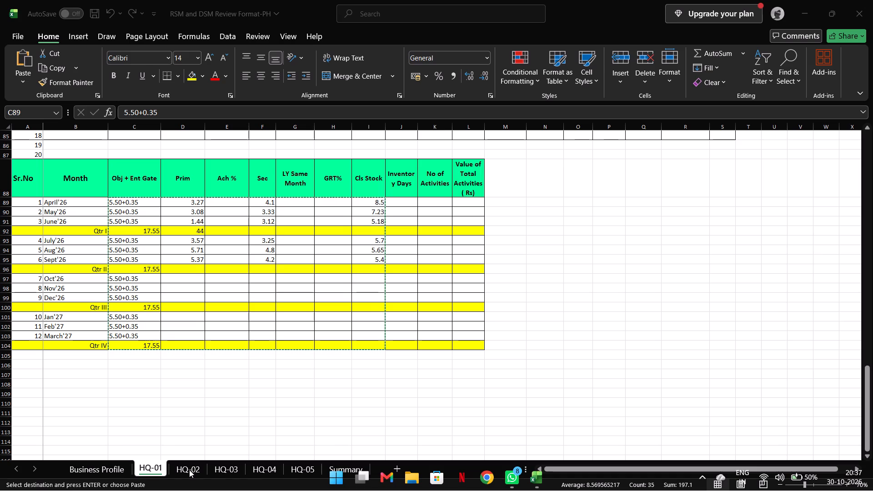
click(222, 402)
click(188, 471)
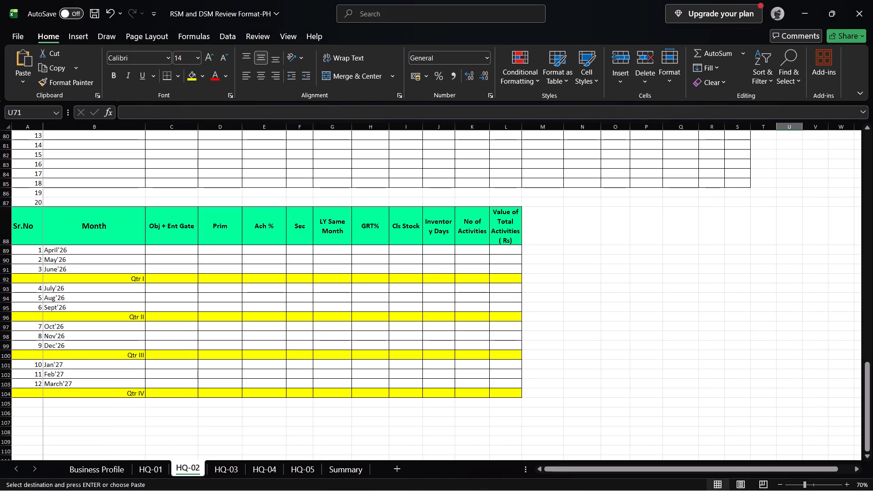
click(160, 249)
key(ctrl+v)
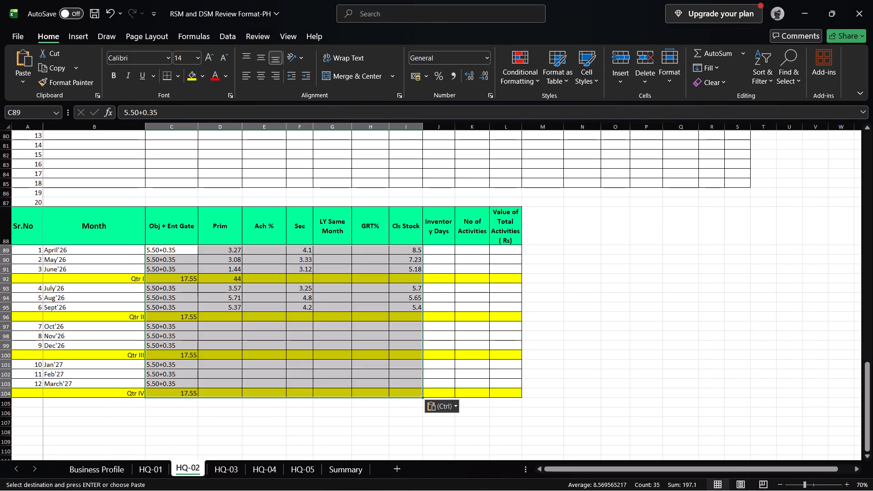
click(623, 267)
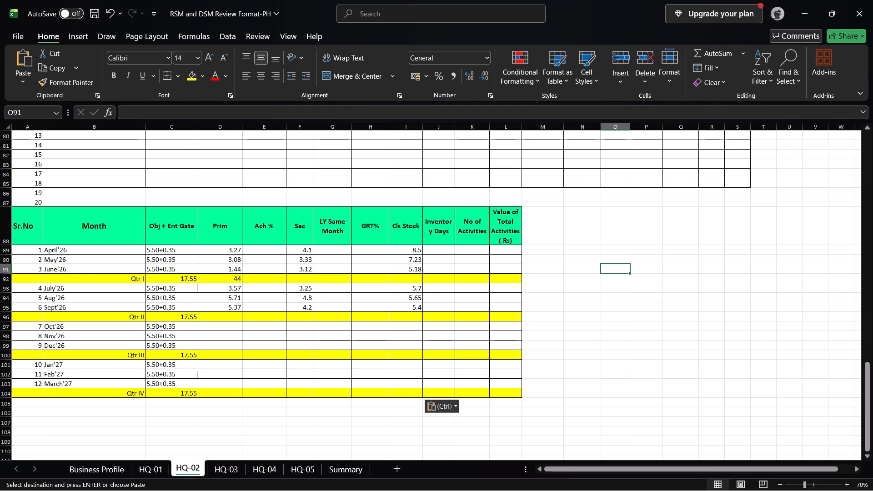
Switch to My Work Analysis-Pharma and open its HQ 3 sheet.
double_click(868, 126)
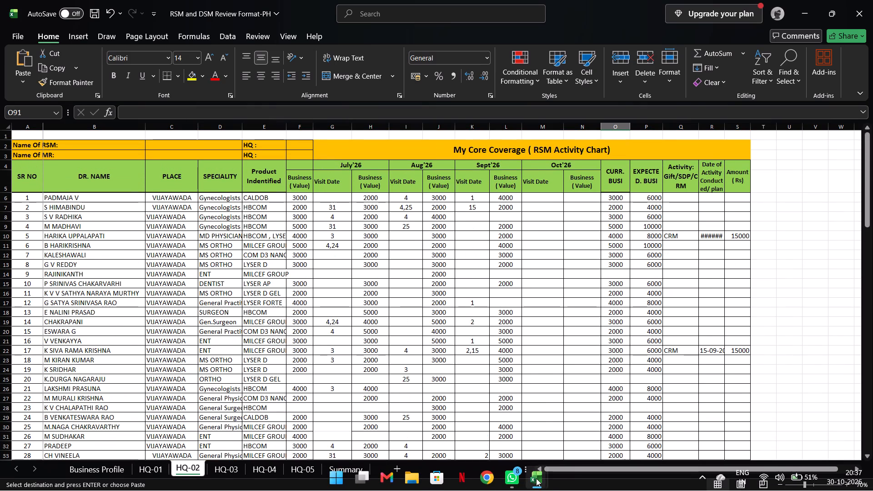
click(577, 424)
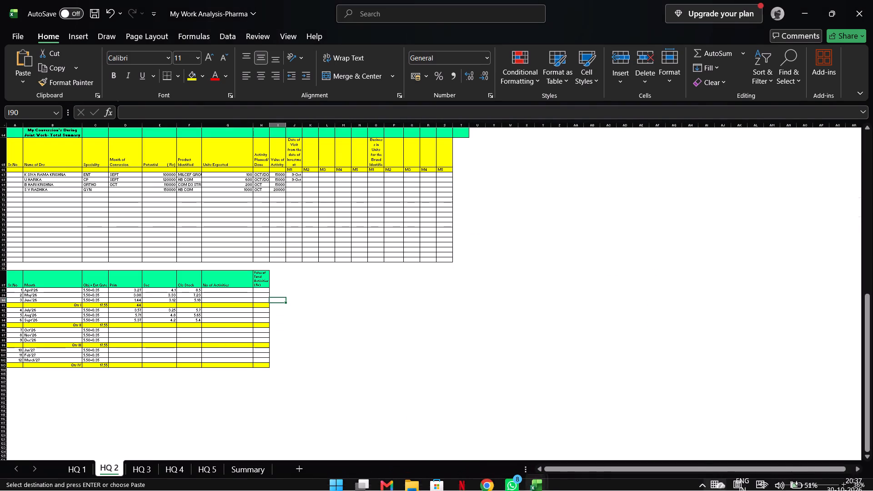
click(144, 472)
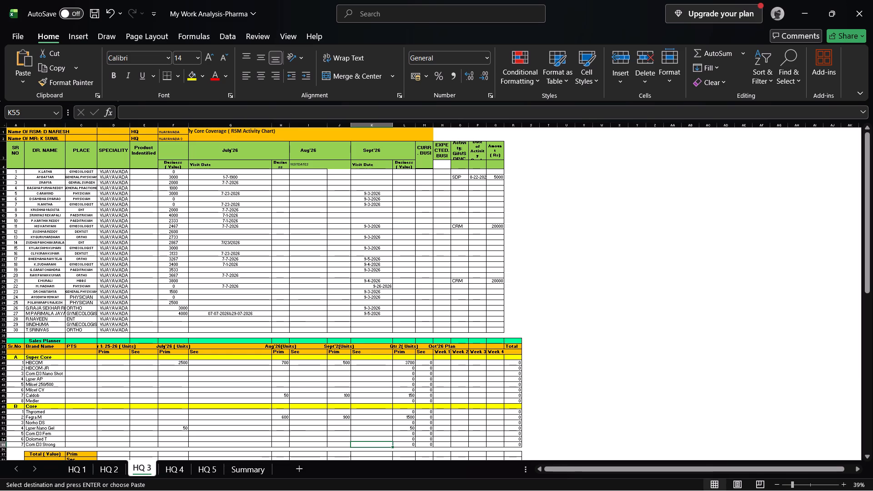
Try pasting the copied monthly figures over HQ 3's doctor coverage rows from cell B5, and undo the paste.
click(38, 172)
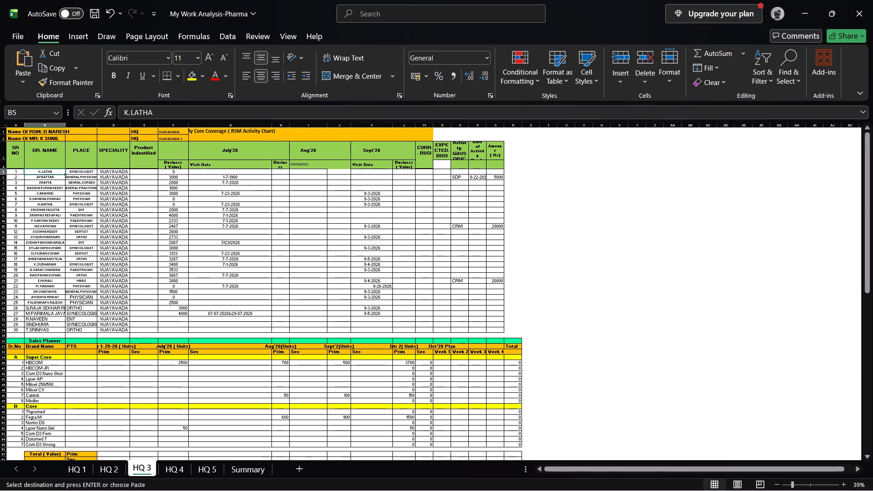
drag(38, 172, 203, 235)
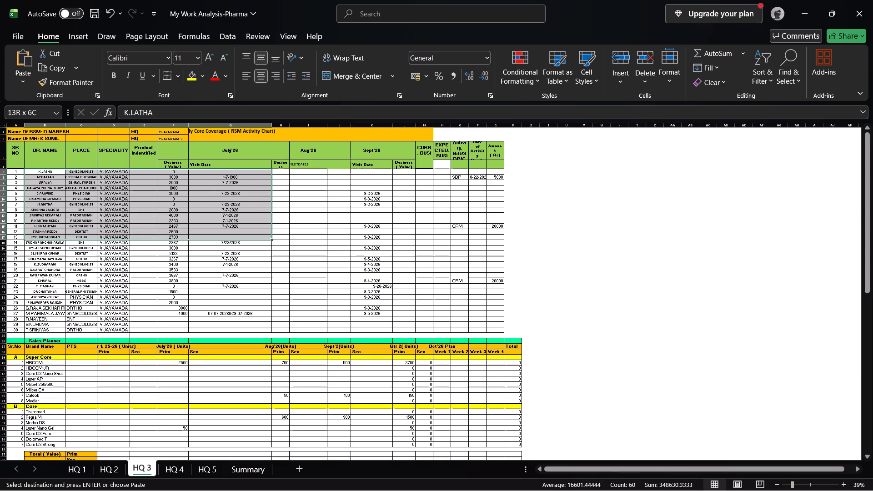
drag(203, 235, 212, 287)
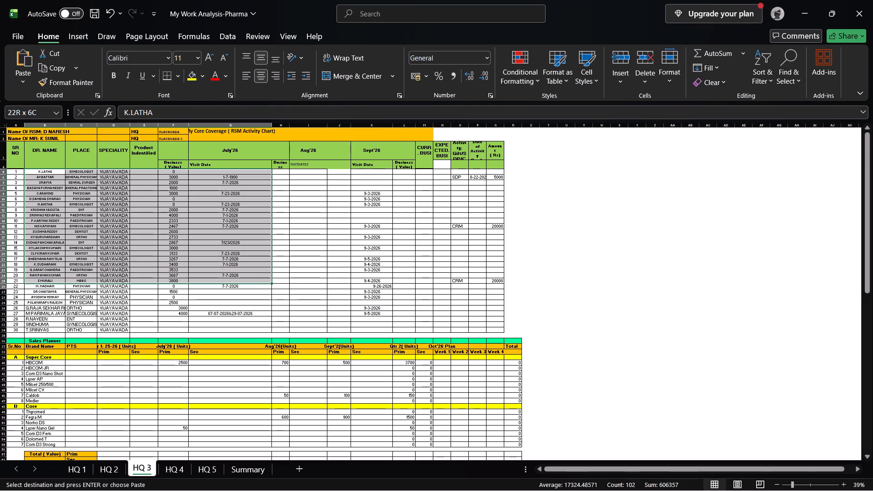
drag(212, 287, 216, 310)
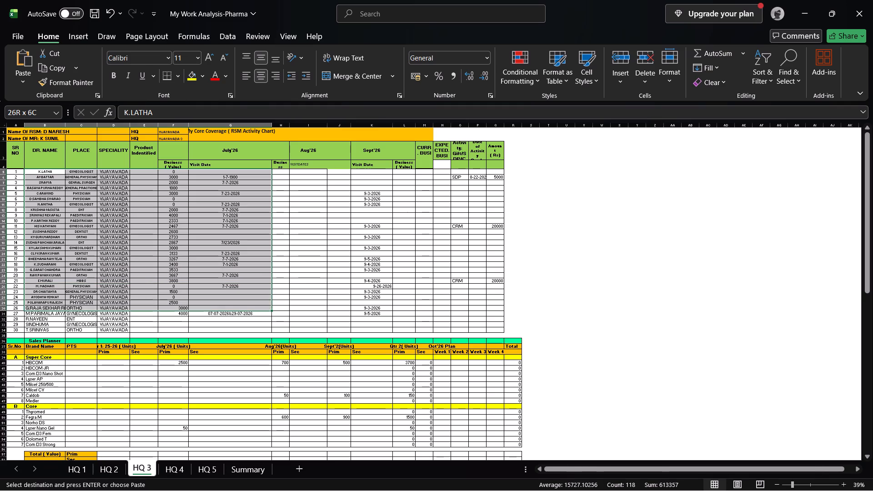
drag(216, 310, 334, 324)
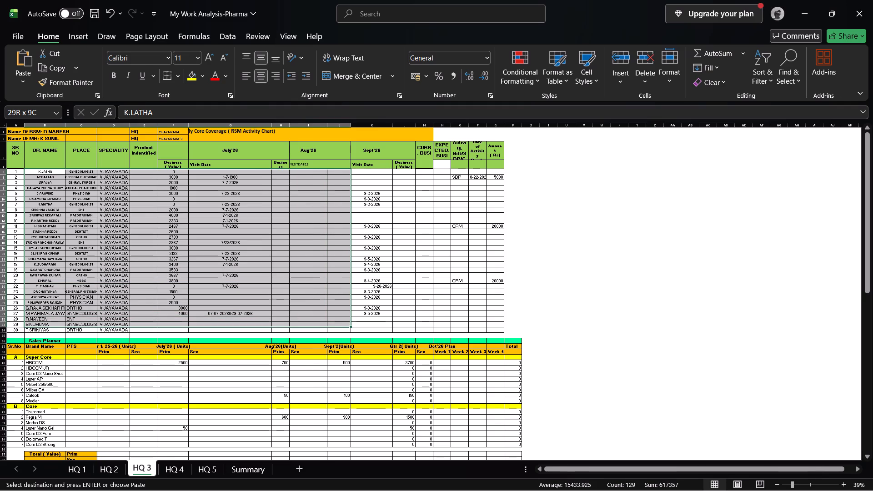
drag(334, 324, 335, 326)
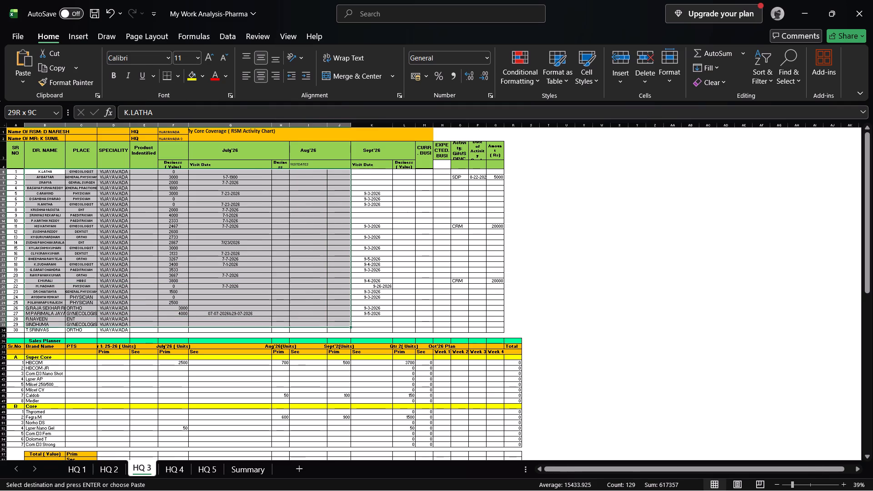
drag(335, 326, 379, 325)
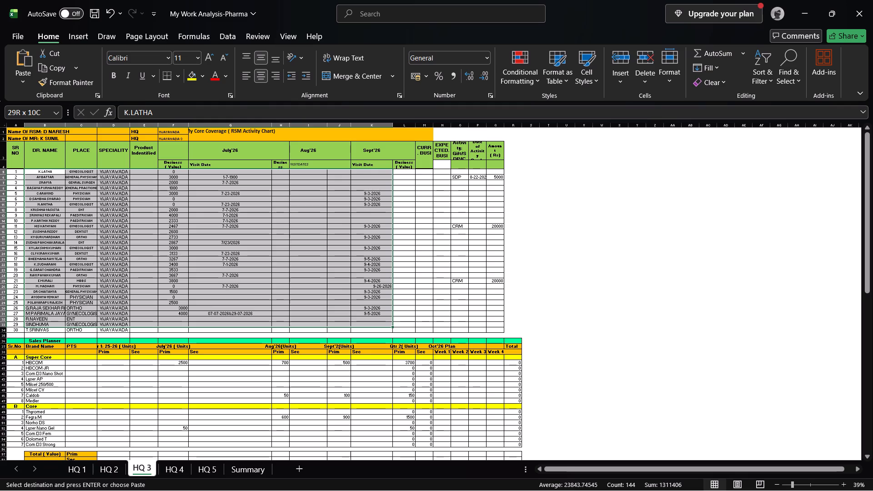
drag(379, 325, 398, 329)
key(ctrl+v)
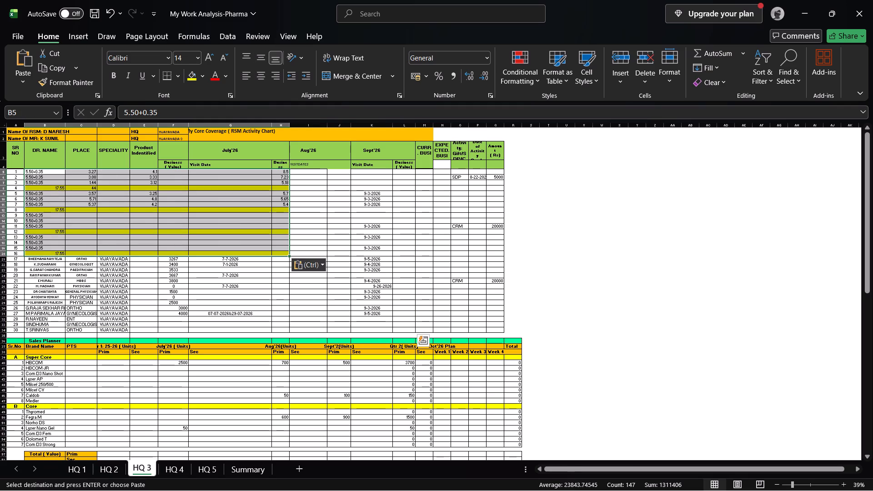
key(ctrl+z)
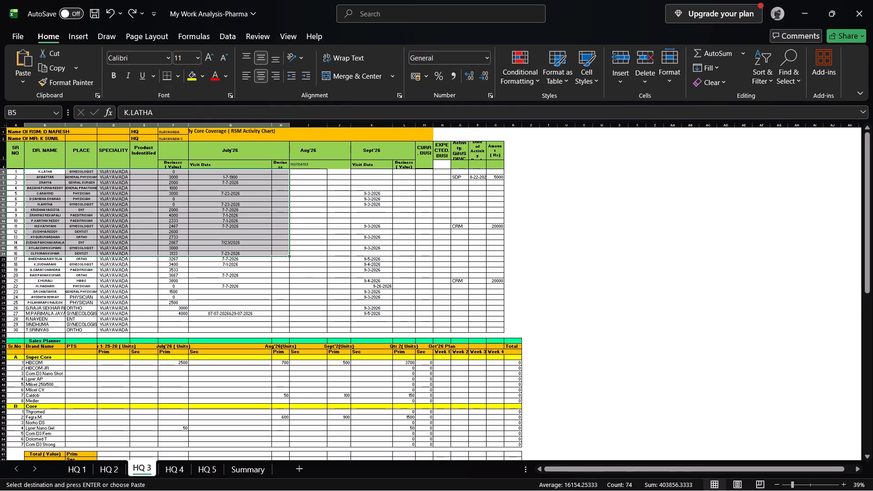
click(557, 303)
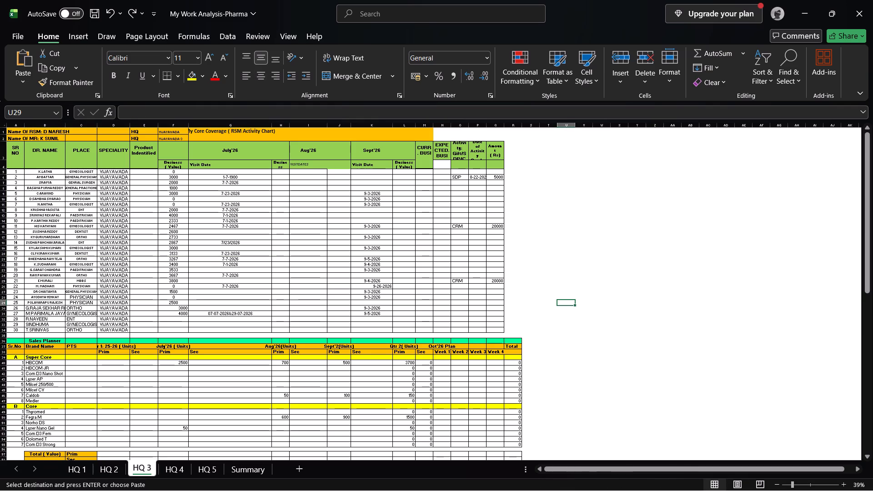
Copy HQ 3's 30 doctor coverage rows, from doctor names through the Sept'26 business value (B5:L34).
click(55, 170)
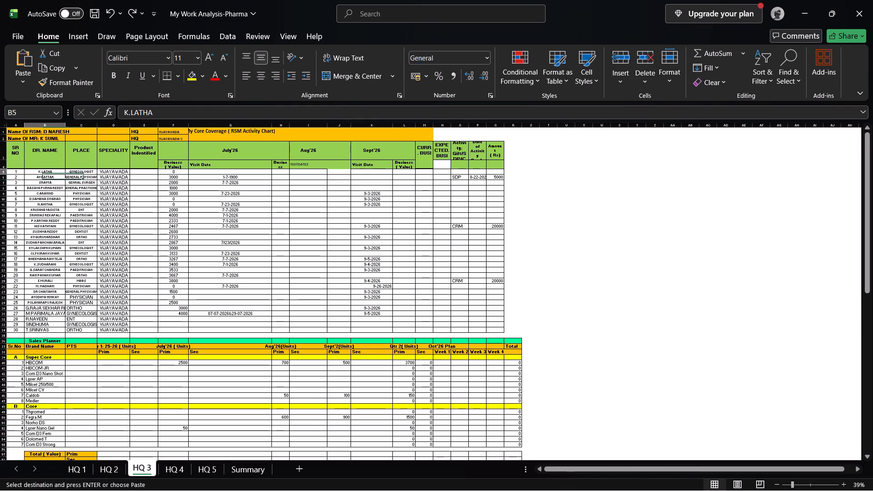
drag(55, 170, 343, 314)
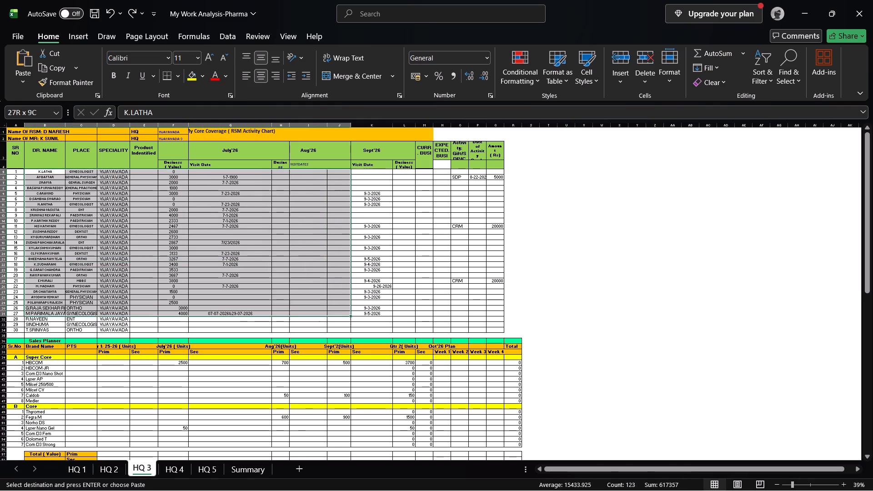
drag(343, 314, 395, 331)
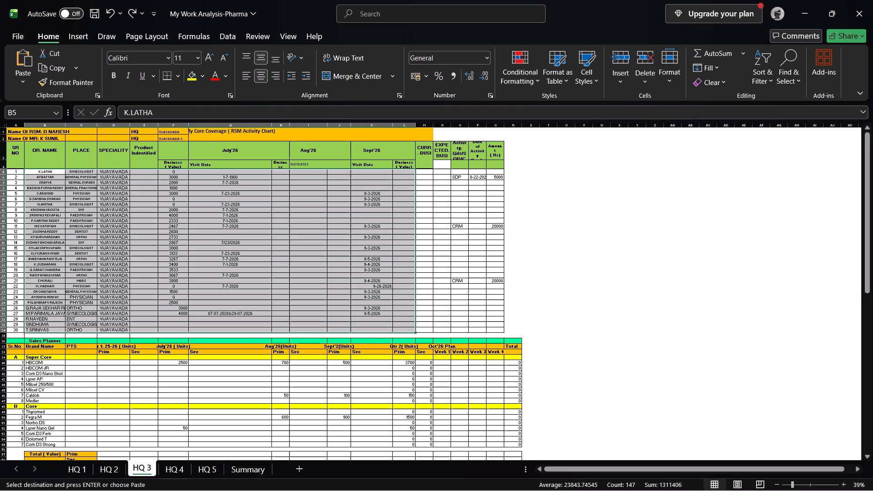
key(ctrl+c)
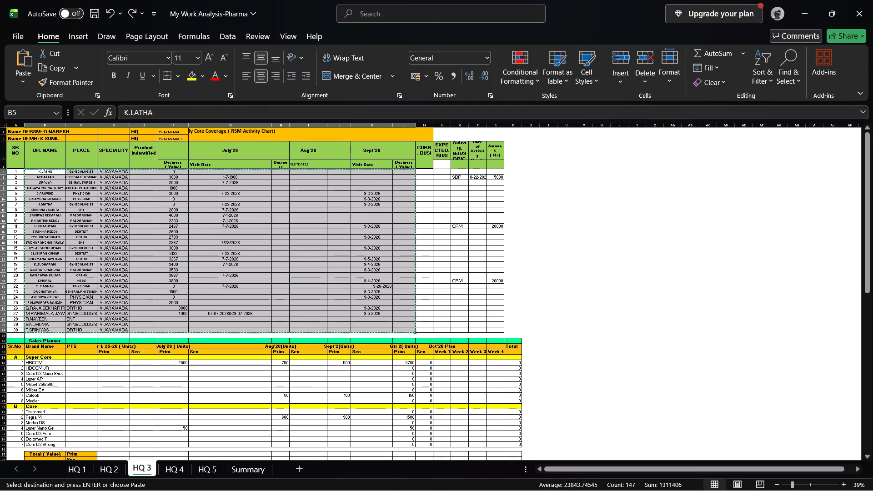
Switch to RSM and DSM Review Format-PH and paste the copied doctor coverage rows into sheet HQ-03 starting at cell B6.
click(487, 412)
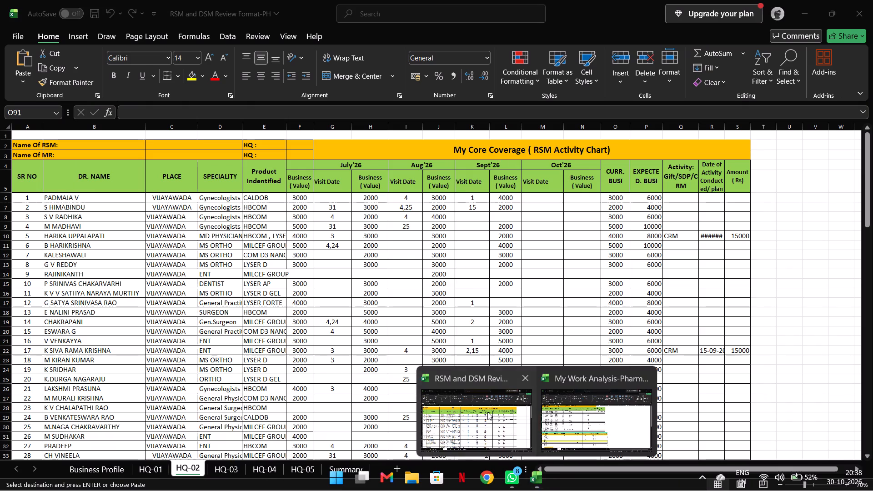
click(231, 478)
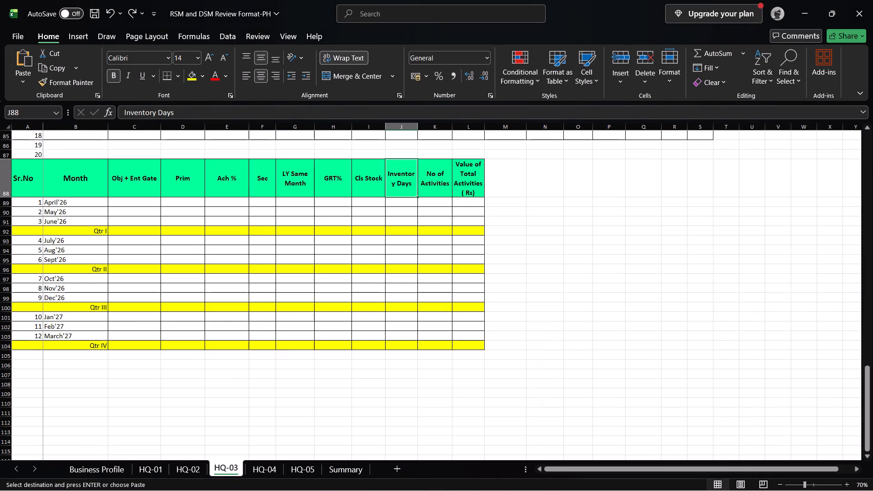
triple_click(869, 141)
double_click(869, 141)
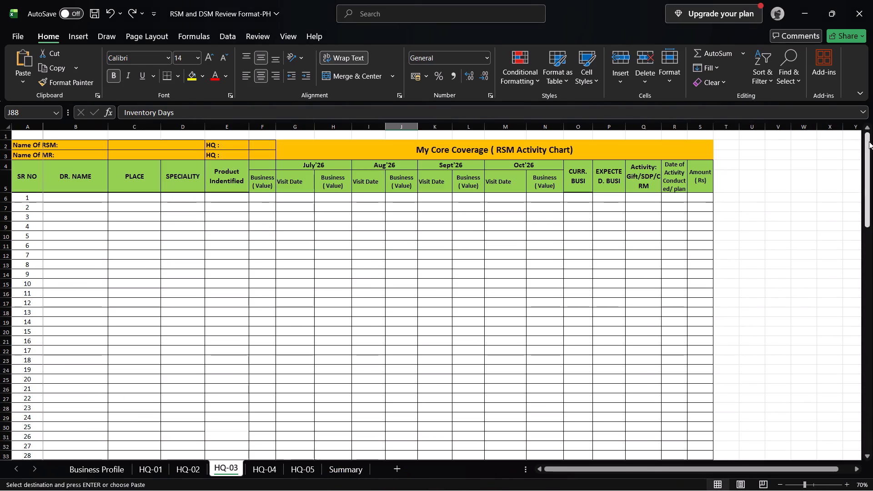
click(91, 197)
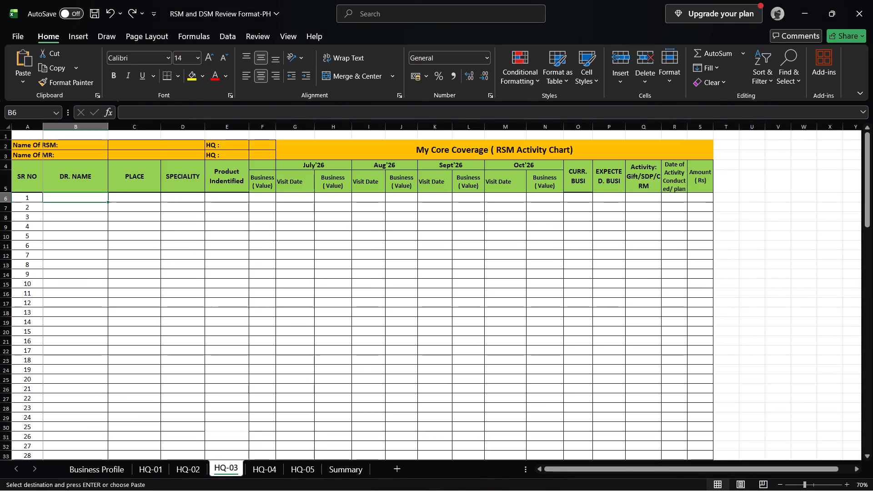
key(ctrl+v)
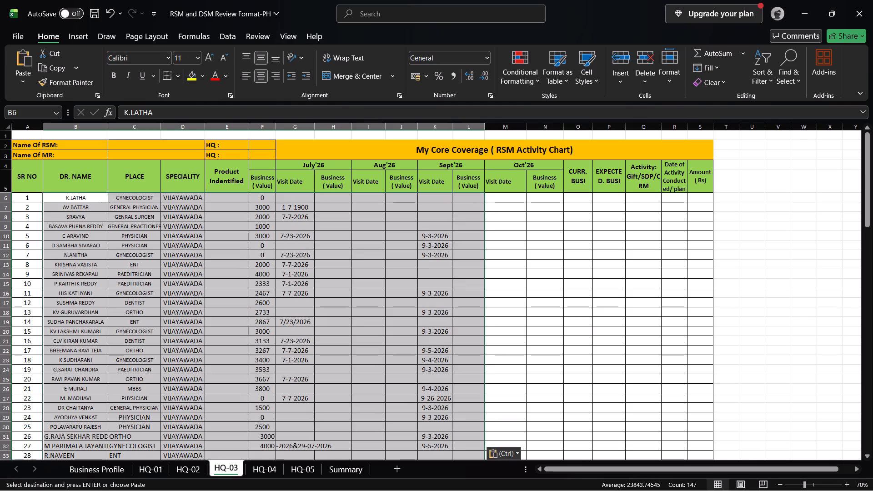
click(750, 227)
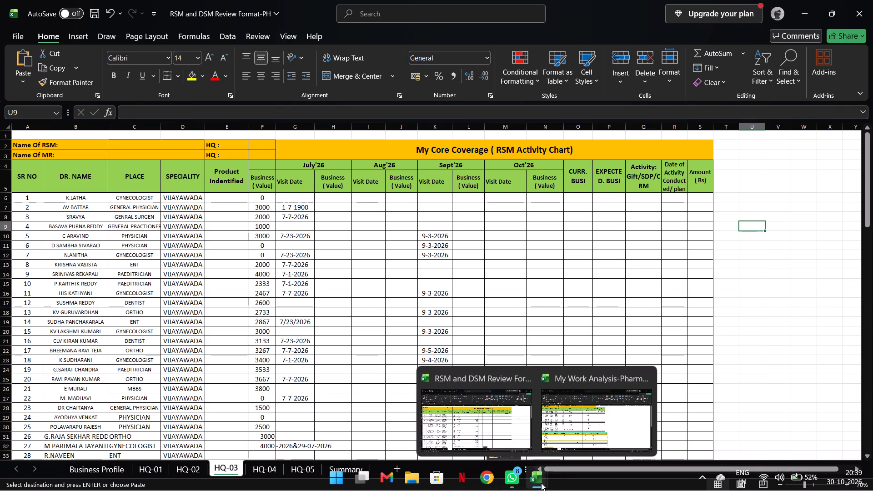
In My Work Analysis-Pharma's HQ 3 sheet, copy the current business through amount columns for all 30 doctors (M5:Q34).
click(566, 448)
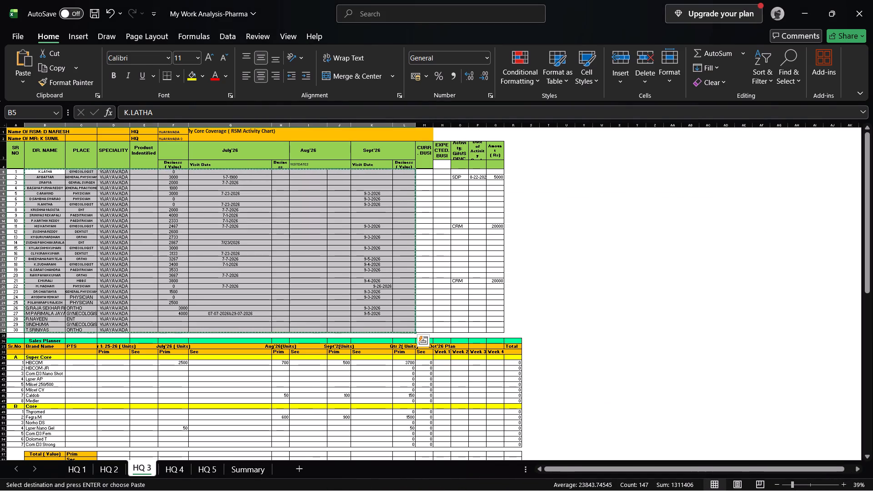
click(427, 172)
drag(427, 172, 539, 258)
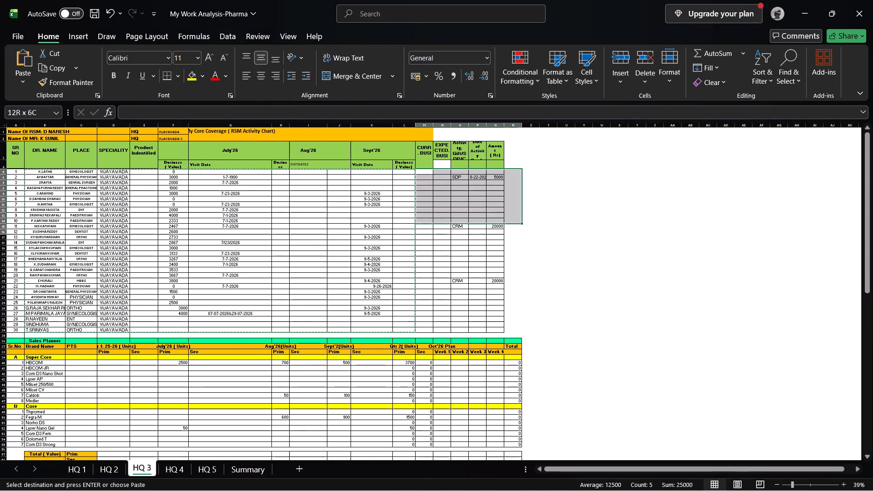
drag(539, 258, 493, 328)
key(ctrl+c)
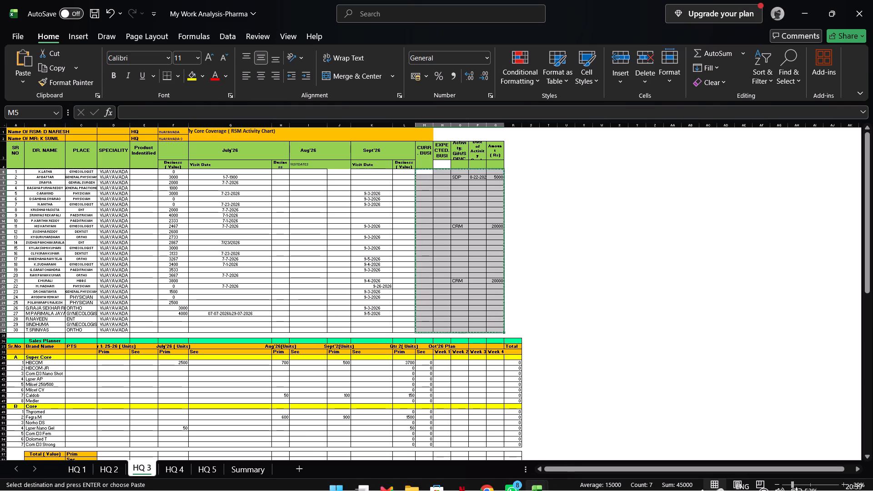
Paste the copied business and activity columns into the review workbook's HQ-03 sheet starting at cell O6.
click(490, 431)
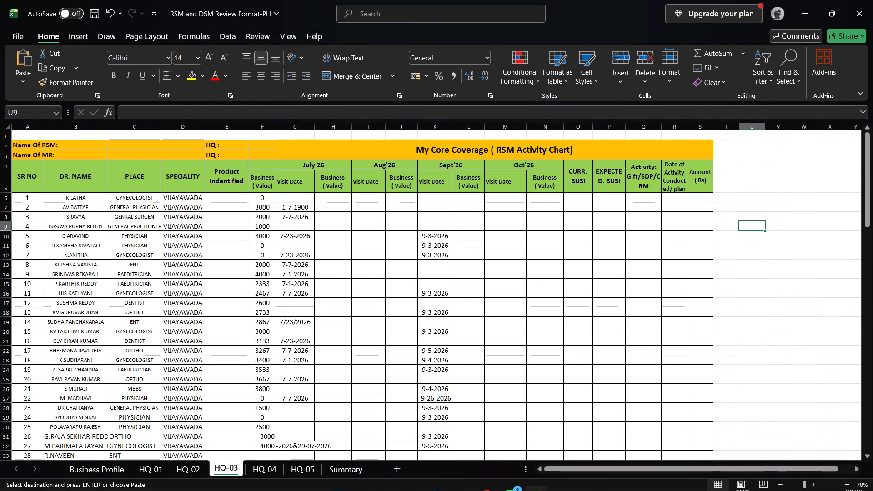
click(581, 199)
key(ctrl+v)
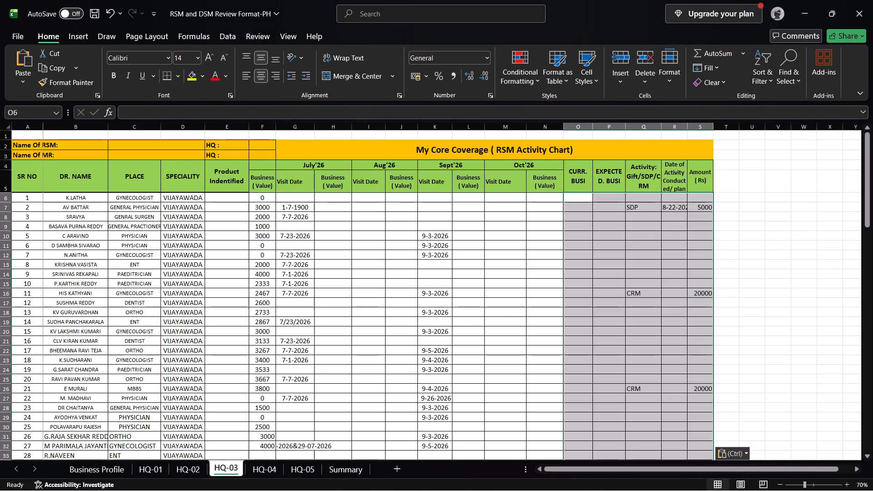
click(737, 230)
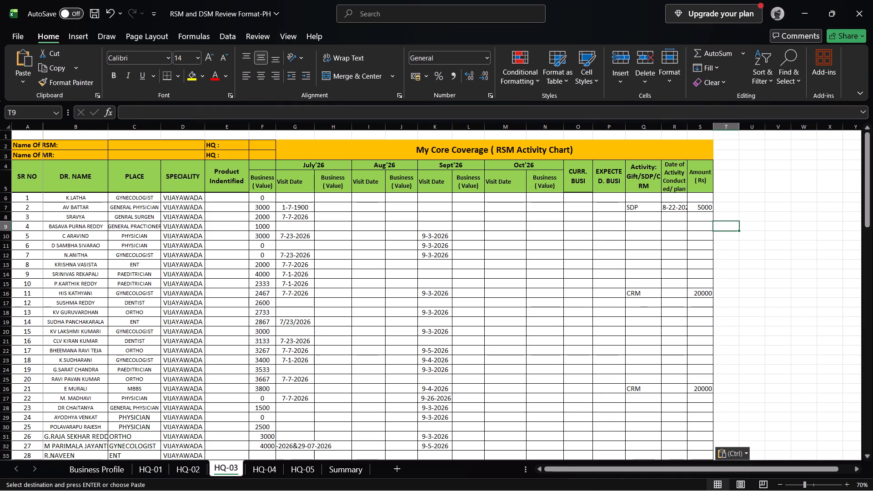
In My Work Analysis-Pharma's HQ 3 sheet, copy the Sales Planner figures from July'26 Prim through Qtr 2 Sec, HBCOM to Com D3 Strong (F40:M55).
triple_click(864, 454)
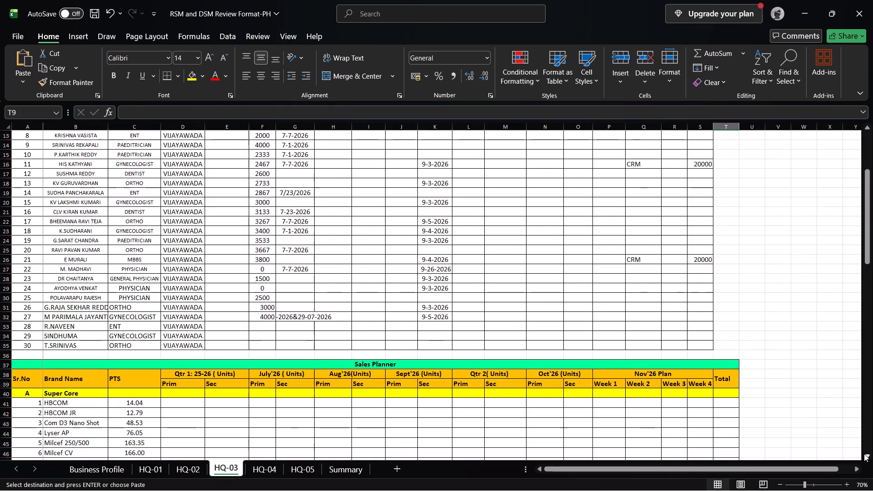
double_click(864, 454)
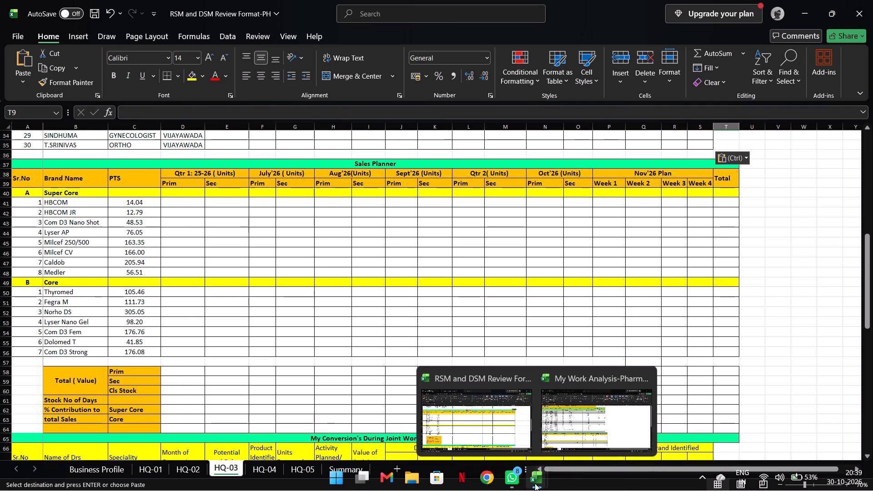
click(566, 428)
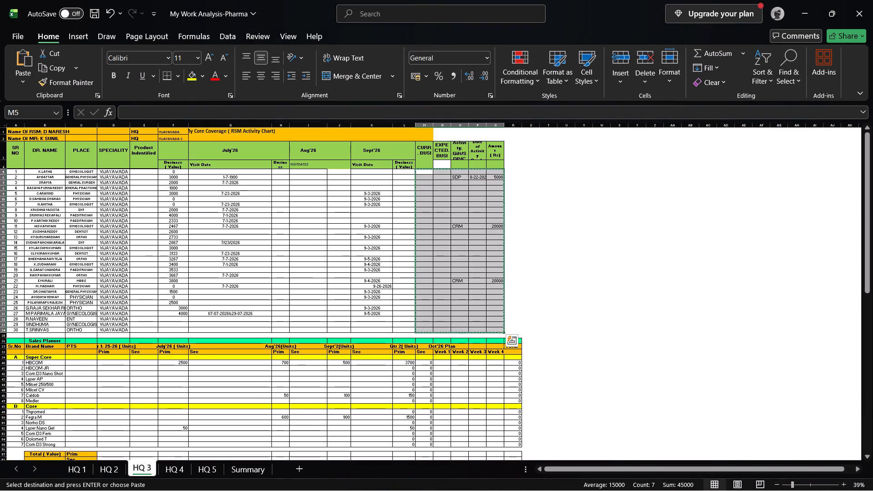
triple_click(867, 454)
click(867, 454)
triple_click(867, 454)
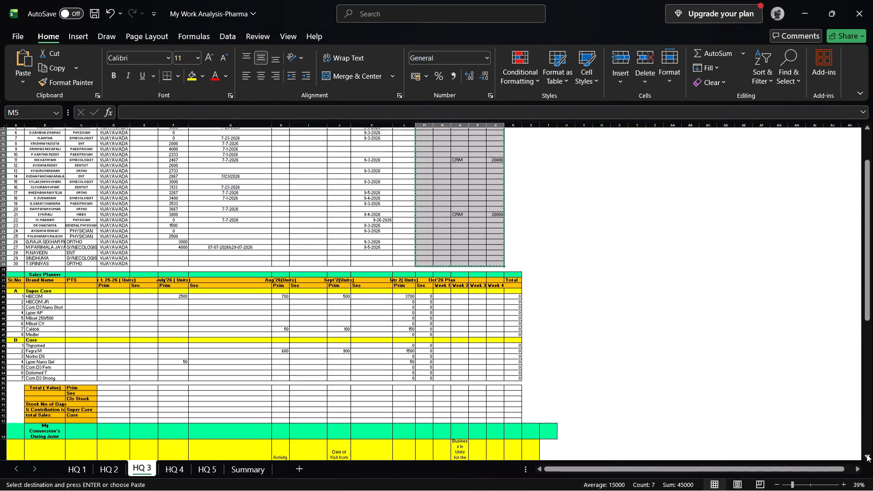
triple_click(867, 454)
triple_click(867, 454)
triple_click(867, 454)
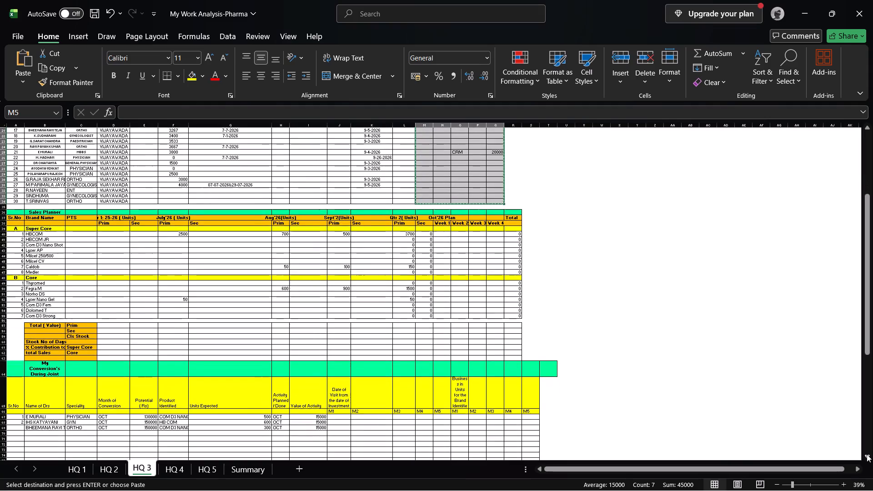
double_click(867, 454)
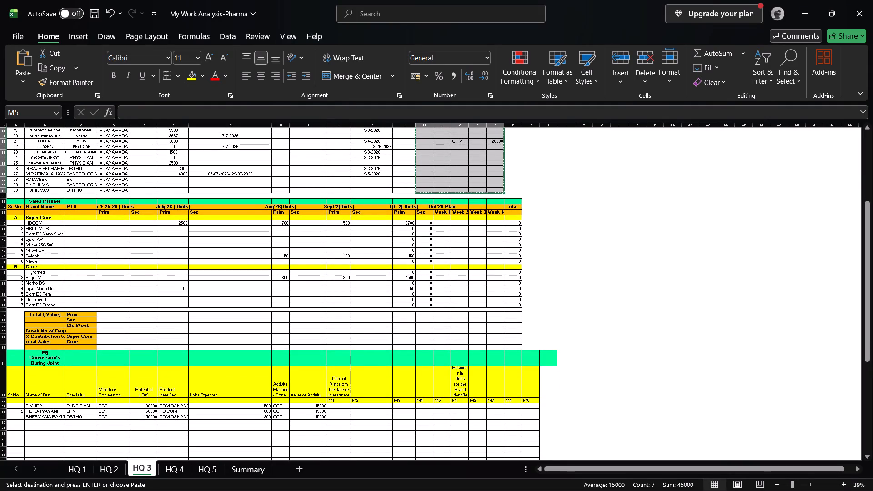
click(183, 223)
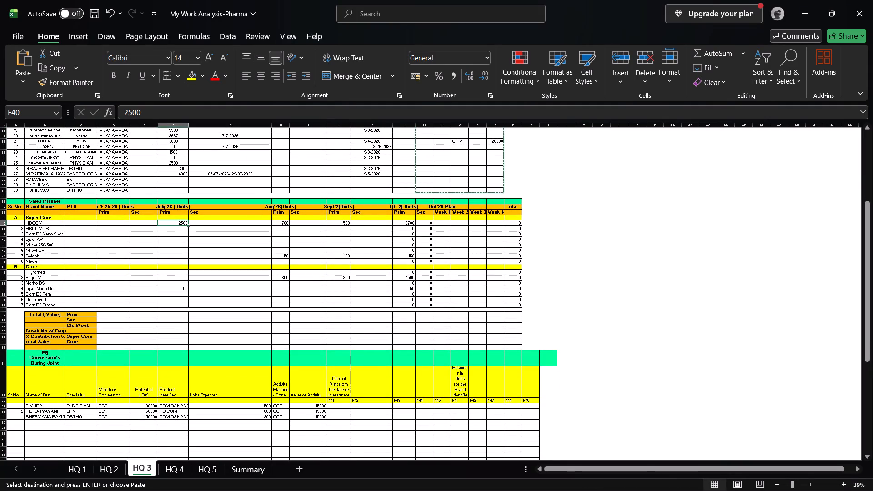
drag(183, 223, 344, 279)
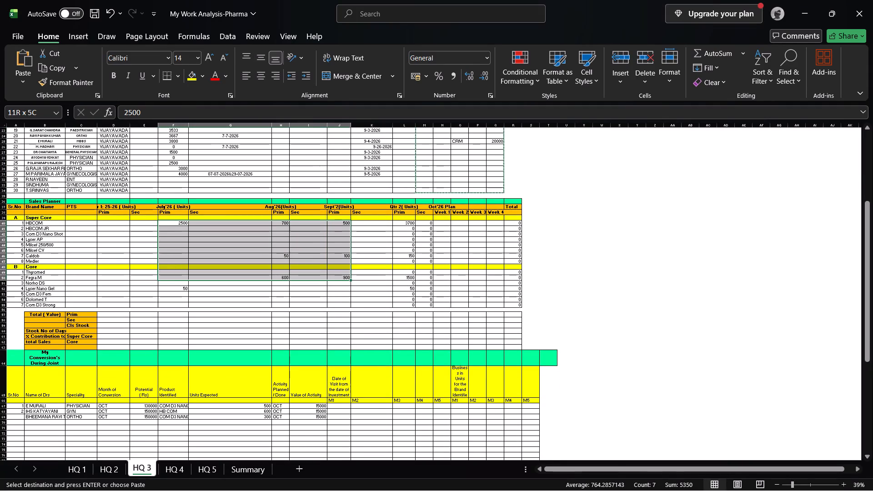
drag(344, 279, 359, 293)
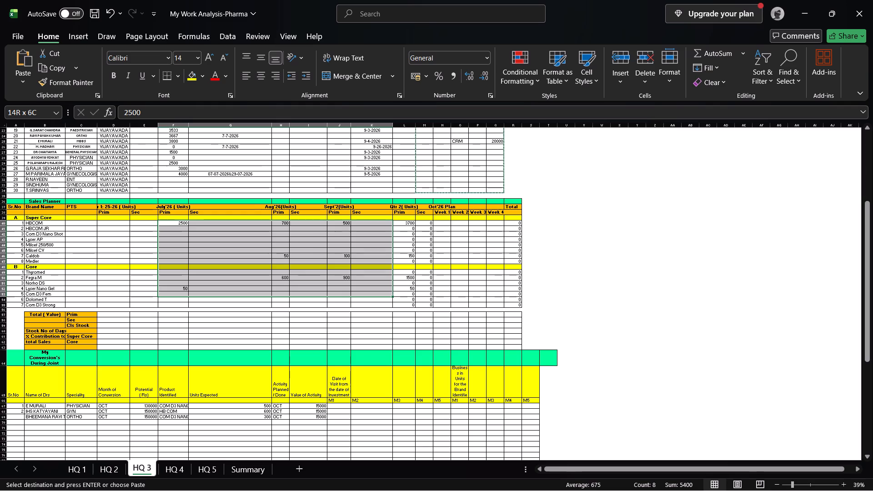
drag(359, 293, 359, 293)
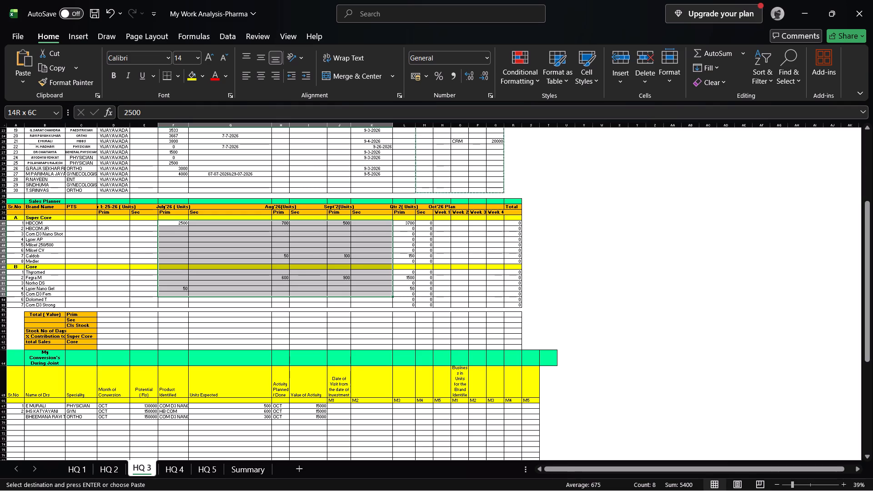
drag(359, 293, 360, 292)
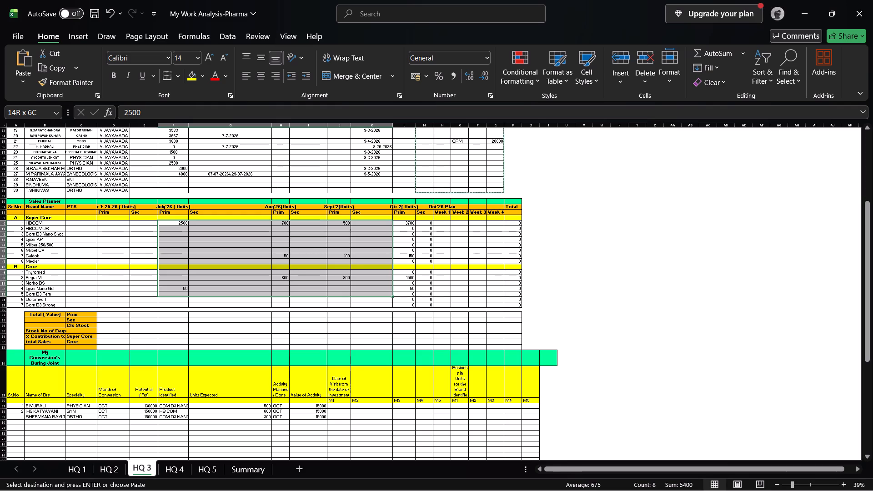
drag(360, 292, 401, 299)
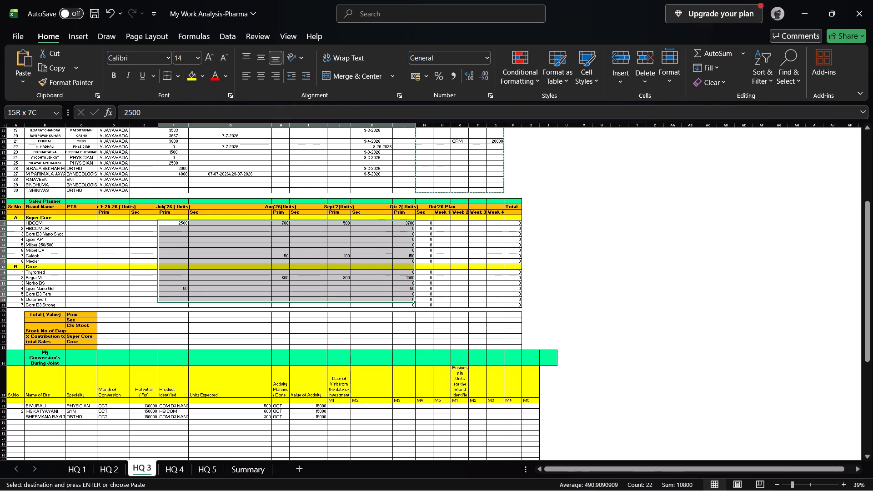
drag(401, 299, 421, 307)
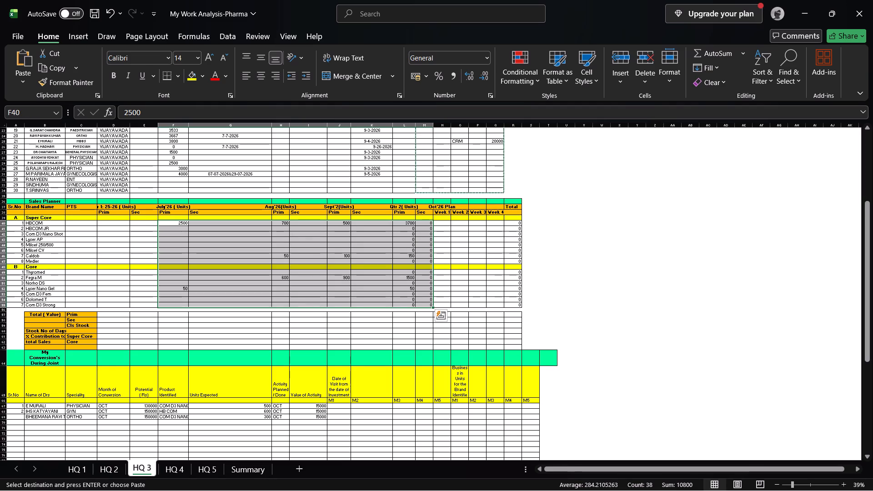
key(ctrl+c)
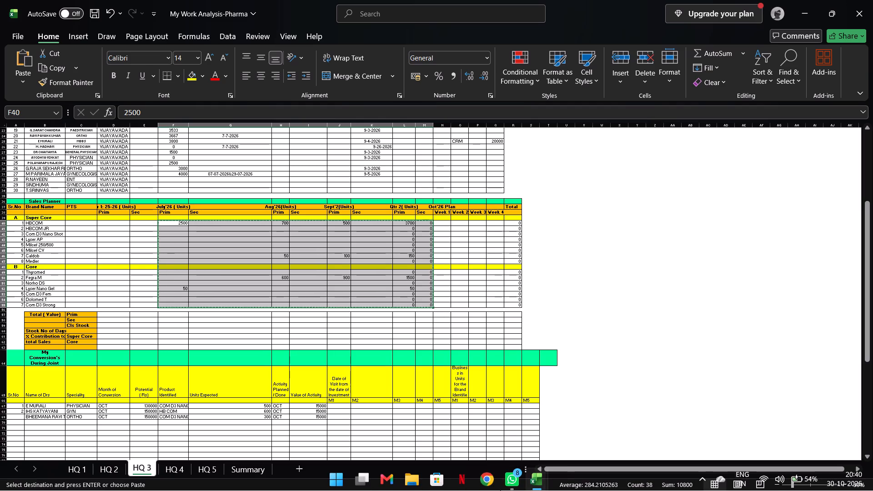
Paste the copied Sales Planner figures into the review workbook's HQ-03 sheet starting at the HBCOM July'26 Prim cell, F41.
click(512, 442)
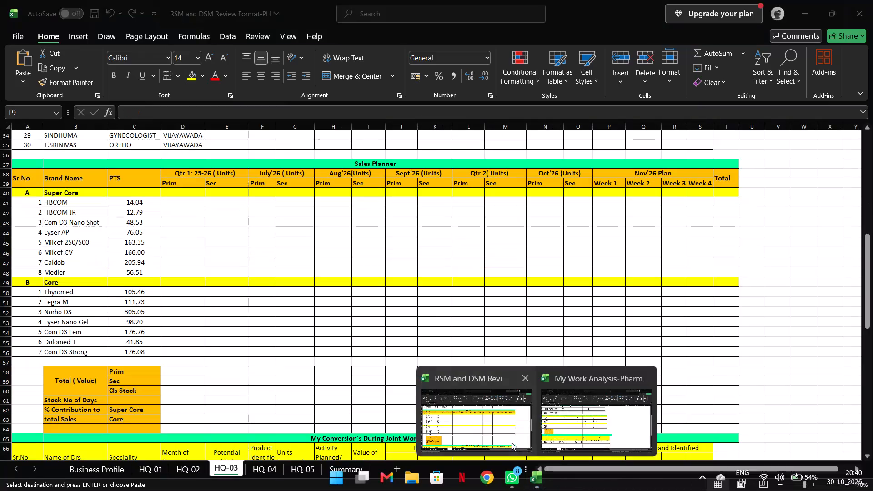
click(268, 199)
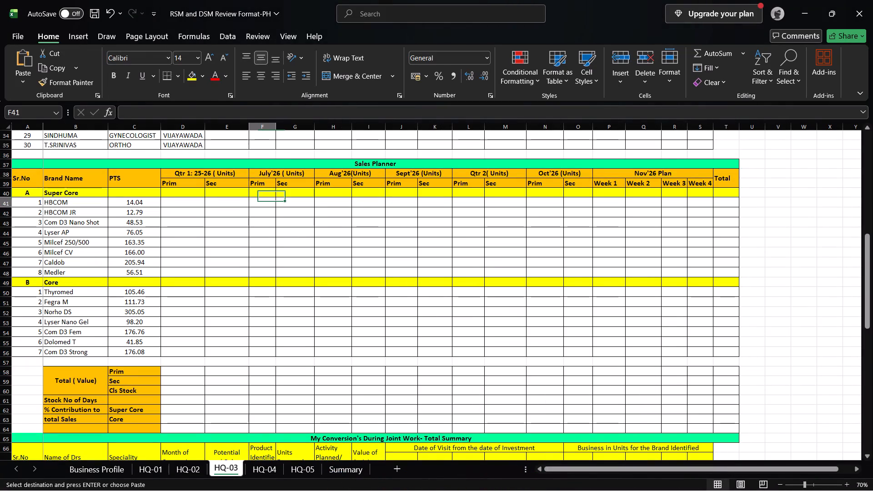
key(ctrl+v)
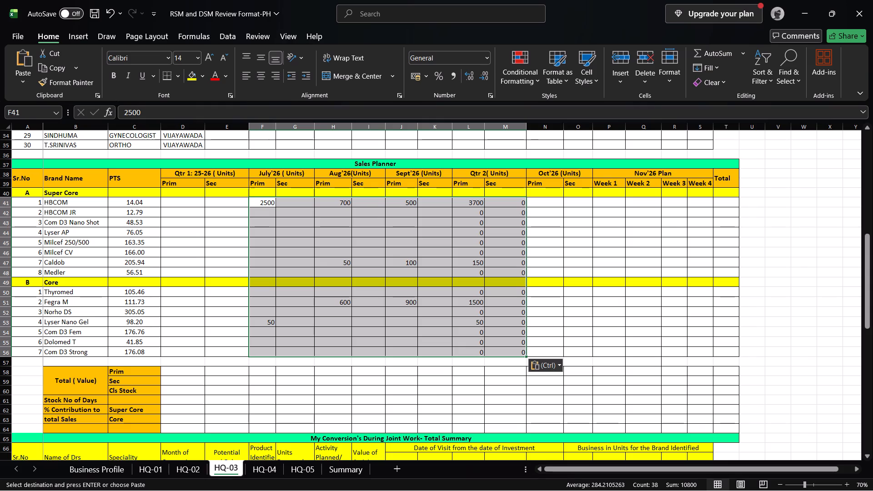
click(795, 286)
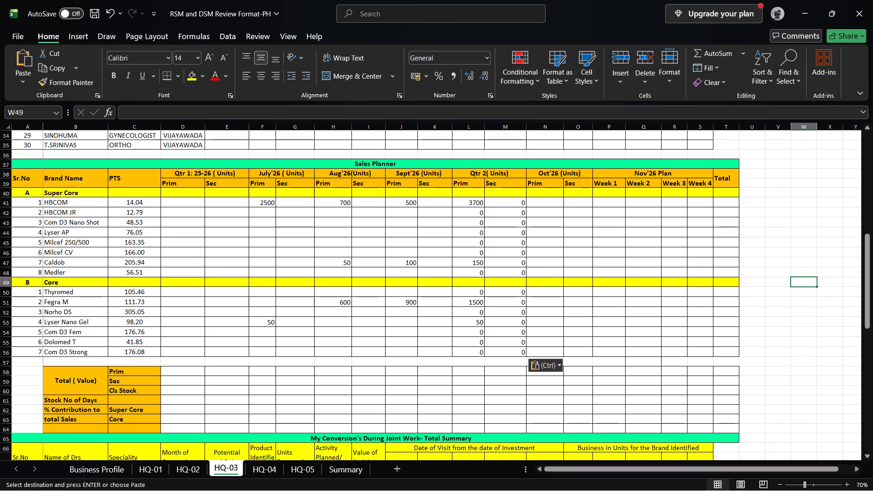
In My Work Analysis-Pharma's HQ 3 sheet, copy the three joint-work conversion entries from Name of Drs through Value of Activity (B67:I69).
triple_click(868, 453)
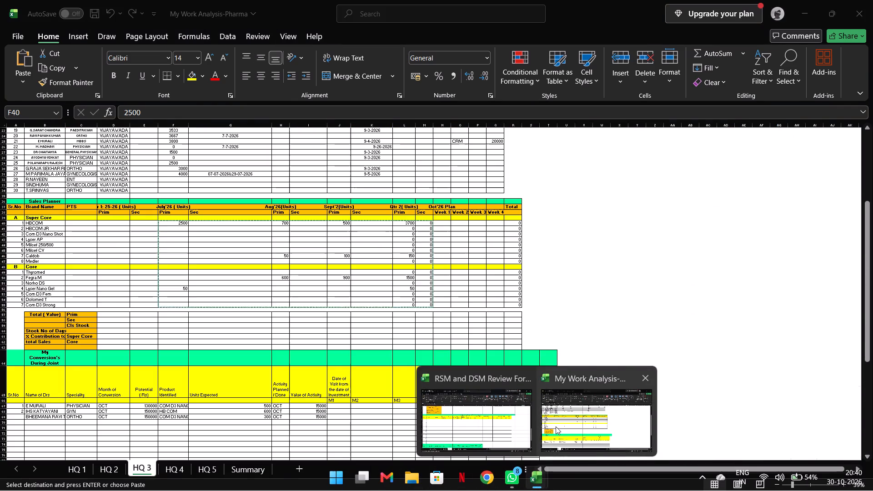
click(556, 426)
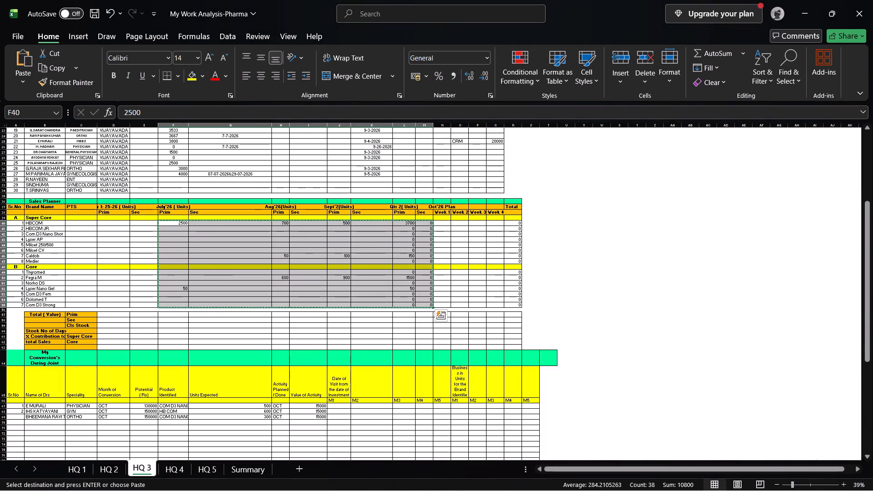
click(39, 403)
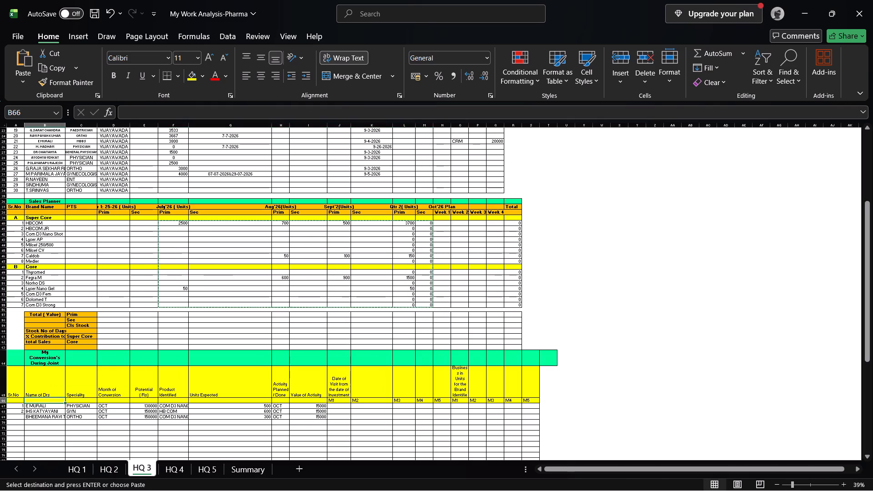
key(Down)
drag(39, 404, 217, 426)
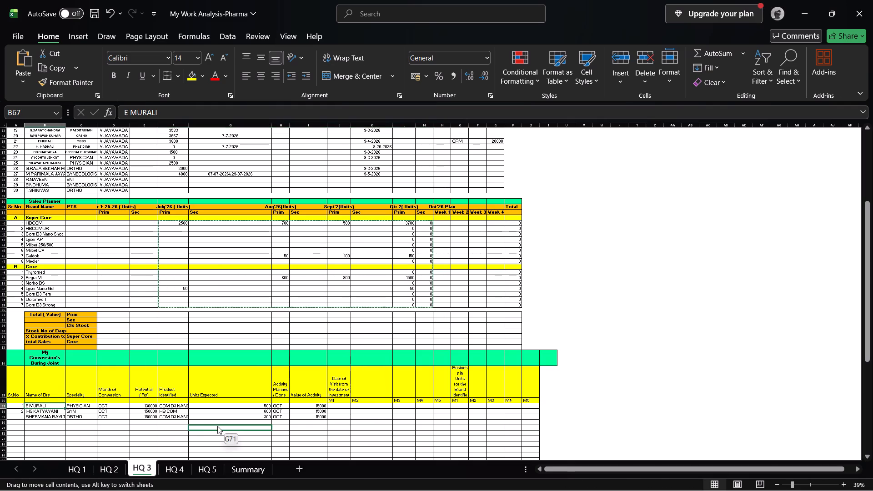
drag(217, 426, 52, 405)
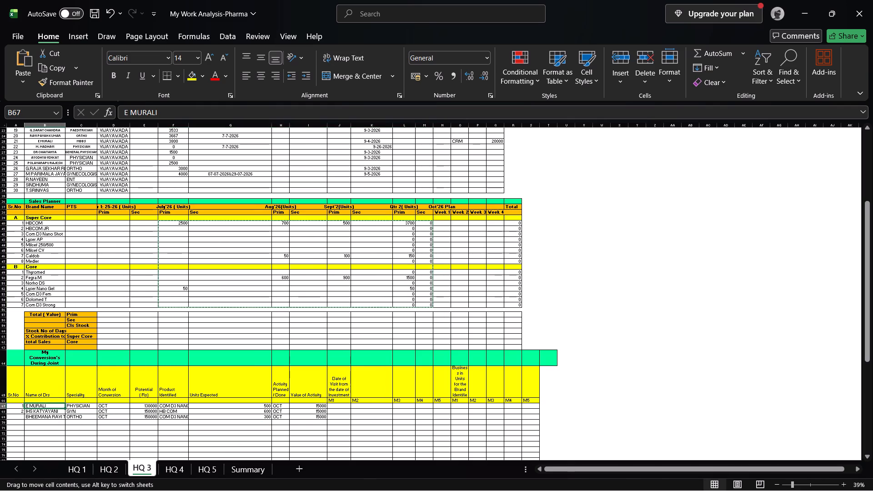
drag(89, 441, 38, 397)
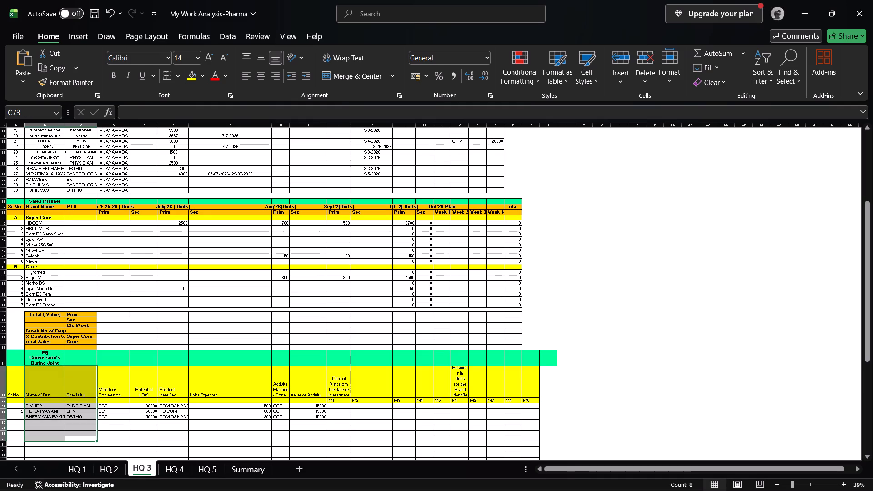
click(38, 397)
click(38, 406)
drag(38, 406, 318, 420)
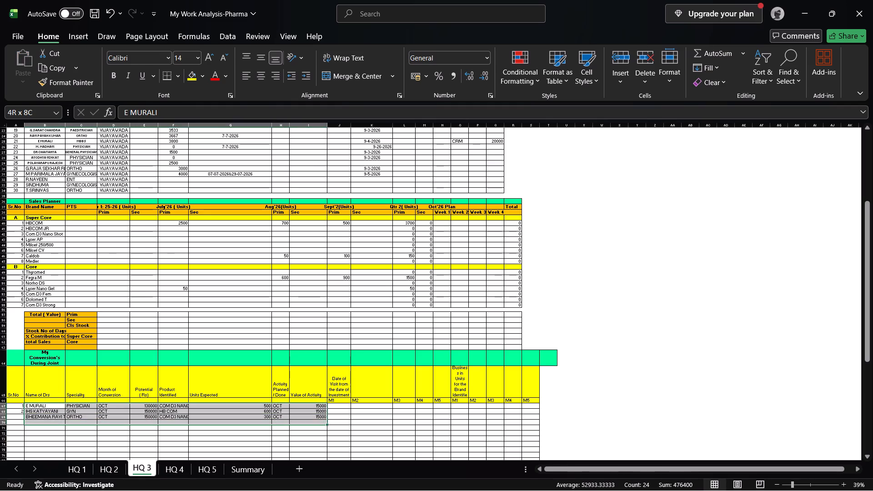
drag(318, 420, 318, 418)
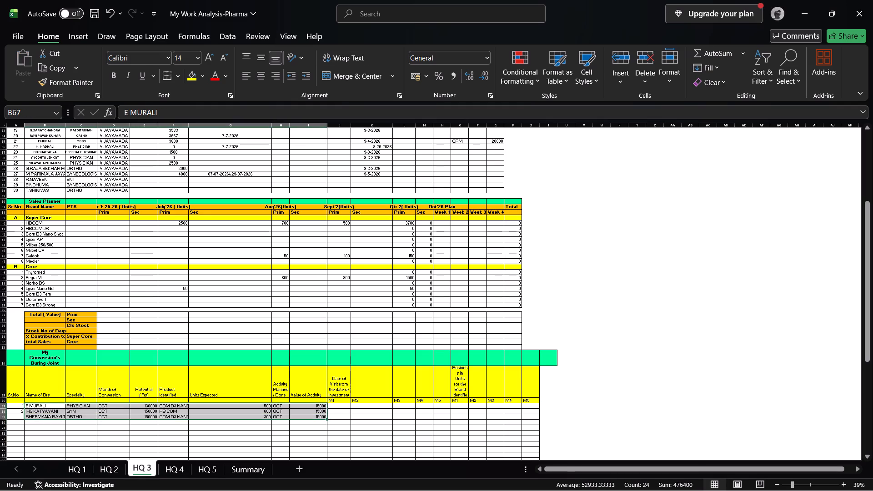
key(ctrl+c)
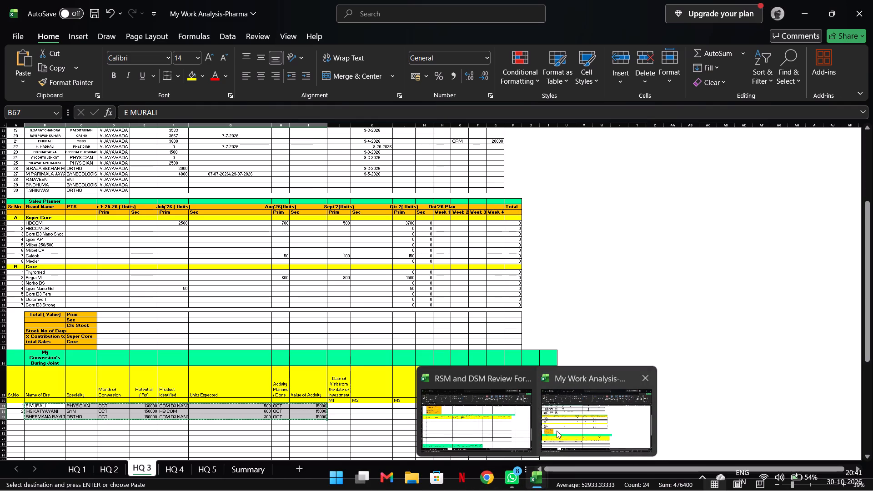
Paste the copied conversion entries into the review workbook's HQ-03 sheet, starting at the first Name of Drs cell, B68.
click(490, 422)
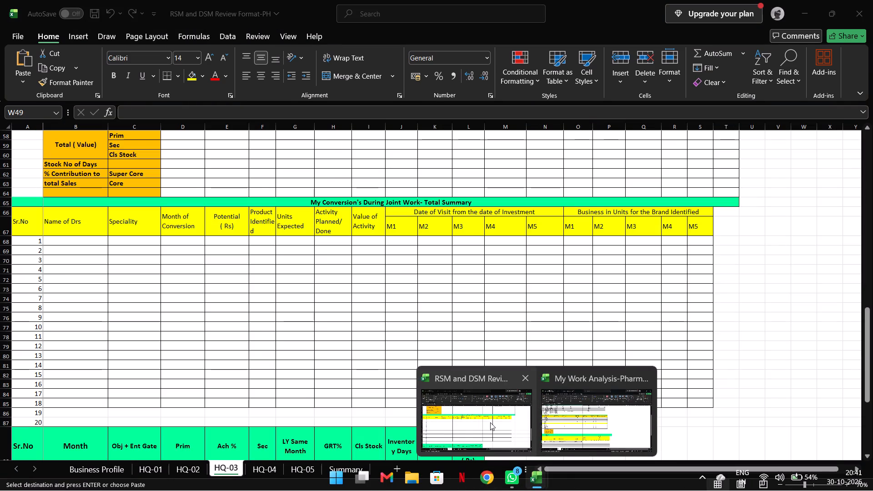
click(94, 241)
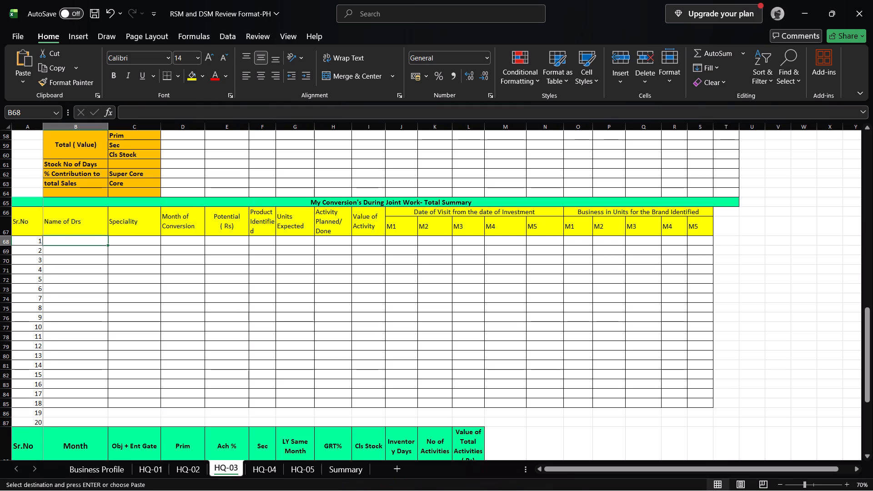
key(ctrl+v)
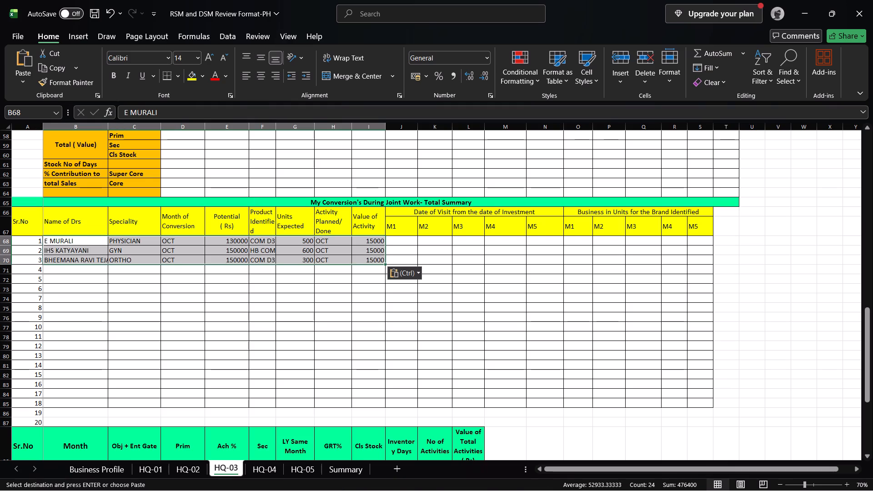
click(216, 325)
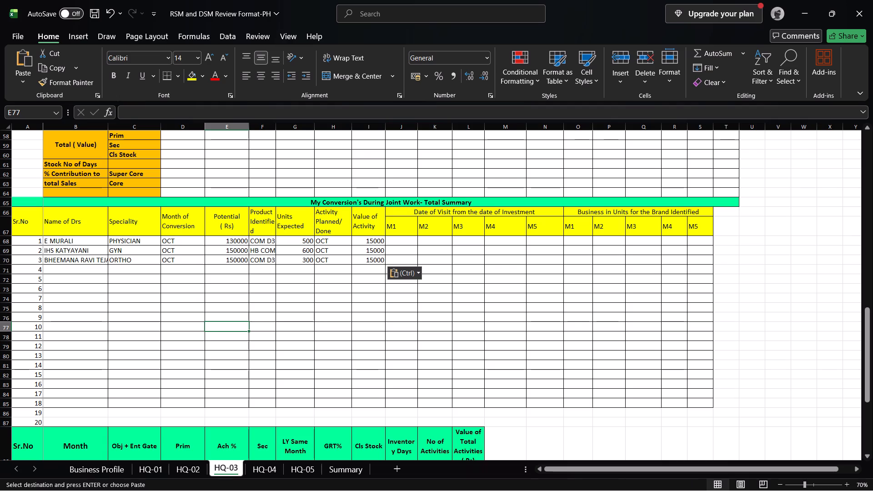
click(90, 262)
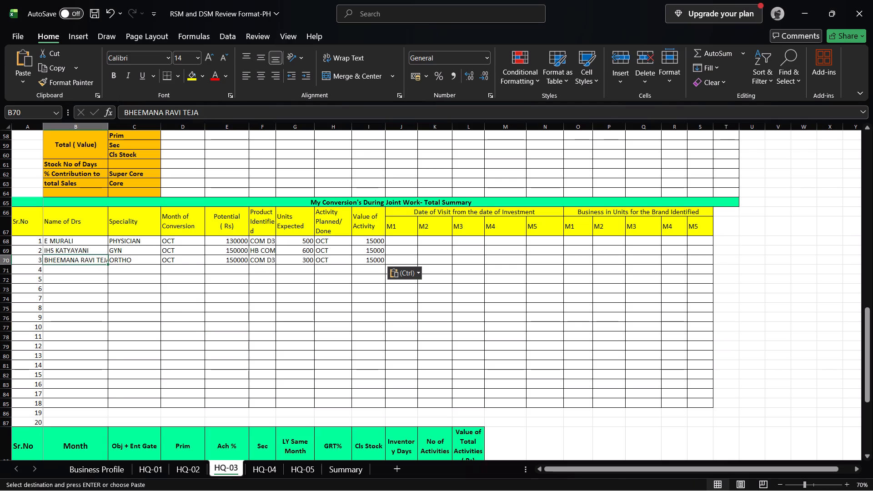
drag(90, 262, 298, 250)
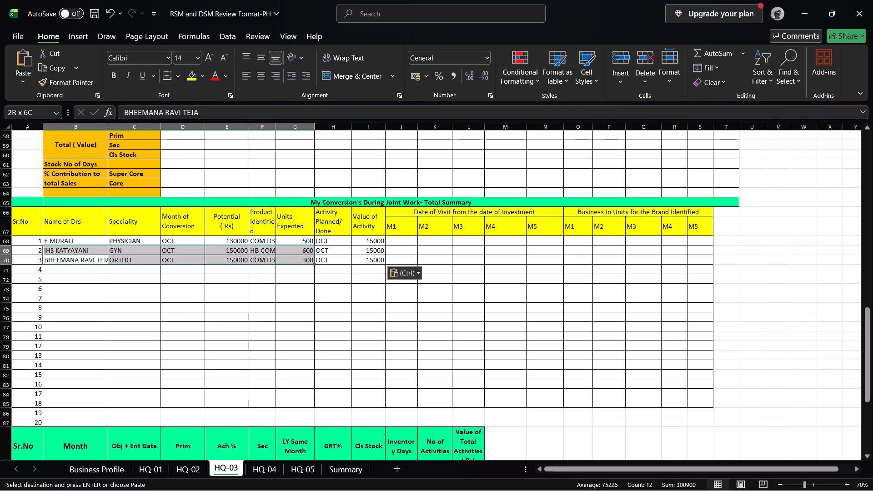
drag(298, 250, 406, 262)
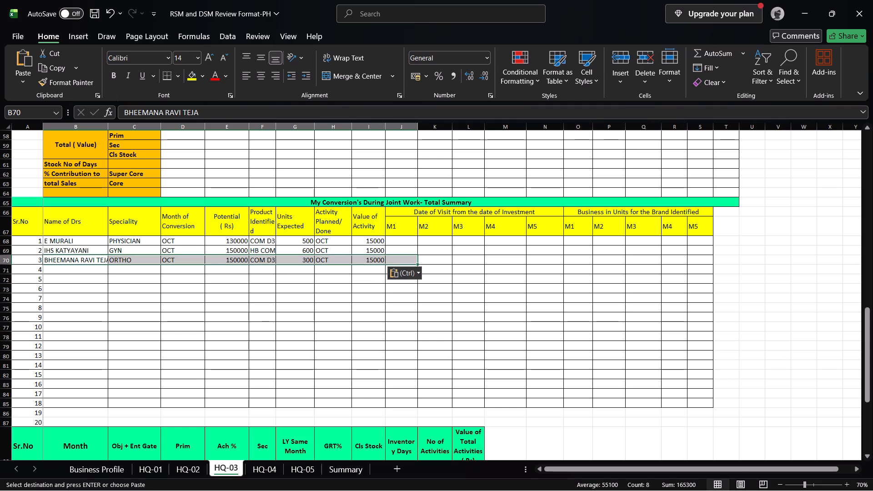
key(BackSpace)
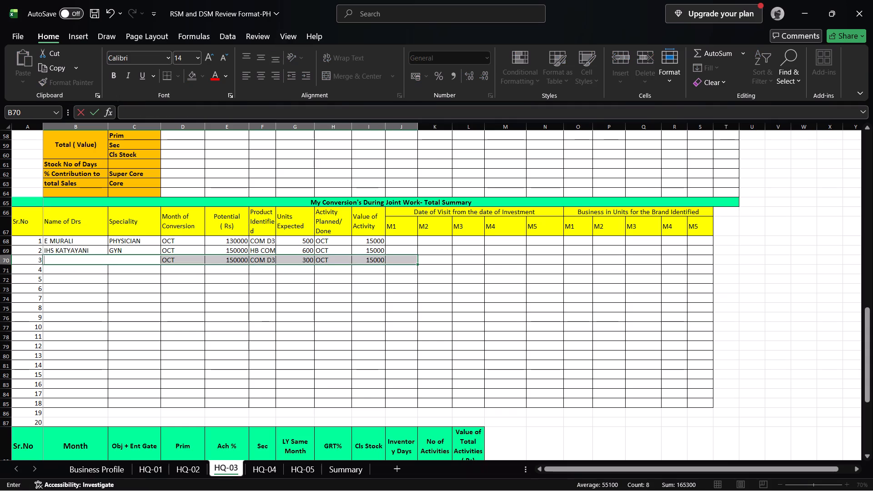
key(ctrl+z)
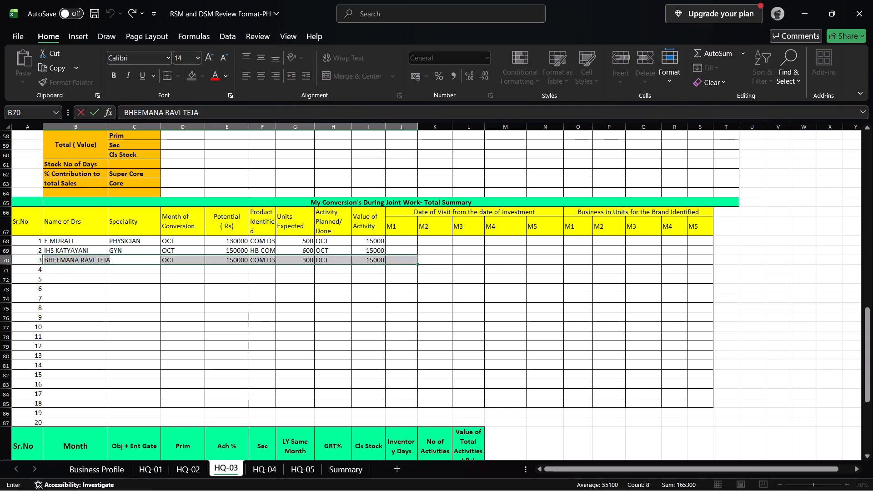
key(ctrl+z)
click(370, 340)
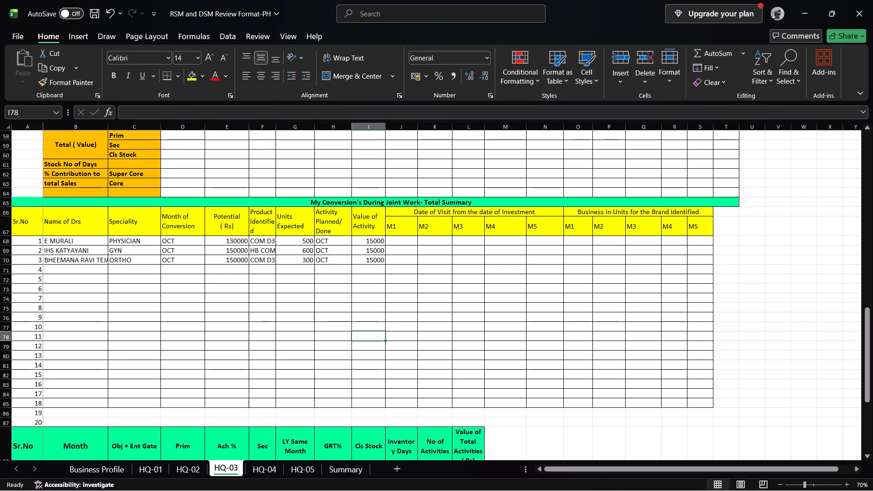
Clear the third conversion entry in HQ-03, from doctor name through Value of Activity (B70:I70).
click(92, 260)
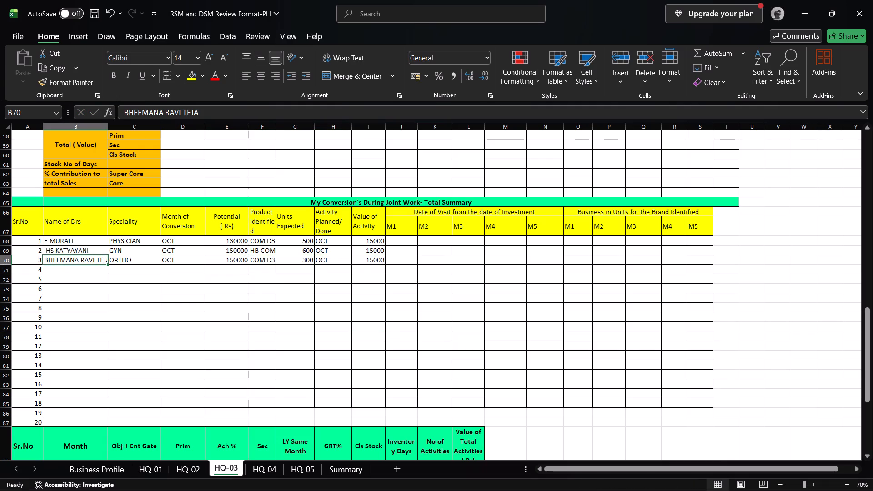
drag(92, 260, 153, 259)
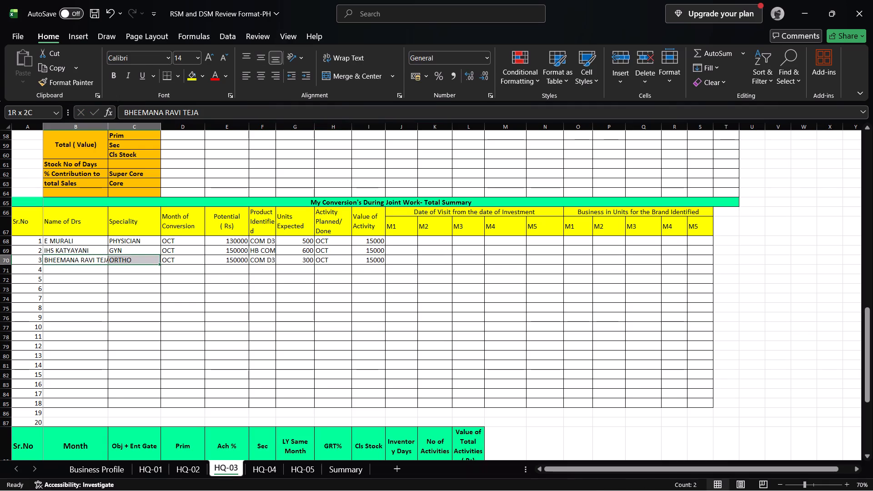
drag(153, 259, 370, 264)
key(Delete)
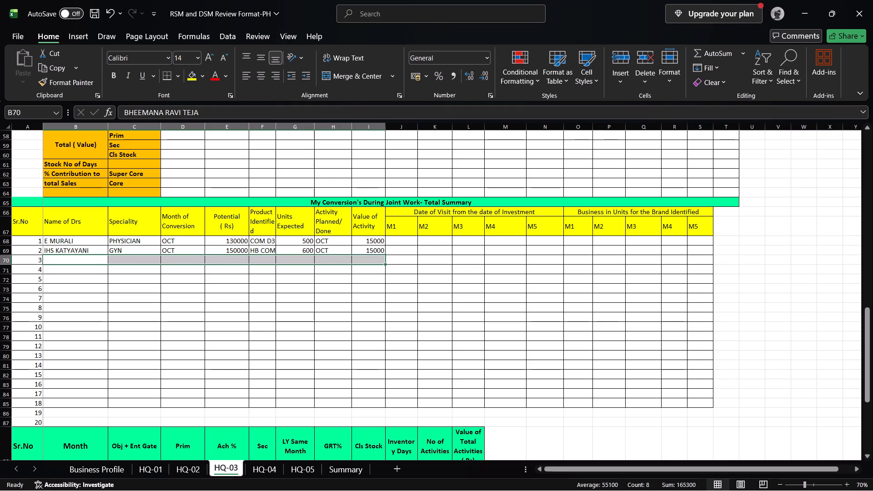
click(305, 345)
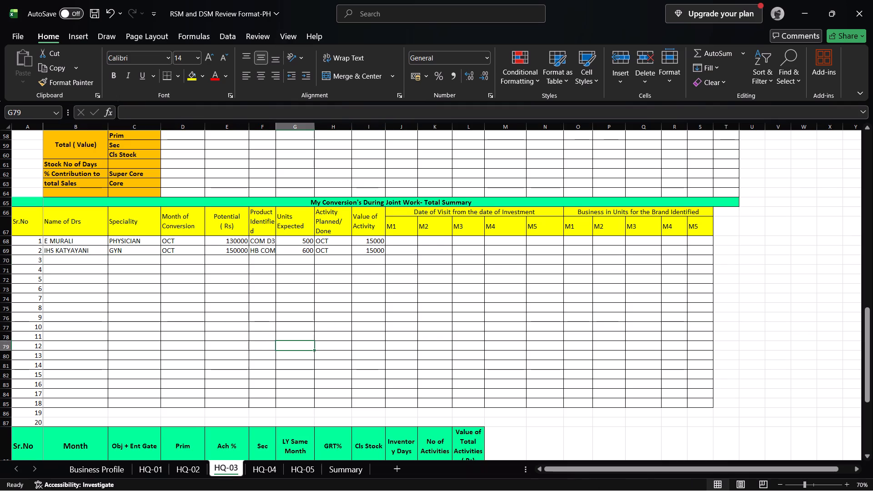
In My Work Analysis-Pharma's HQ 3 monthly table, copy the Obj + Ent Gate and Prim columns from April'26 through Qtr IV (C88:D103).
click(864, 446)
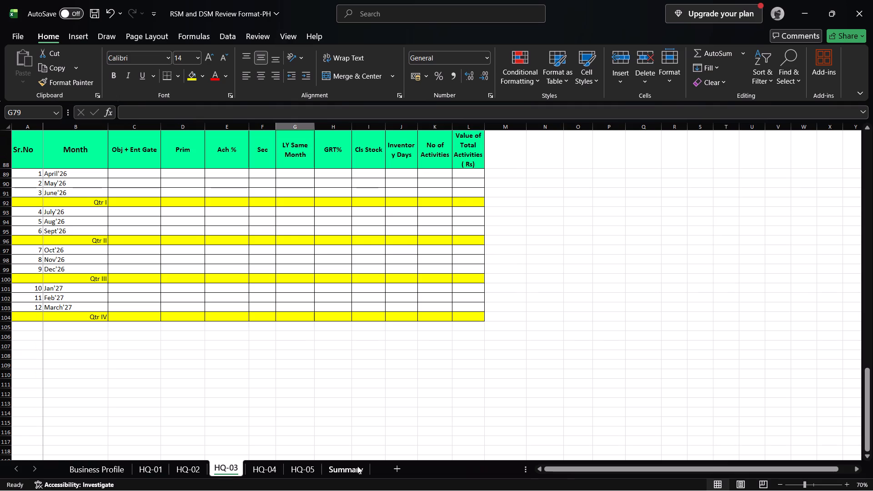
click(539, 480)
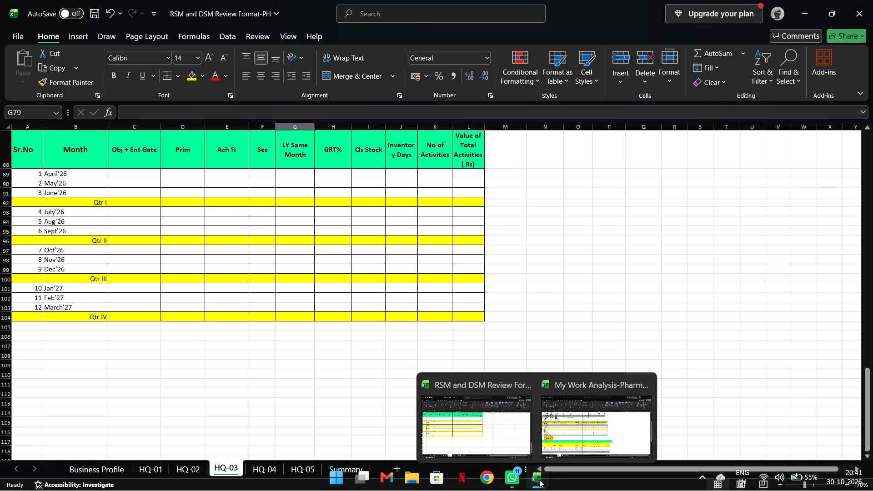
click(582, 412)
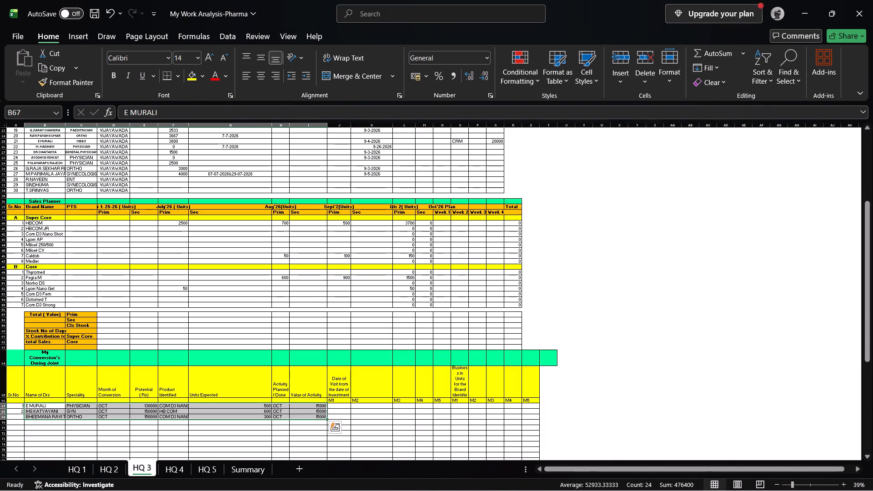
click(868, 413)
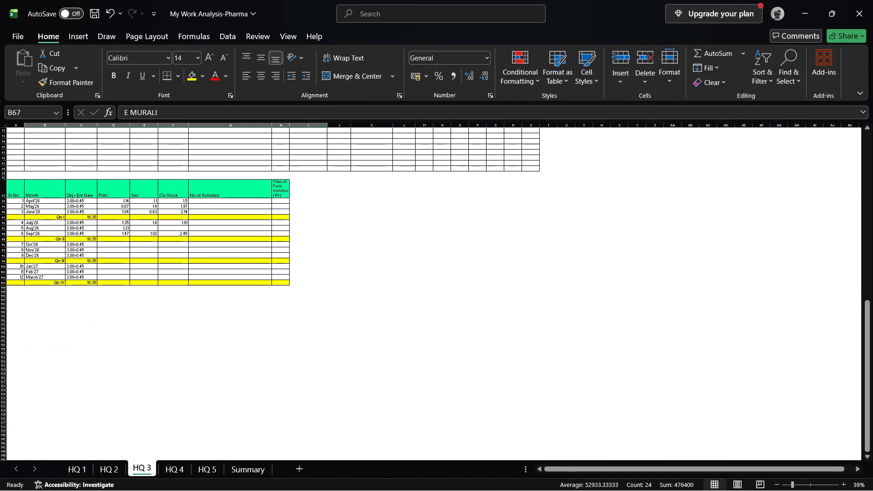
click(82, 200)
drag(82, 200, 136, 226)
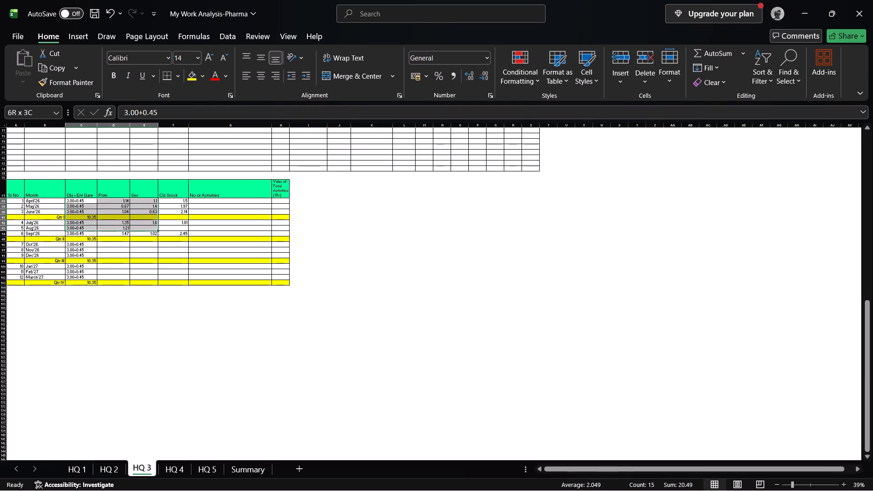
drag(136, 226, 120, 282)
key(ctrl+c)
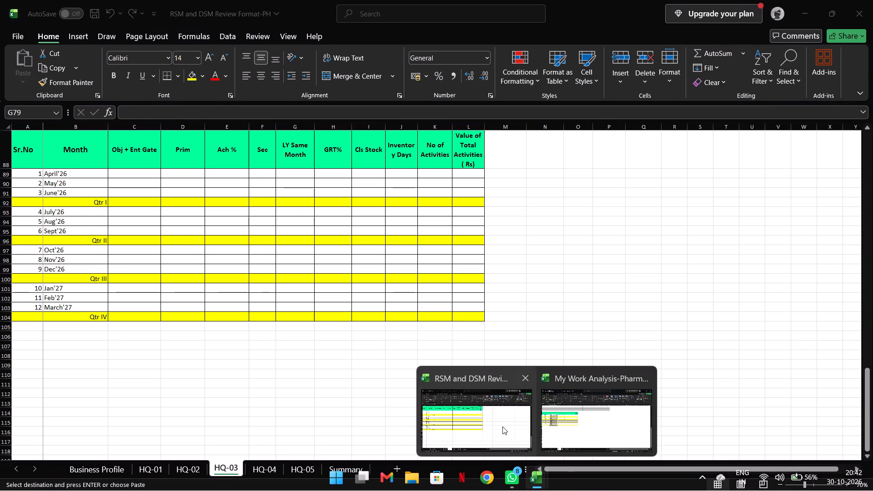
Paste the copied Obj + Ent Gate and Prim columns into the review workbook's HQ-03 monthly table, starting at April'26, cell C89.
click(502, 426)
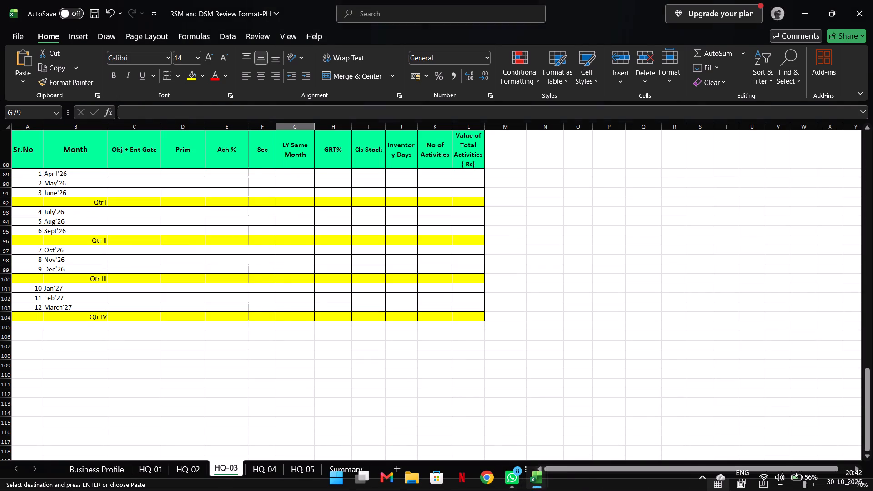
click(145, 174)
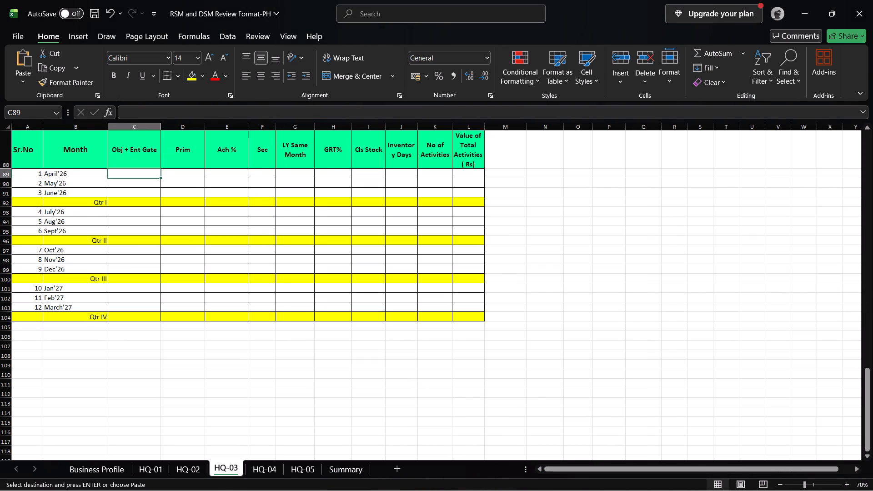
key(ctrl+v)
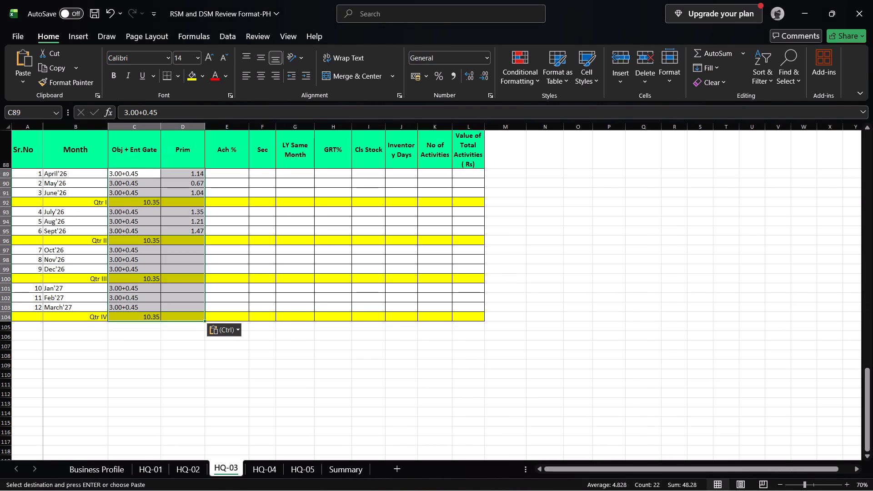
click(371, 337)
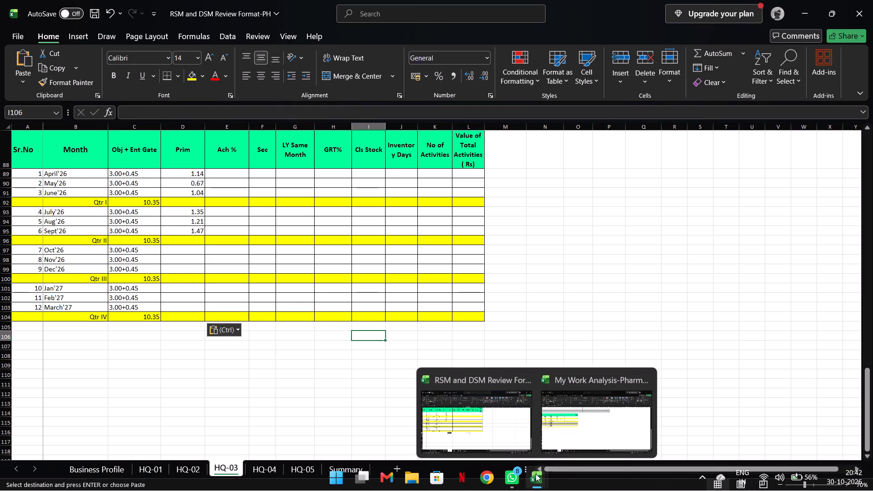
In My Work Analysis-Pharma's HQ 3 monthly table, copy the Sec column from April'26 through Sept'26 (E88:E94).
click(585, 416)
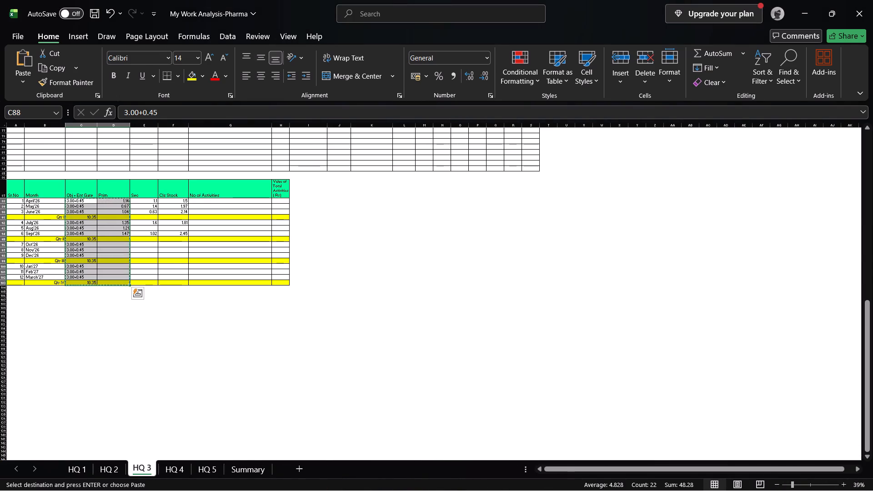
click(149, 202)
click(149, 202)
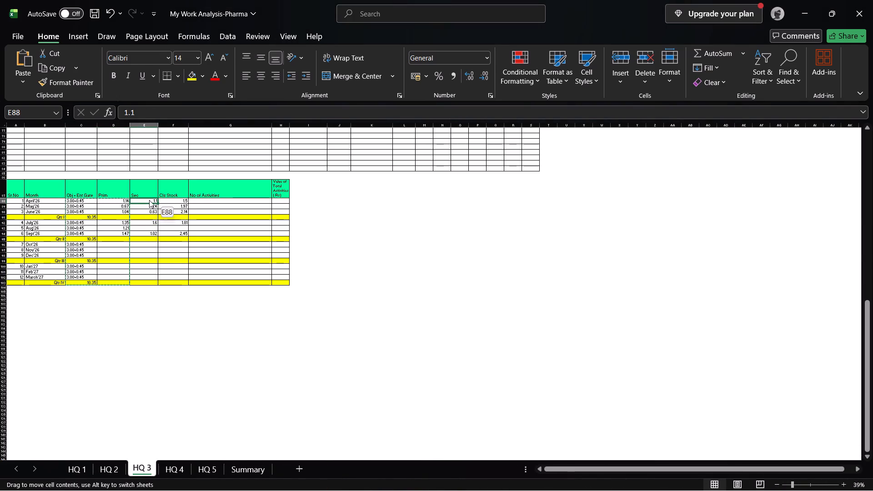
drag(149, 215, 147, 197)
click(147, 197)
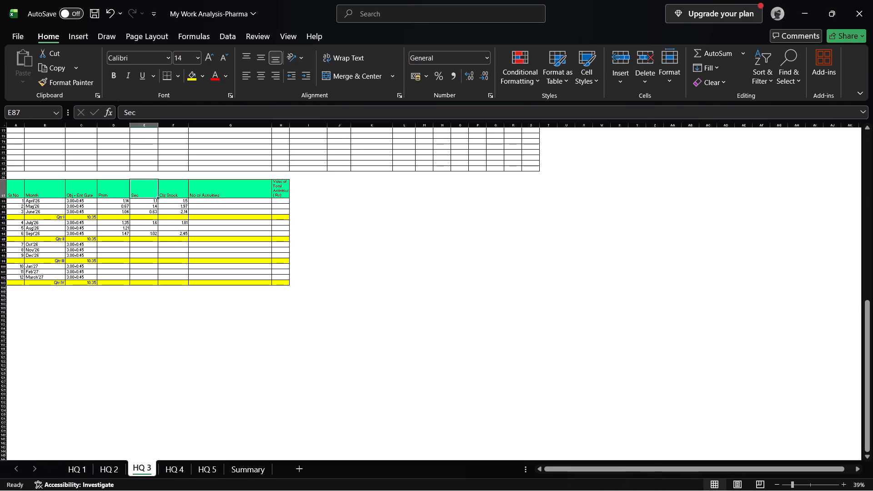
click(148, 200)
drag(148, 200, 150, 232)
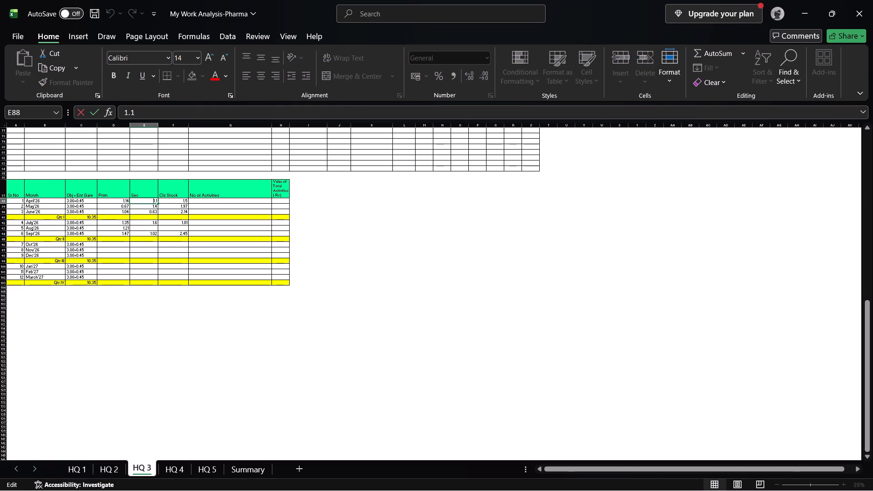
click(338, 237)
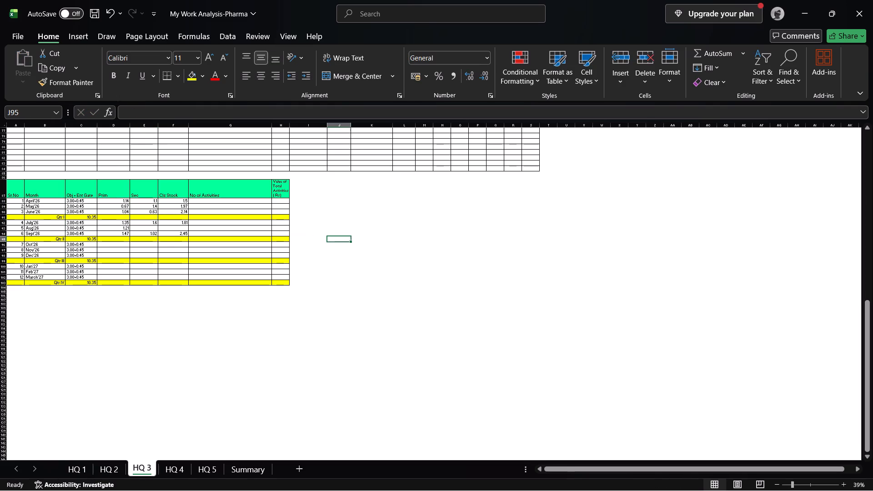
click(146, 200)
drag(146, 200, 147, 208)
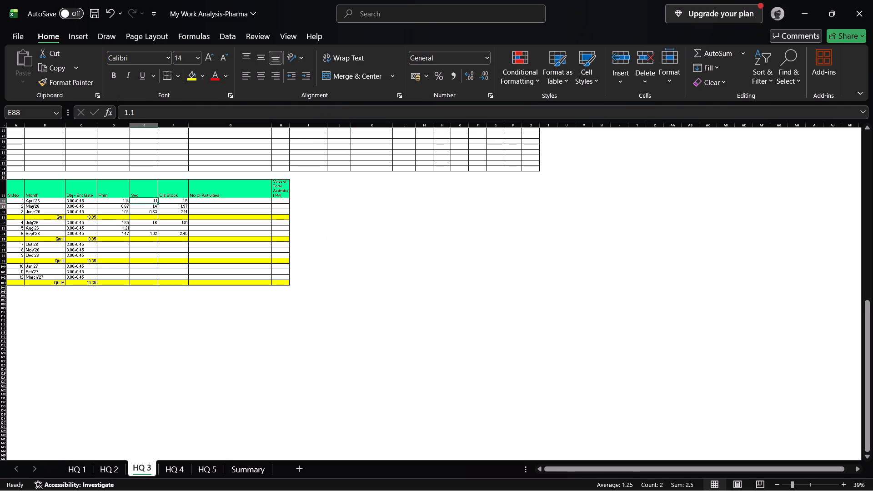
drag(147, 208, 149, 231)
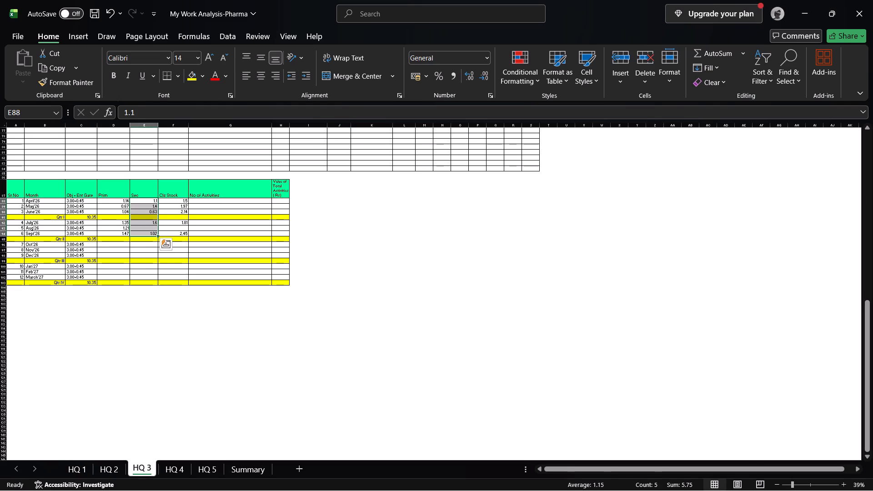
key(ctrl+c)
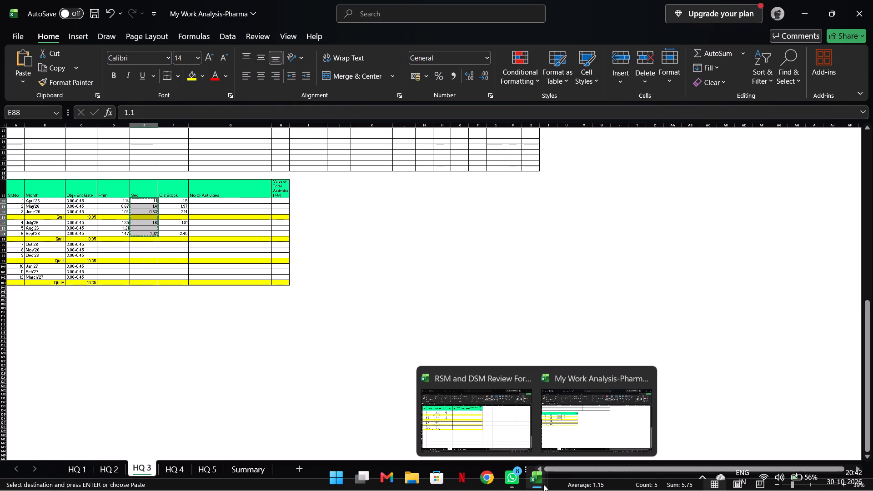
Paste the copied Sec figures into the review workbook's HQ-03 monthly table, starting at April'26, cell F89.
click(485, 403)
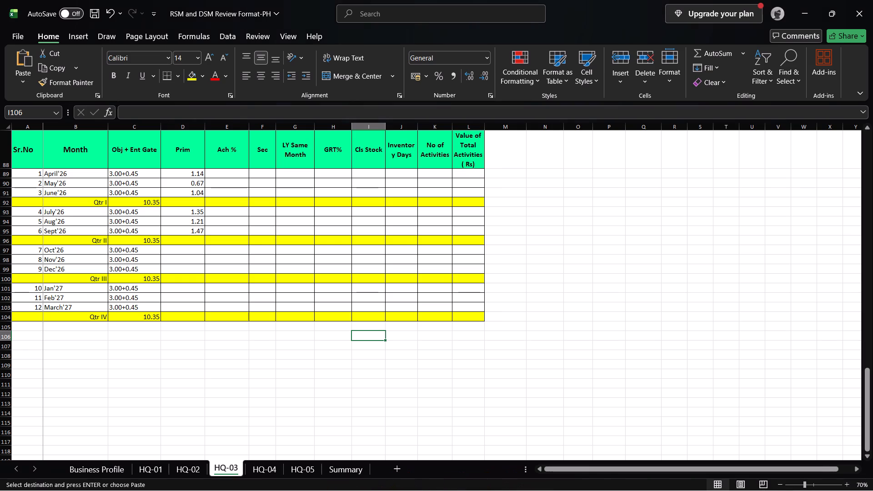
click(267, 173)
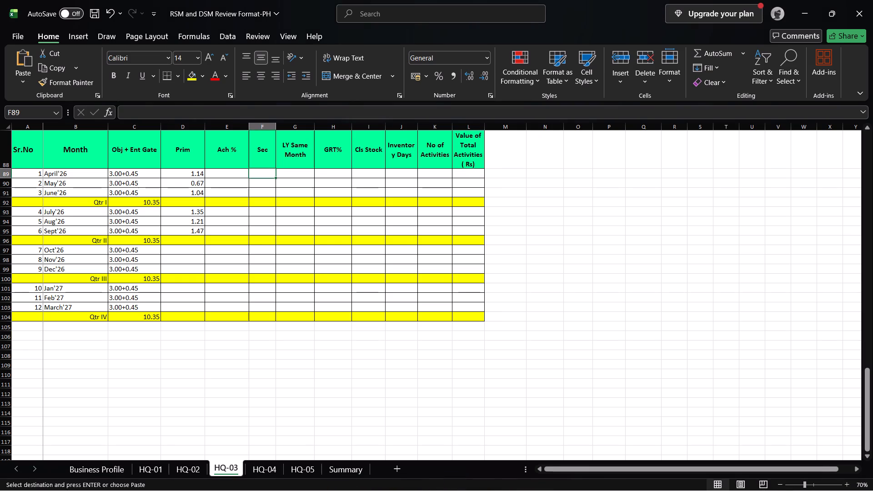
key(ctrl+v)
click(597, 248)
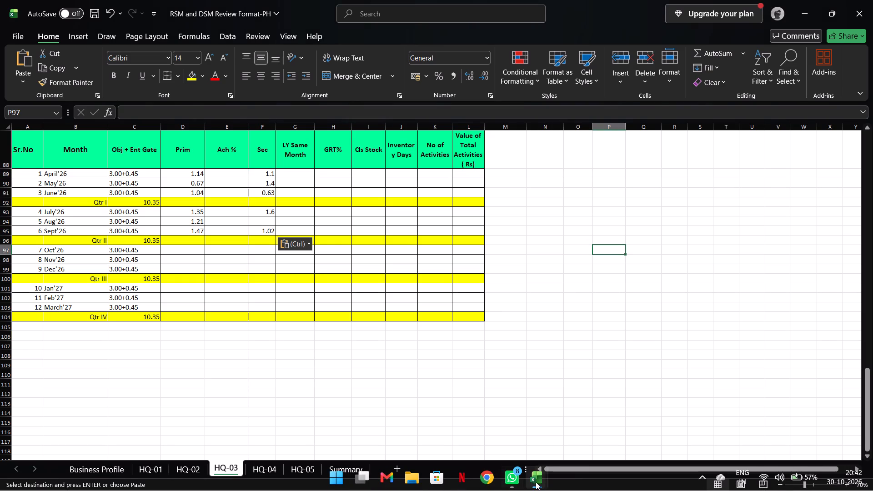
In My Work Analysis-Pharma's HQ 3 monthly table, copy the Cls Stock column from April'26 through Sept'26 (F88:F94).
click(578, 445)
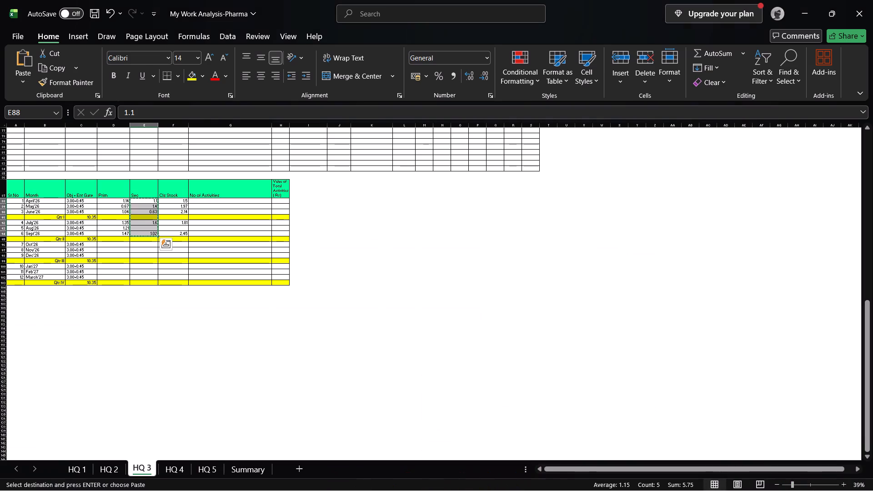
double_click(413, 305)
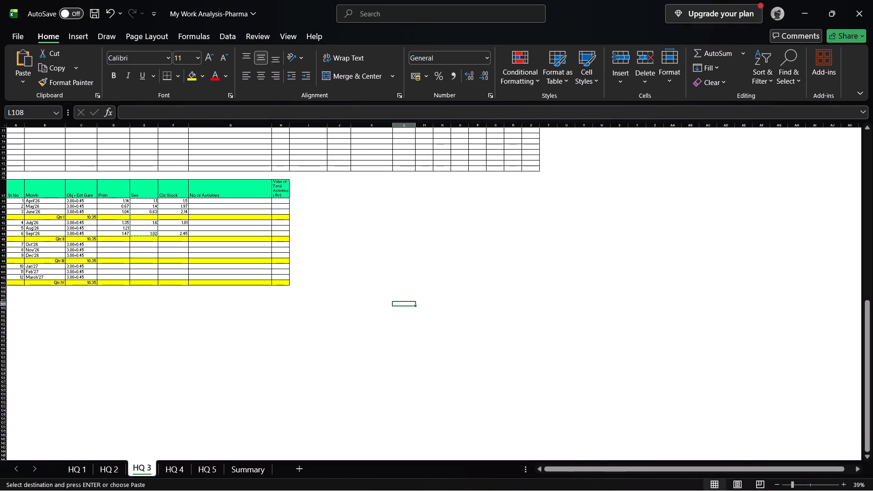
click(185, 200)
click(185, 200)
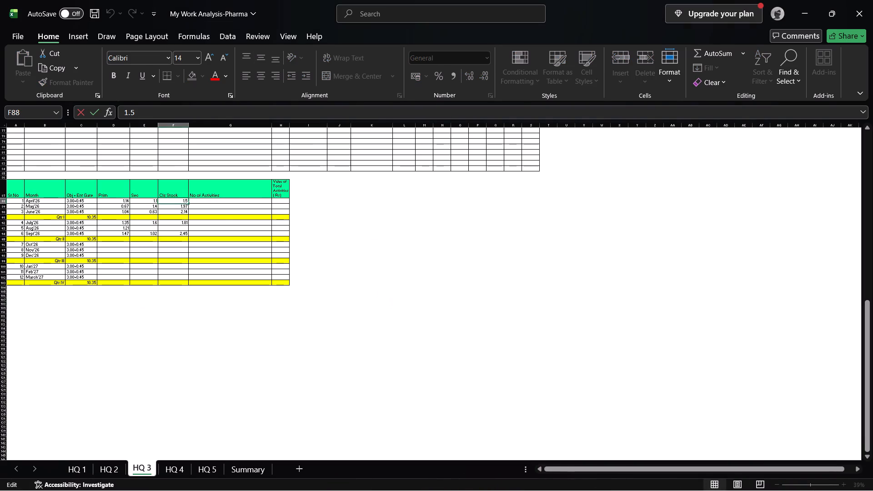
click(269, 218)
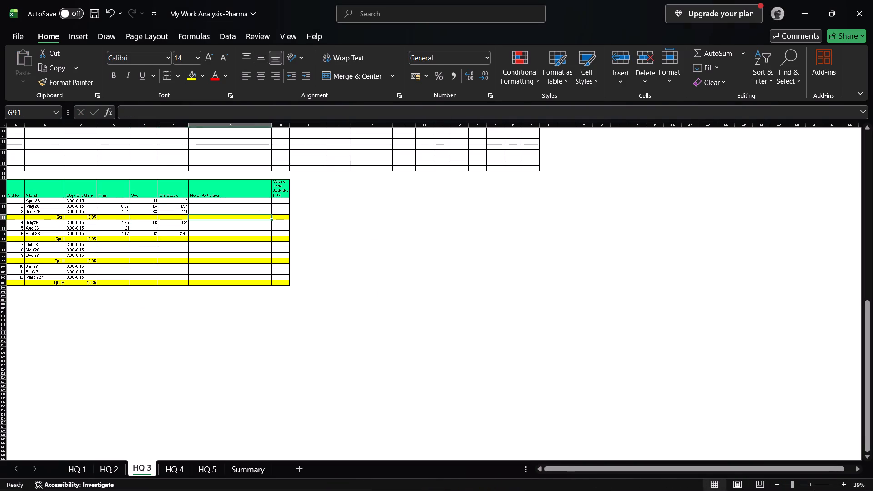
click(181, 201)
drag(181, 201, 177, 231)
key(ctrl+c)
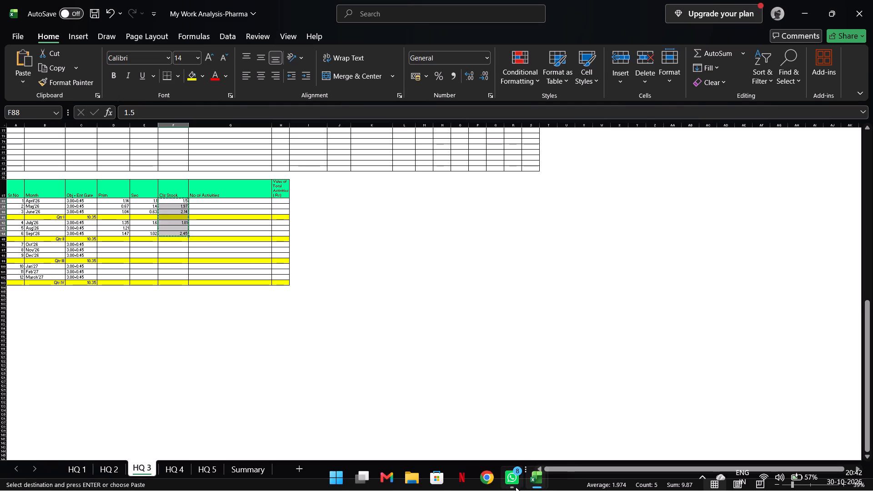
Paste the copied Cls Stock figures into the review workbook's HQ-03 monthly table, starting at April'26, cell I89.
click(502, 432)
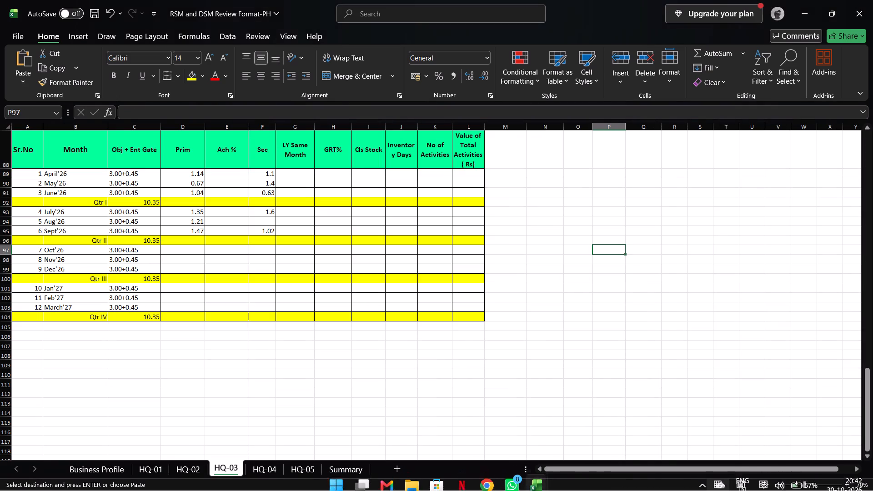
click(369, 175)
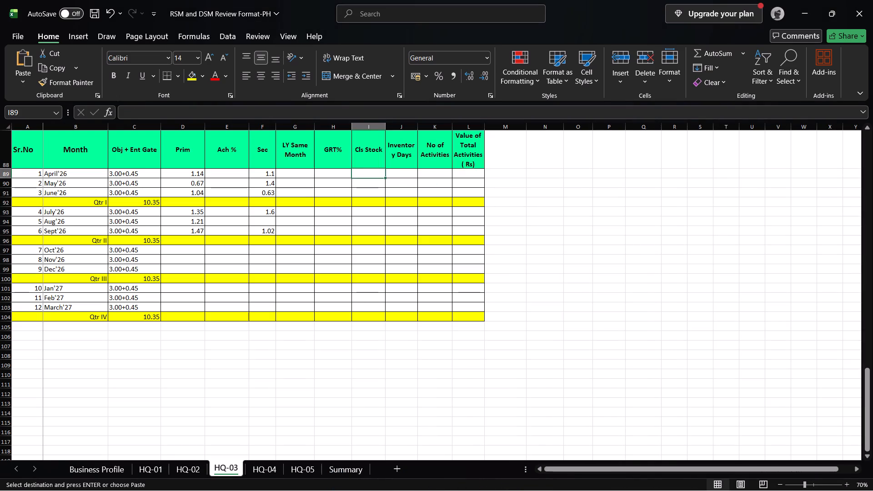
key(ctrl+v)
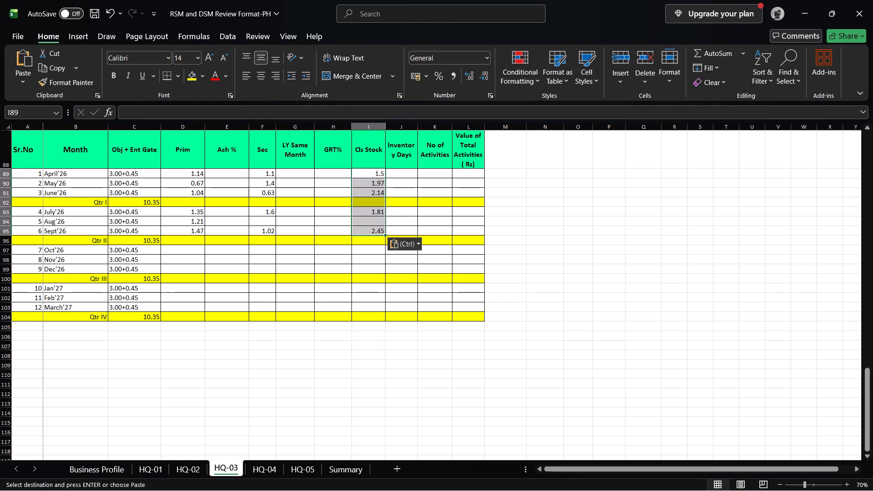
click(601, 240)
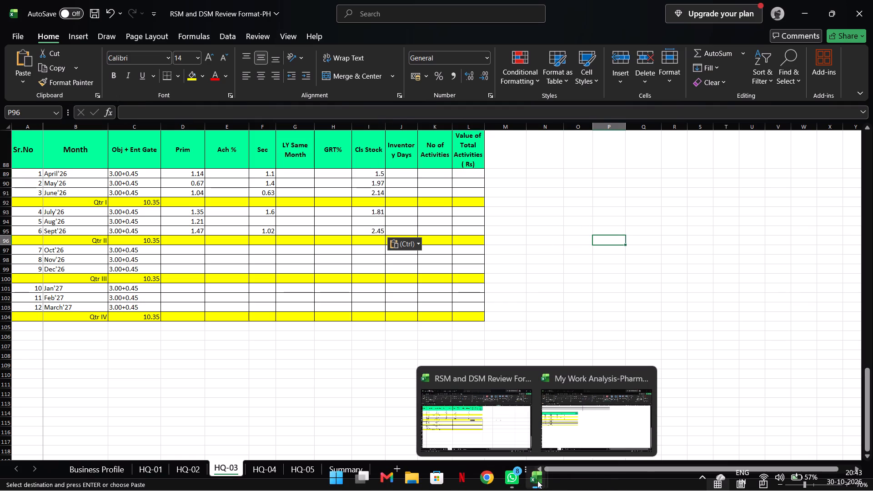
In My Work Analysis-Pharma's HQ 4 sheet, copy the coverage entries for doctors 1 to 30, from Dr. Name through Sept'26 Business (B5:L34).
triple_click(869, 145)
click(869, 145)
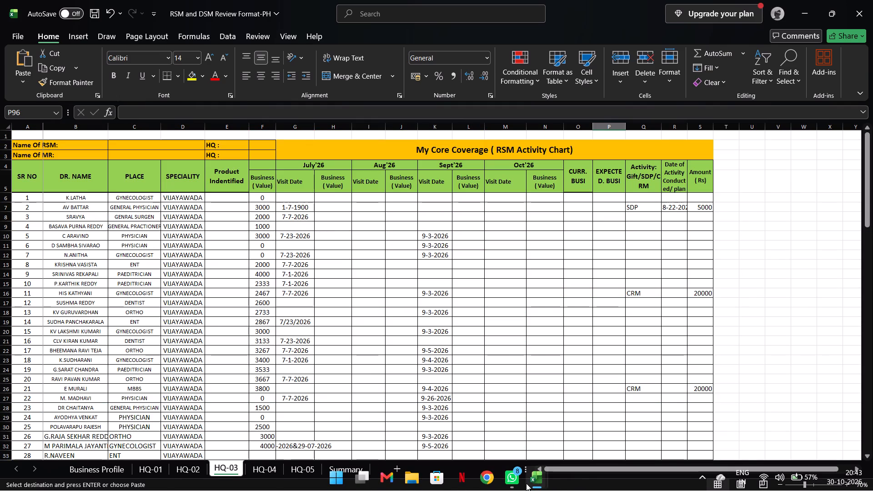
click(573, 447)
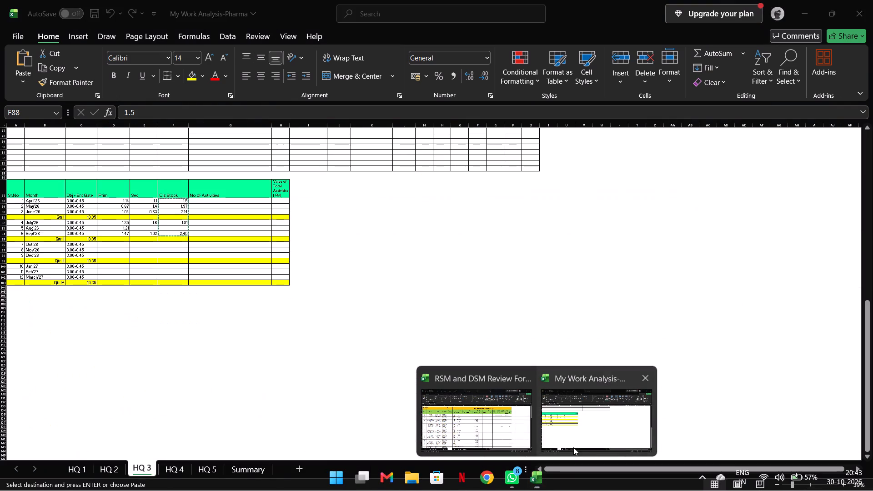
click(180, 466)
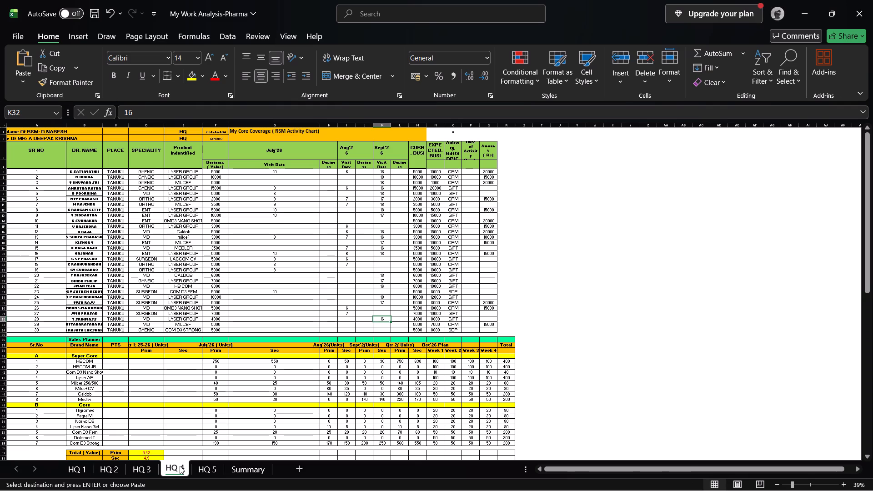
click(89, 170)
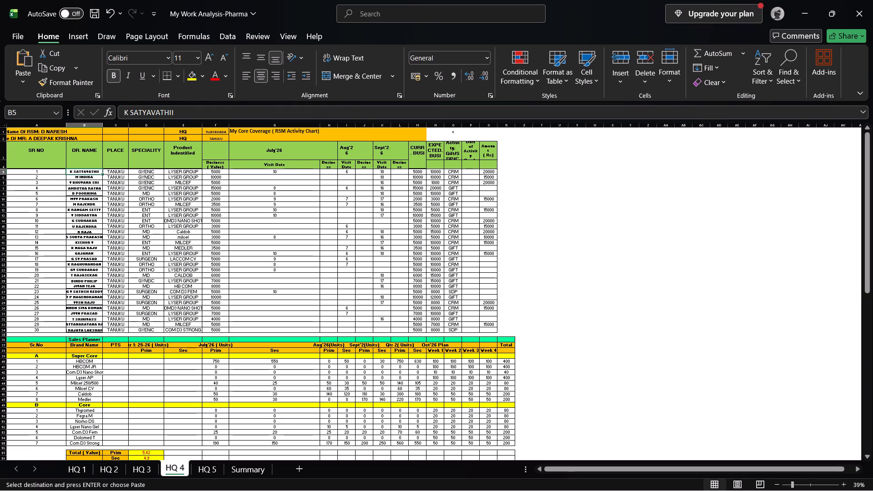
drag(89, 170, 95, 175)
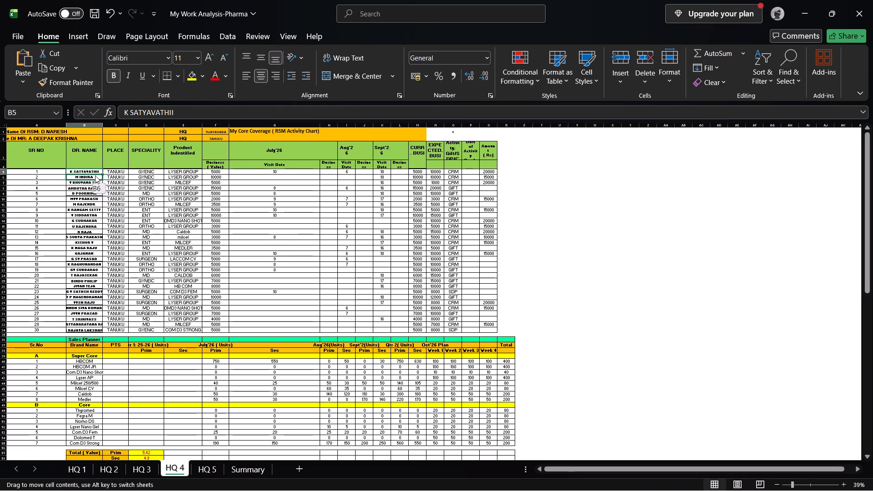
drag(95, 175, 95, 171)
click(153, 211)
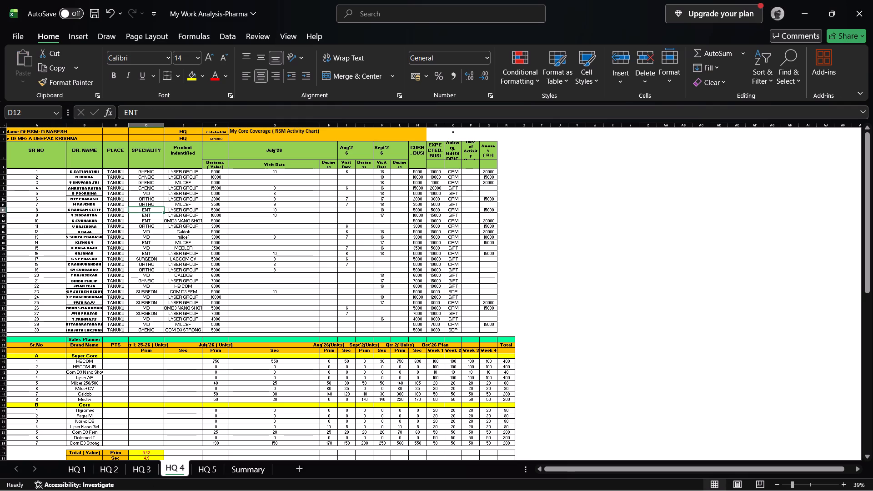
click(86, 170)
drag(86, 170, 244, 255)
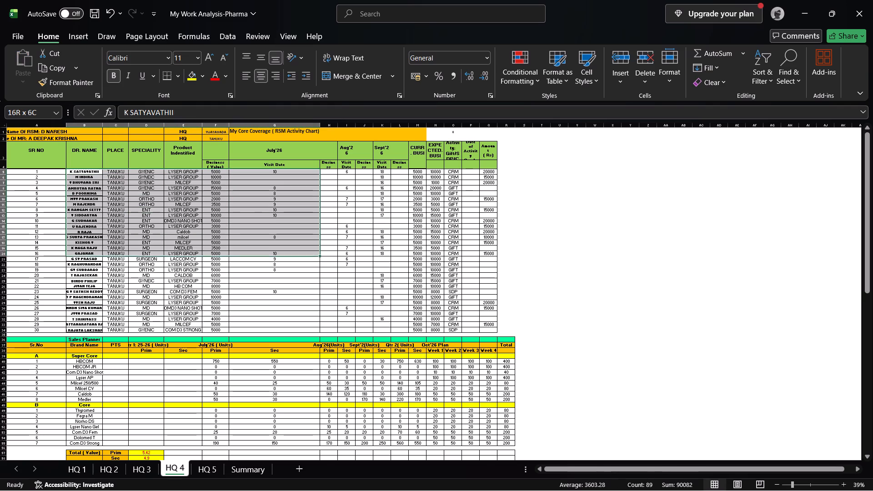
drag(244, 255, 402, 310)
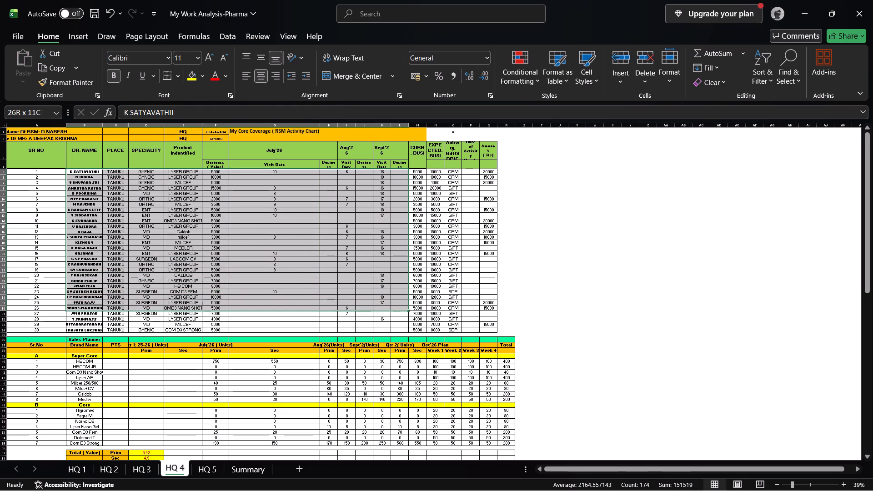
drag(402, 310, 403, 334)
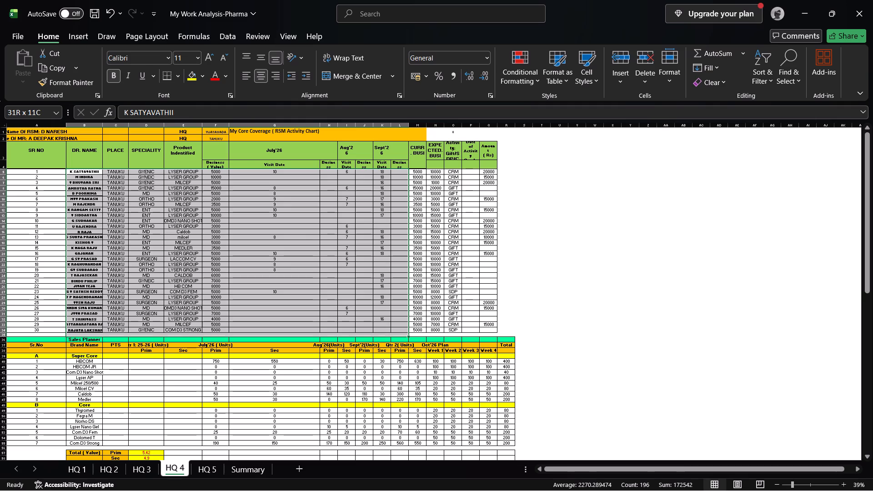
drag(403, 334, 403, 331)
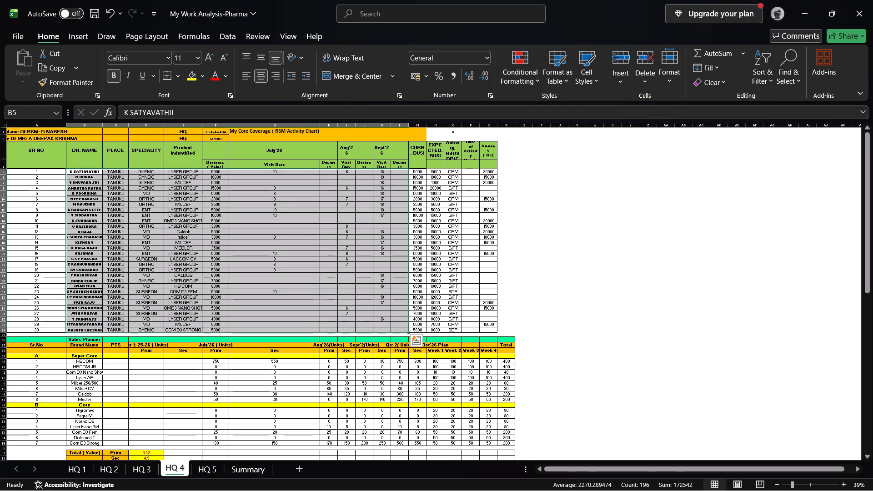
key(ctrl+c)
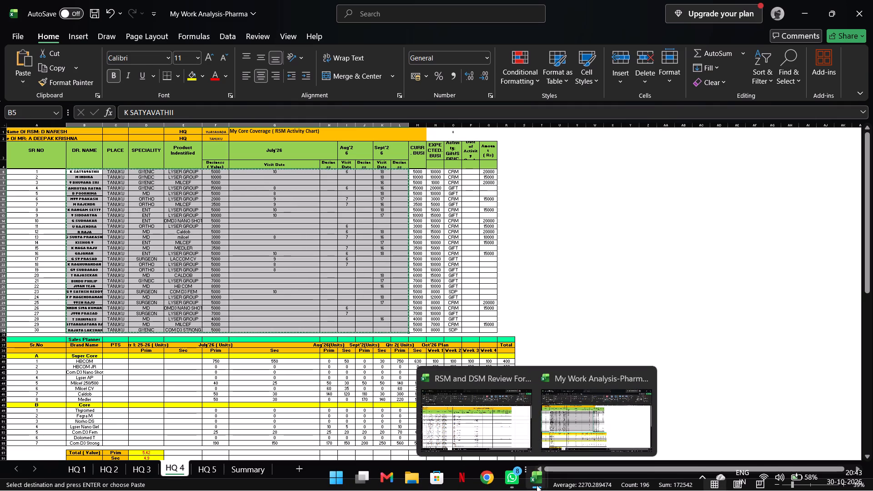
Paste the copied doctor coverage into the review workbook's HQ-04 sheet, starting at the first Dr. Name cell, B6.
click(497, 432)
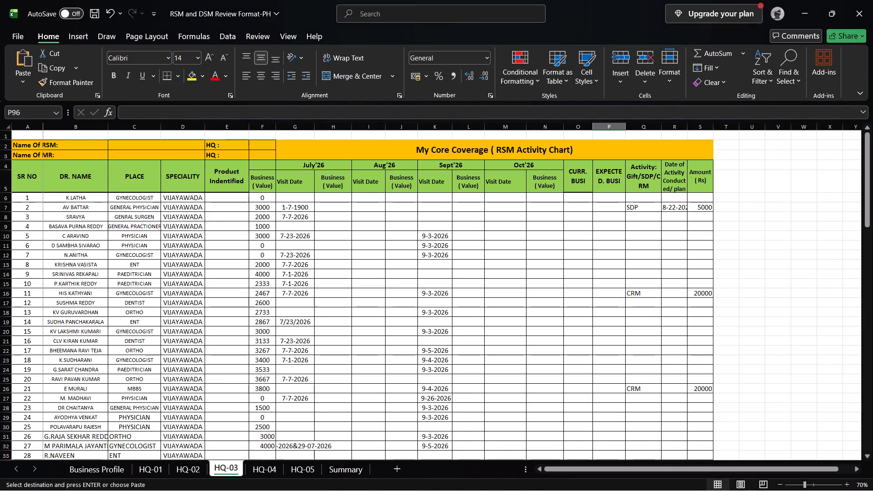
click(274, 471)
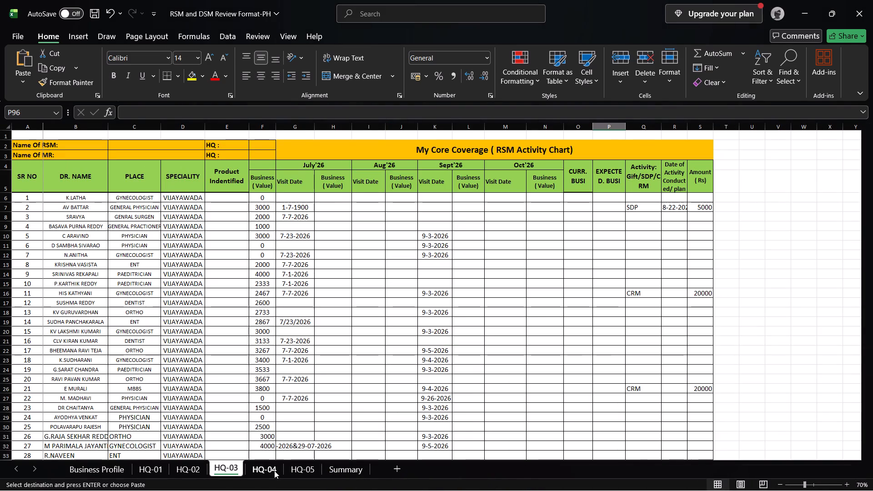
click(89, 199)
key(ctrl+v)
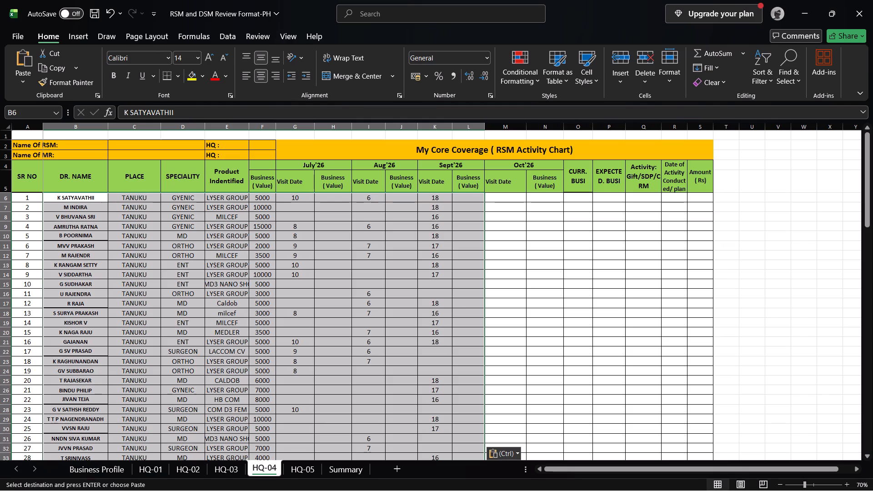
click(627, 296)
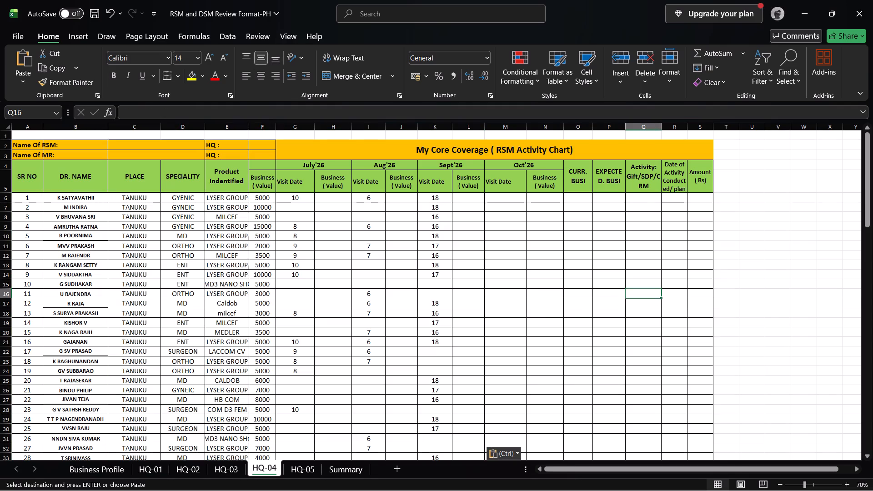
Switch to the HQ 4 sheet of the My Work Analysis-Pharma workbook.
click(868, 441)
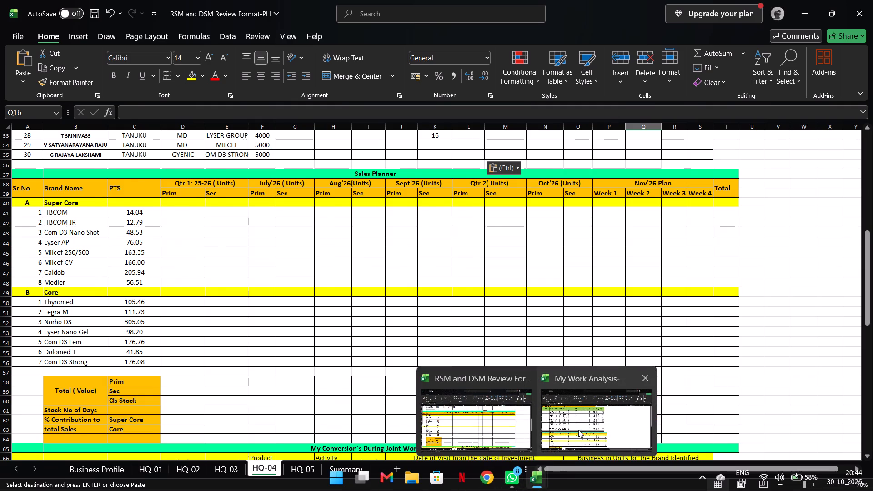
click(578, 430)
click(592, 298)
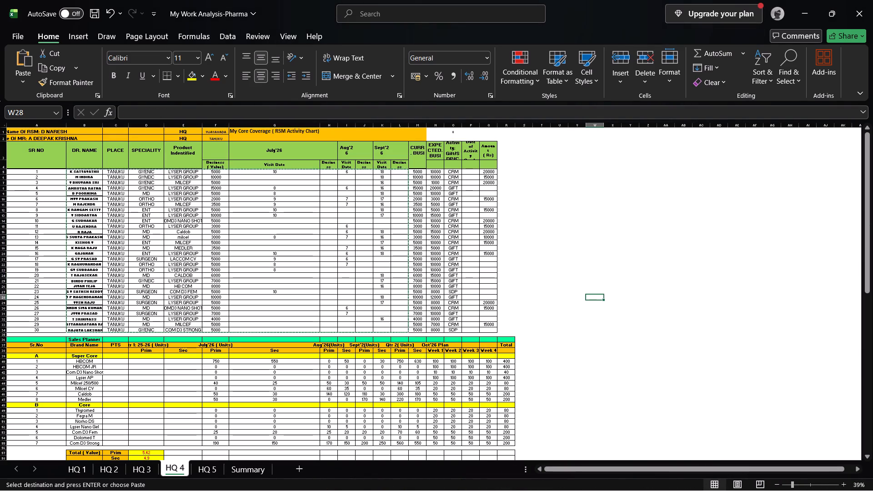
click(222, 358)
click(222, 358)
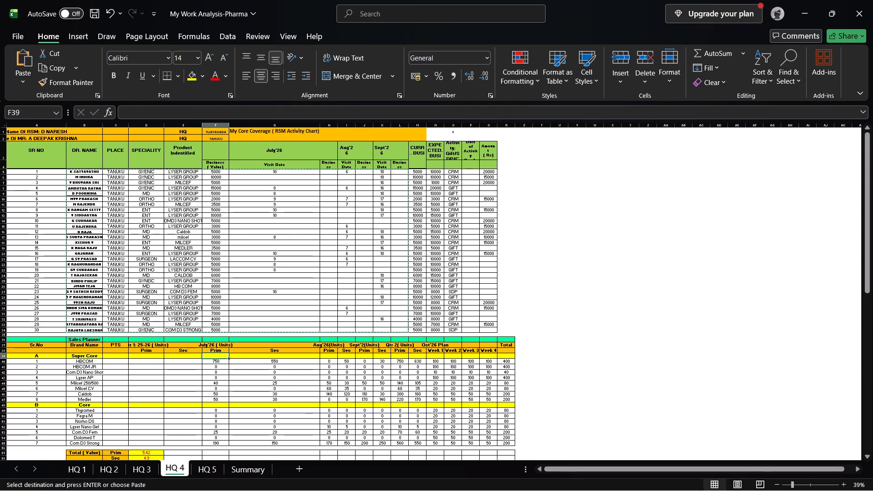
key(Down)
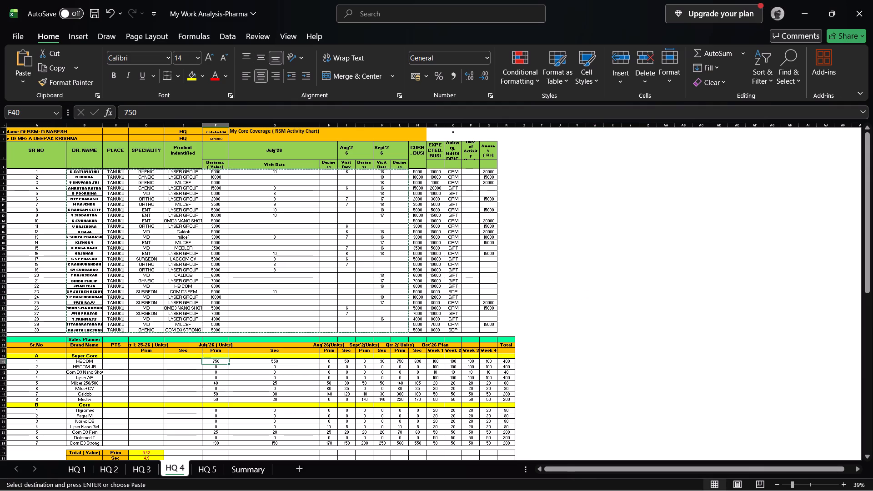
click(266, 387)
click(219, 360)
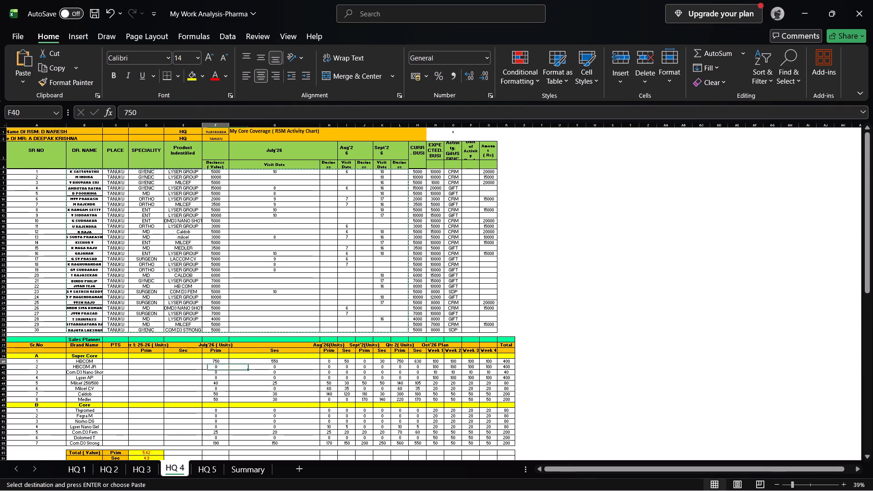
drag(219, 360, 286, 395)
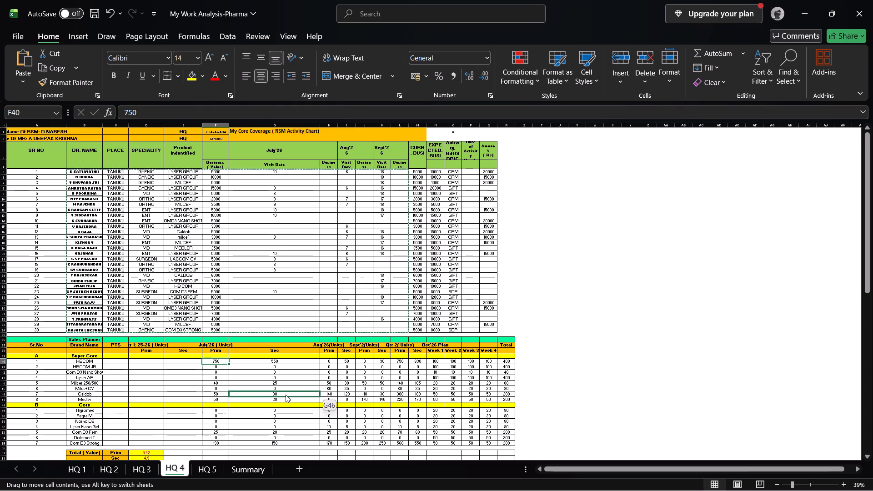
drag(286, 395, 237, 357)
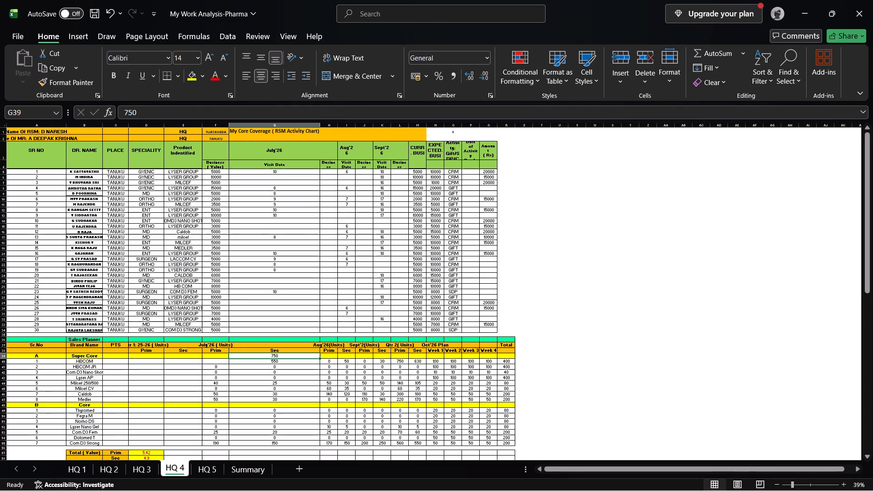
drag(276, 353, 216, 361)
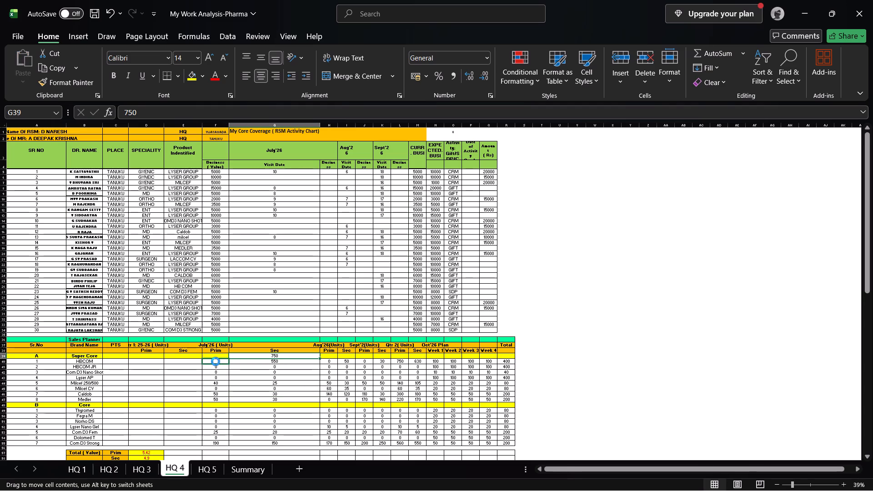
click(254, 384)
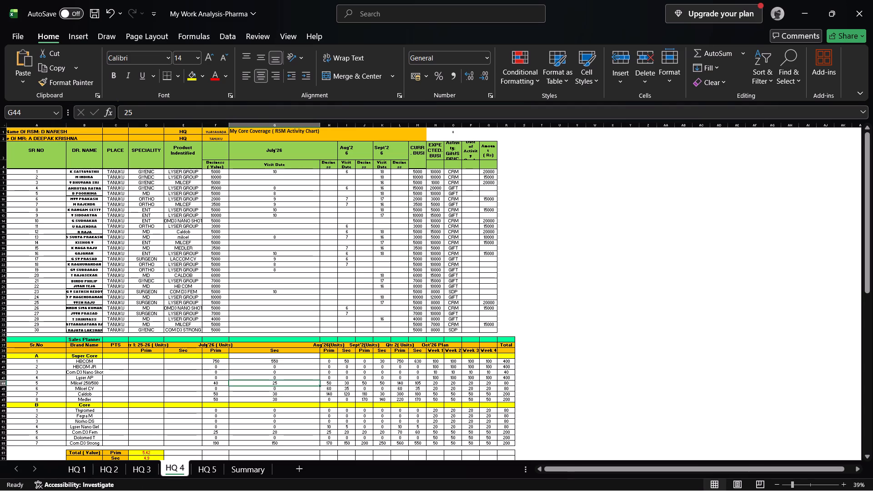
In HQ 4's Sales Planner, copy the Prim and Sec units from July'26 through Qtr 2 for all Super Core and Core brands (F40:M55).
click(215, 361)
drag(215, 361, 289, 395)
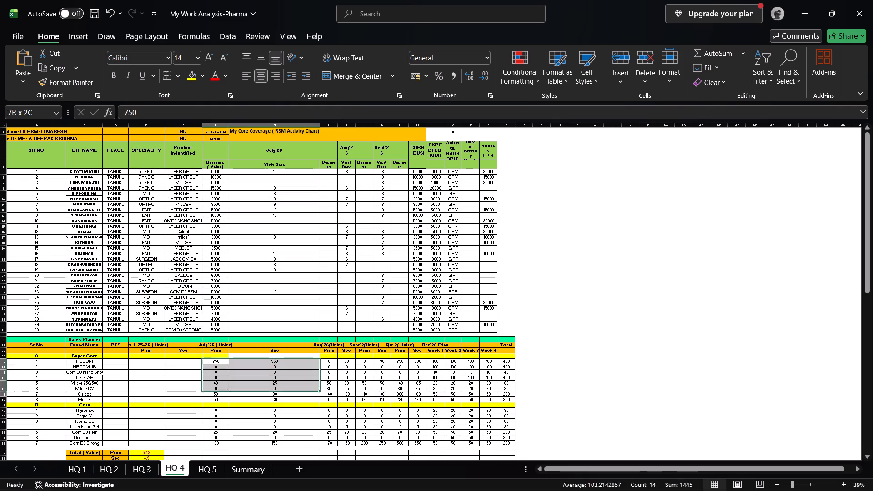
drag(289, 395, 296, 399)
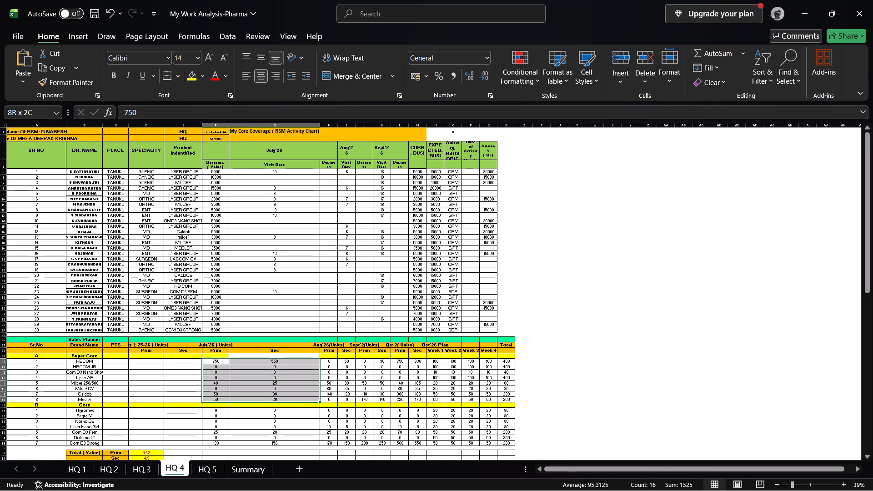
drag(296, 399, 377, 405)
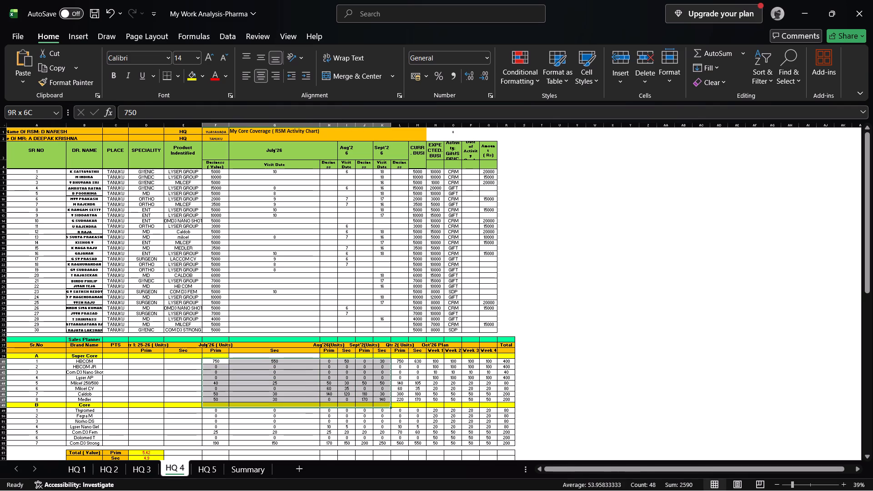
drag(377, 405, 421, 402)
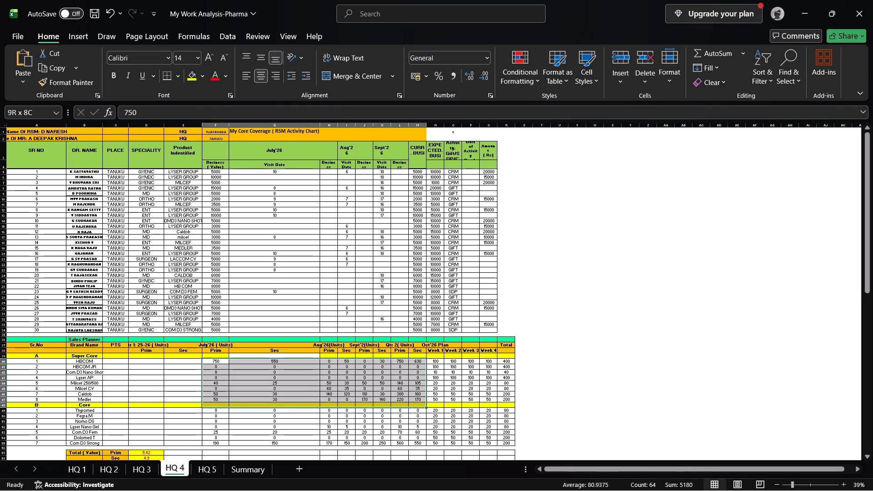
drag(421, 402, 425, 442)
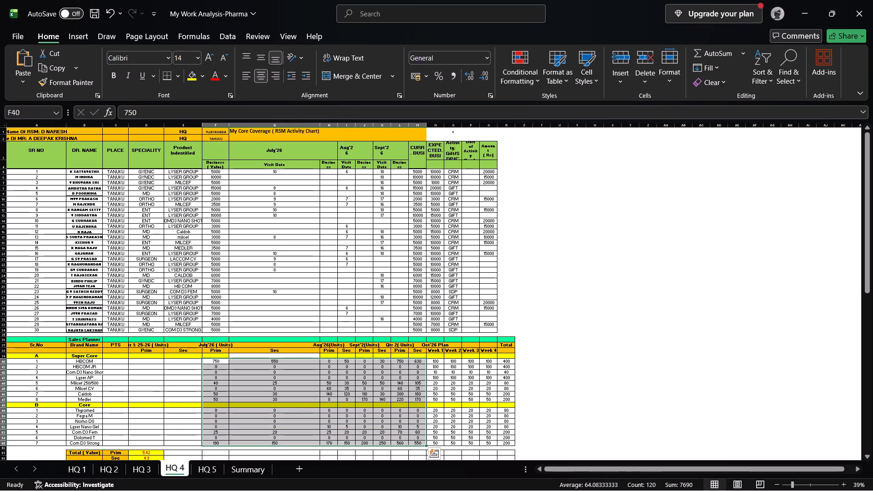
key(ctrl+c)
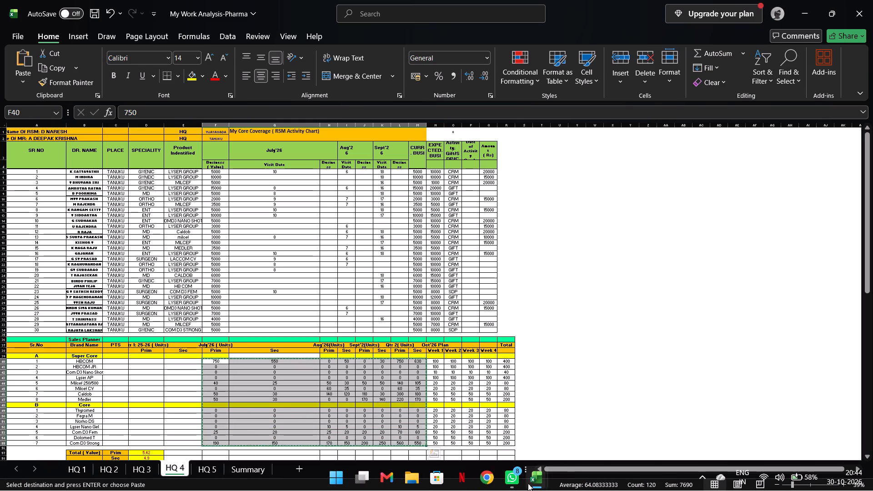
Paste the copied units into the review workbook's HQ-04 Sales Planner, starting at HBCOM's July'26 Prim cell, F41.
click(498, 418)
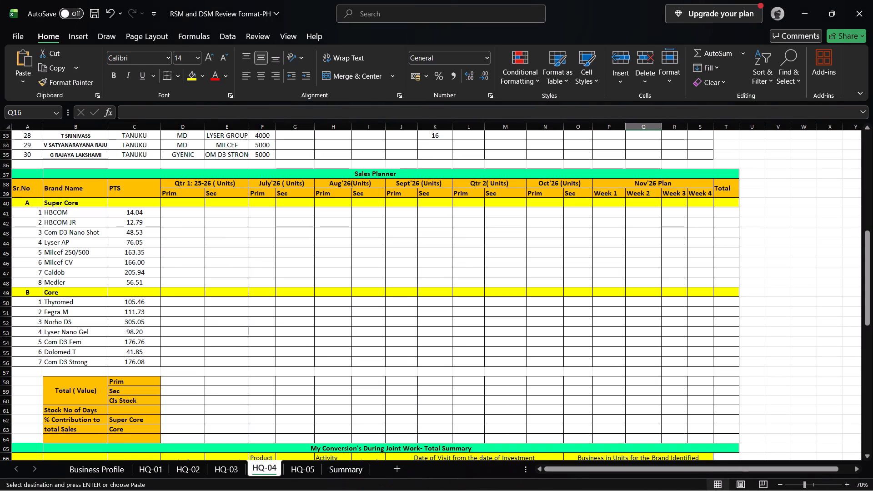
click(266, 213)
key(ctrl+v)
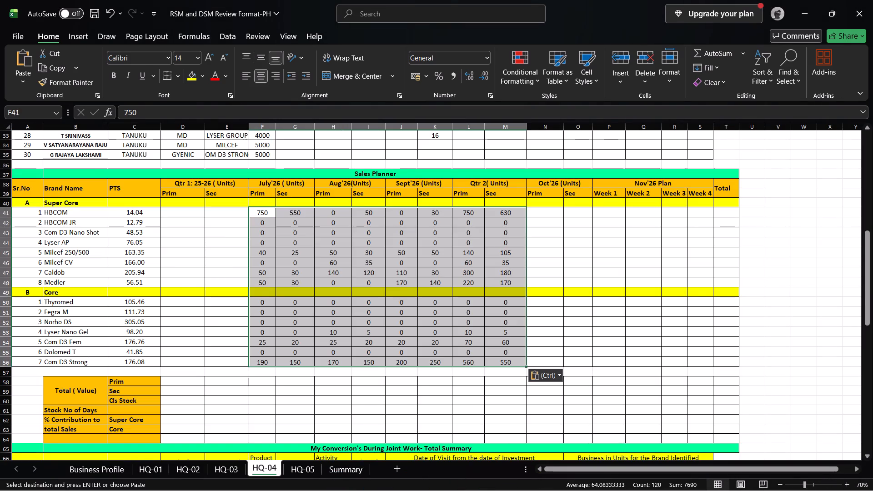
click(792, 238)
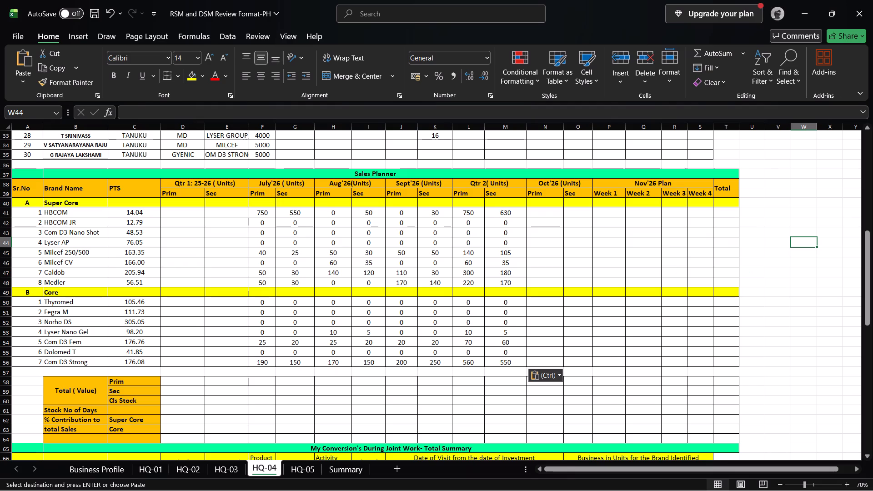
In My Work Analysis-Pharma's HQ 4 Sales Planner, copy the Oct'26 Plan figures from Week 1 through Total for all brands (N40:R55).
triple_click(866, 453)
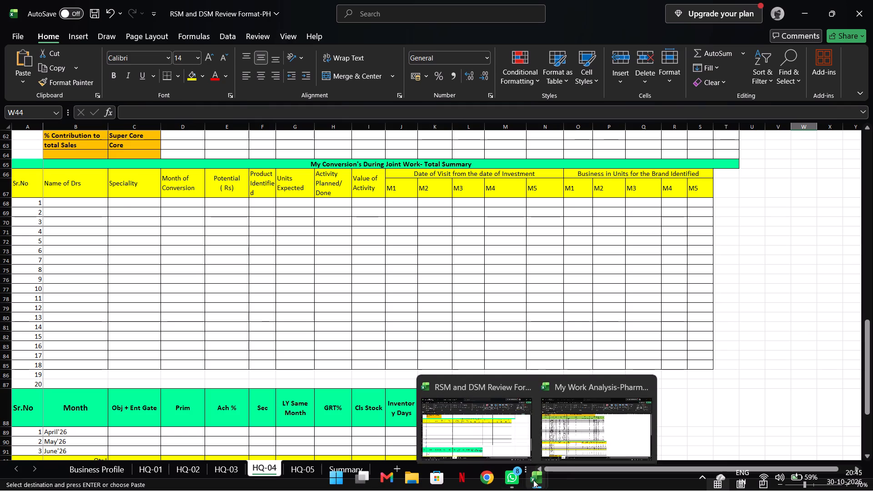
click(575, 422)
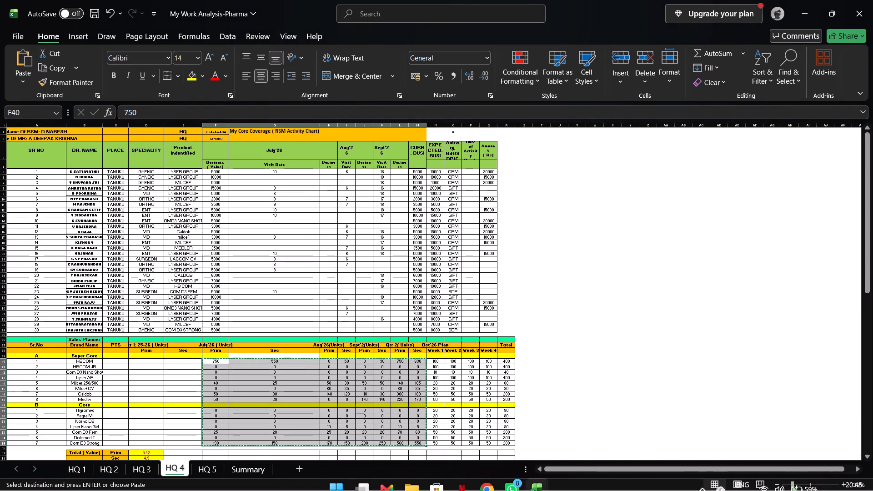
click(433, 361)
drag(433, 361, 507, 444)
key(ctrl+c)
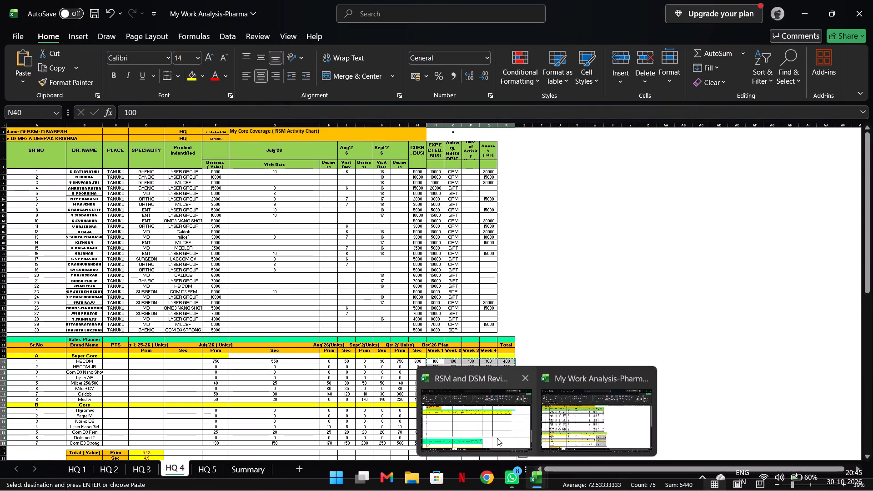
Paste the copied weekly plan and totals into the review workbook's HQ-04 Sales Planner, starting at HBCOM's Nov'26 Plan Week 1 cell, P41.
click(497, 438)
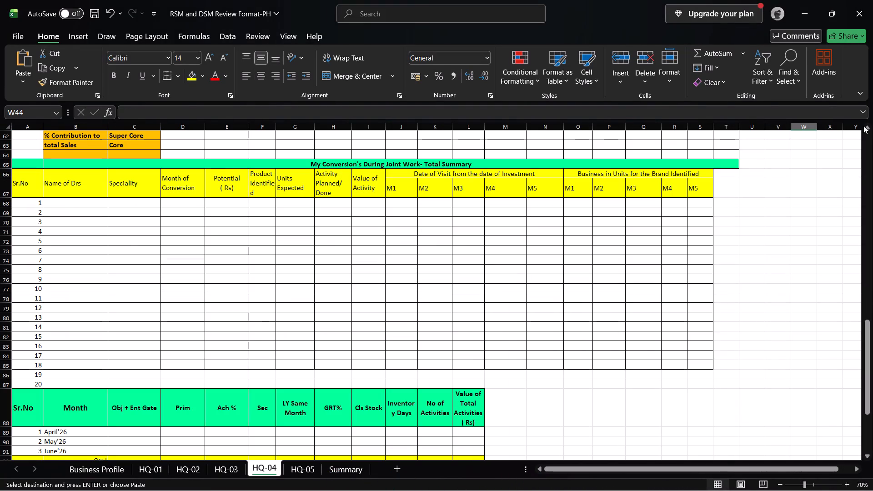
triple_click(866, 127)
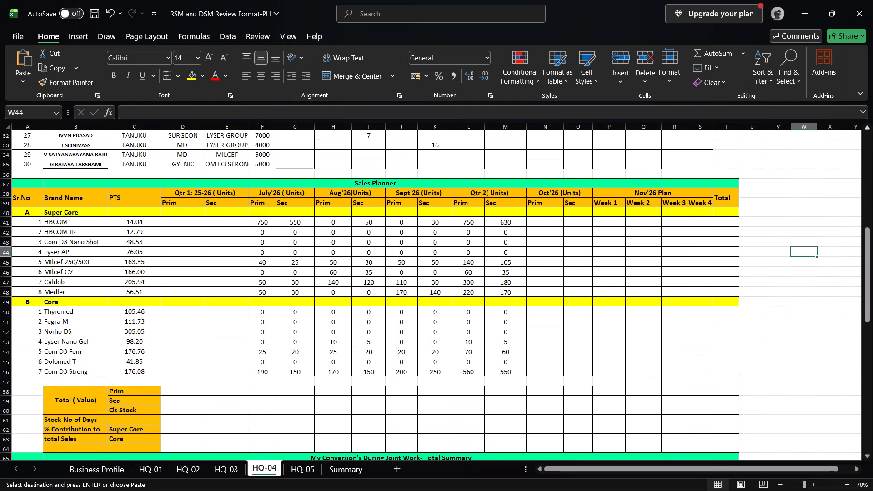
click(611, 218)
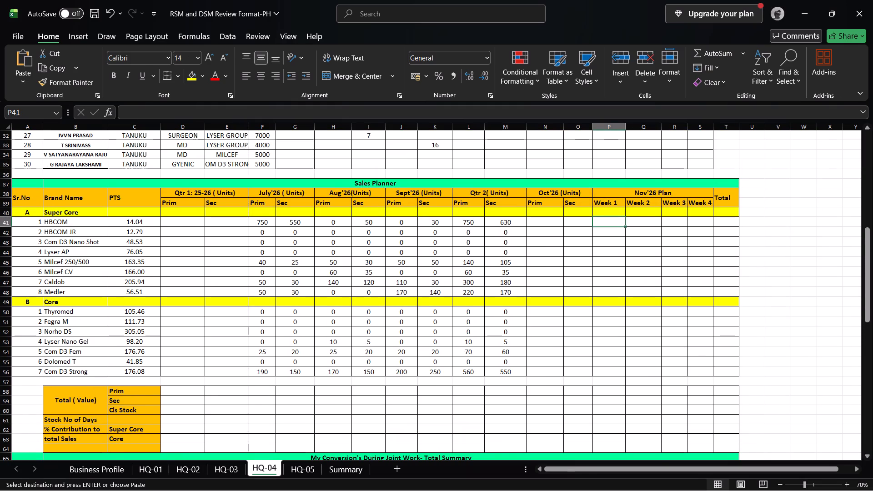
key(ctrl+v)
click(861, 252)
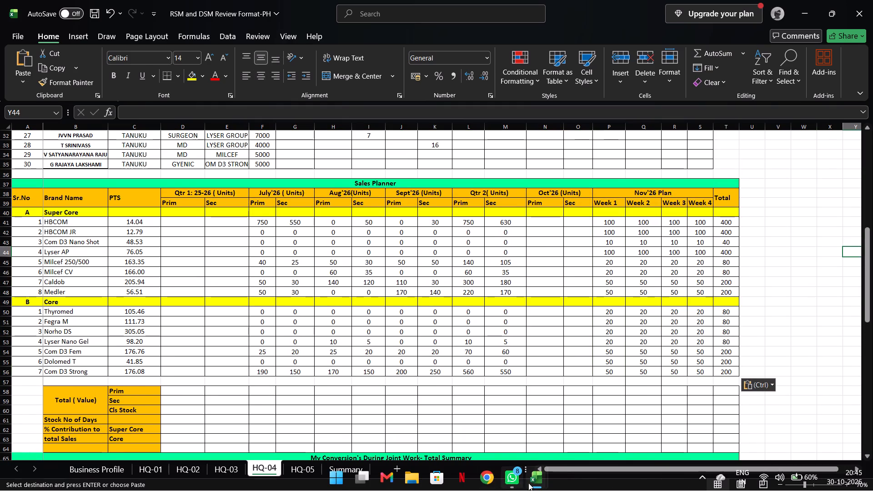
In My Work Analysis-Pharma's HQ 4 monthly table, copy the Obj + Ent Gate and Prim columns from April'26 through Qtr IV (C88:D103).
click(560, 434)
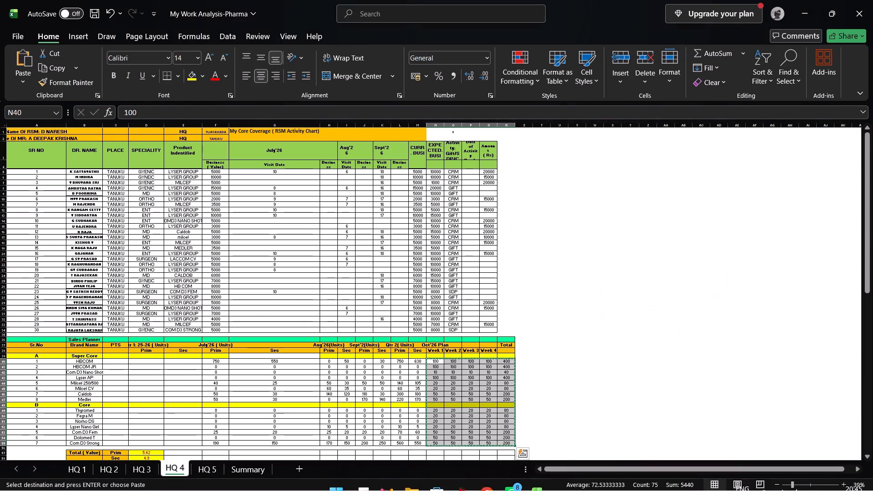
double_click(868, 456)
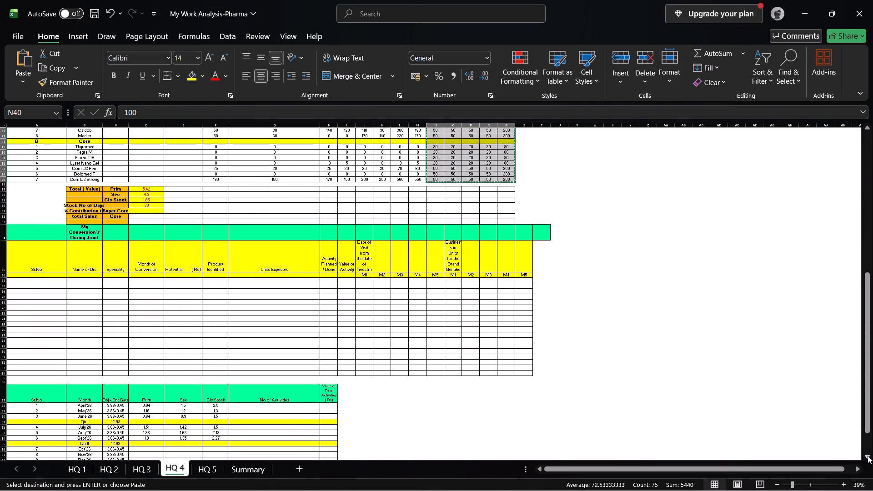
triple_click(868, 456)
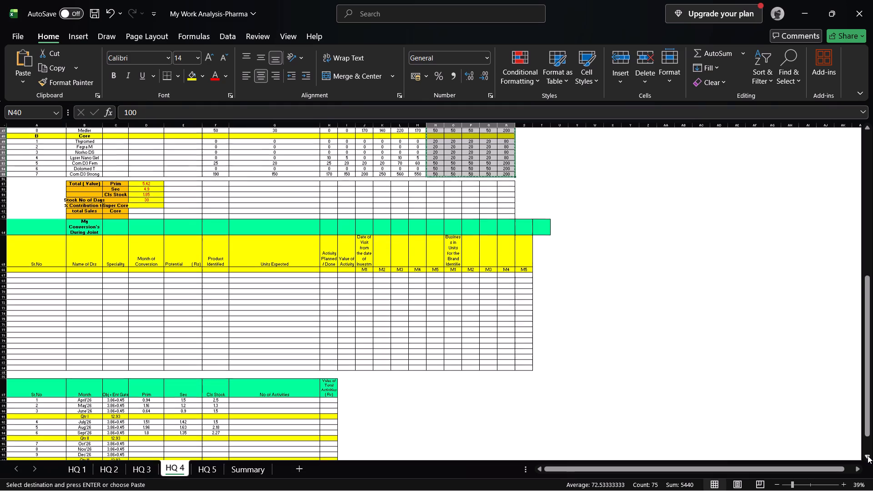
double_click(868, 456)
triple_click(868, 456)
triple_click(868, 456)
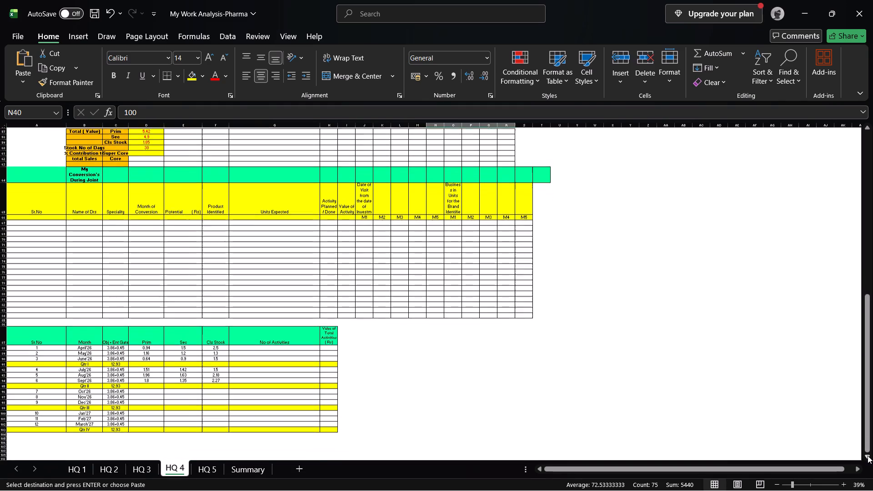
triple_click(868, 456)
click(868, 456)
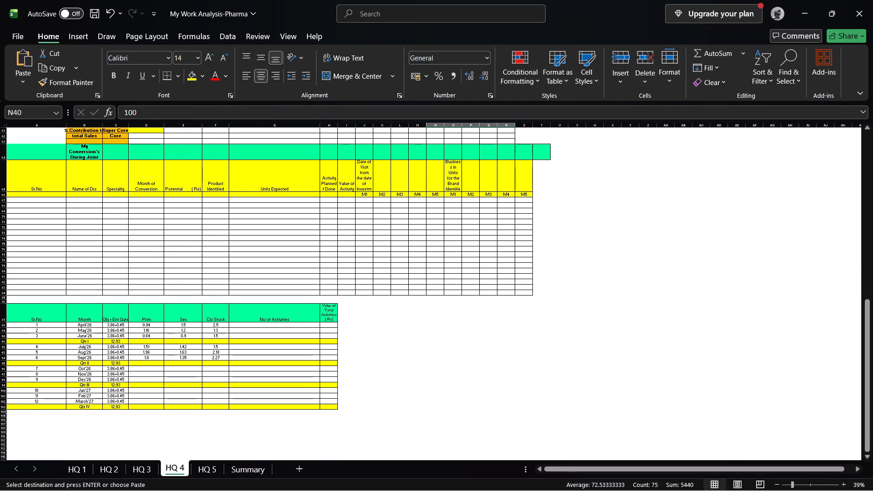
click(122, 325)
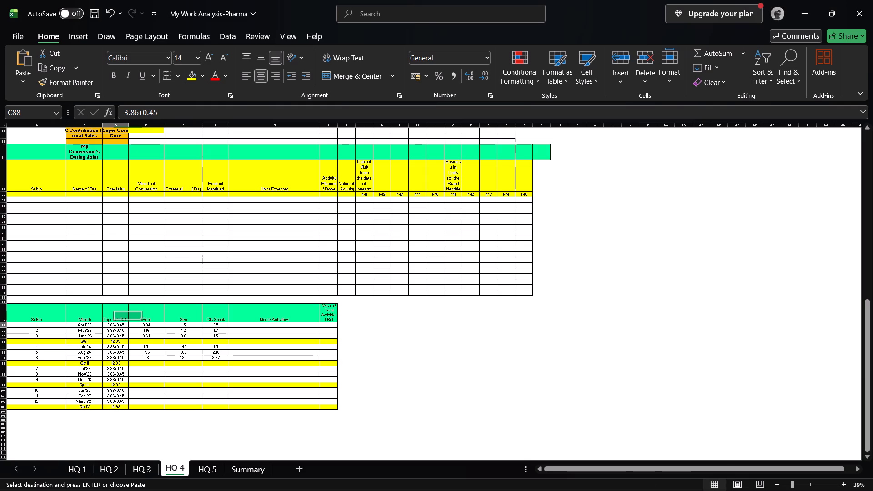
drag(122, 325, 149, 406)
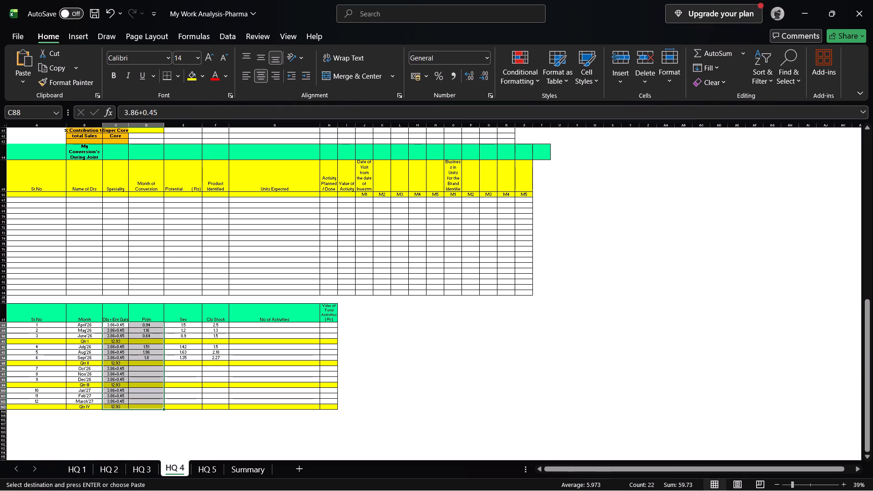
key(ctrl+c)
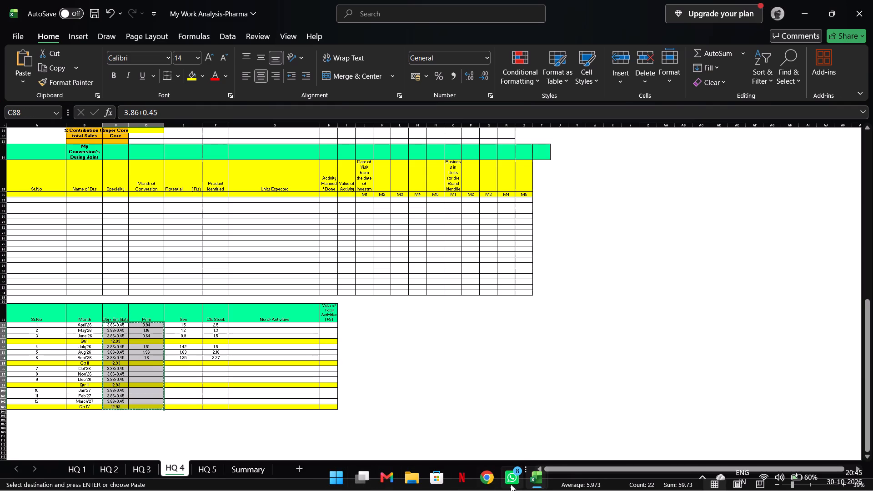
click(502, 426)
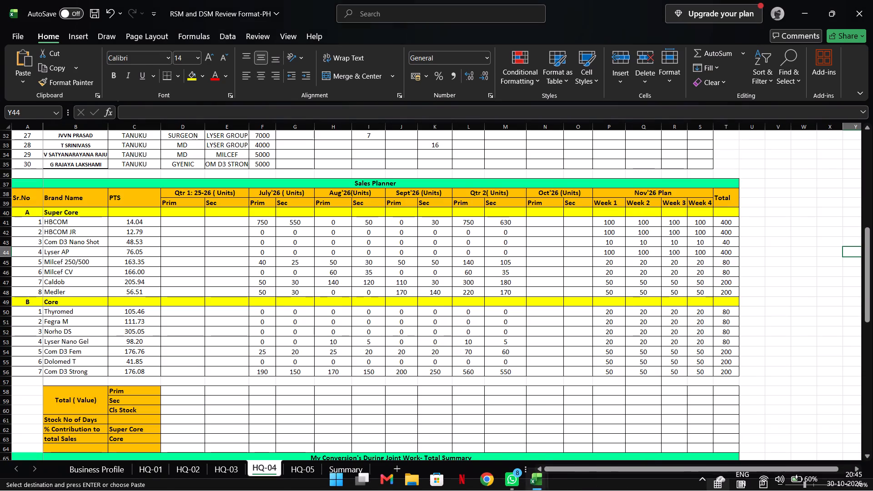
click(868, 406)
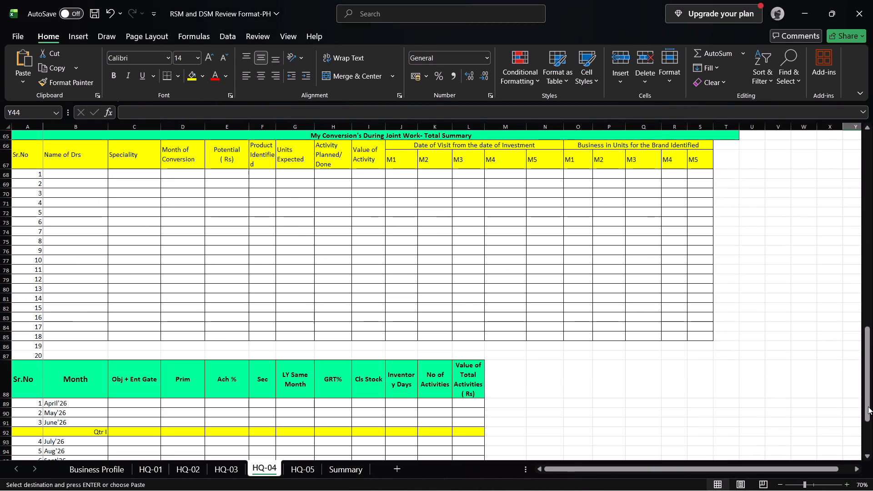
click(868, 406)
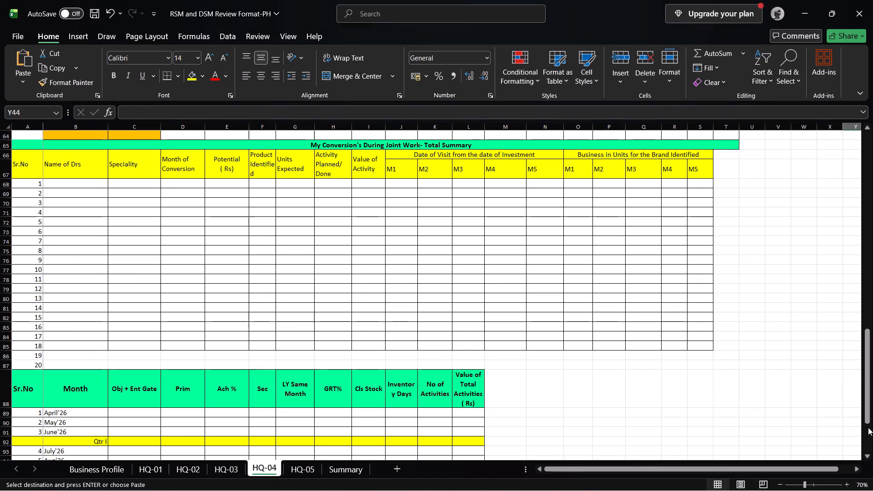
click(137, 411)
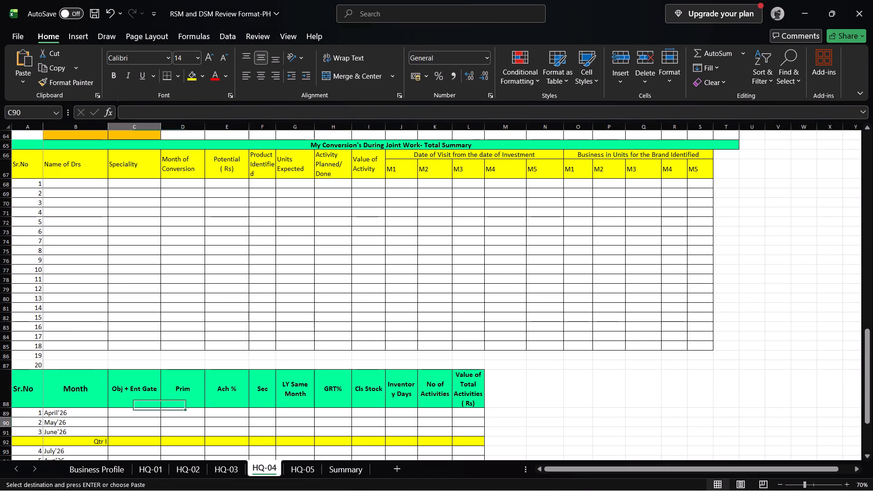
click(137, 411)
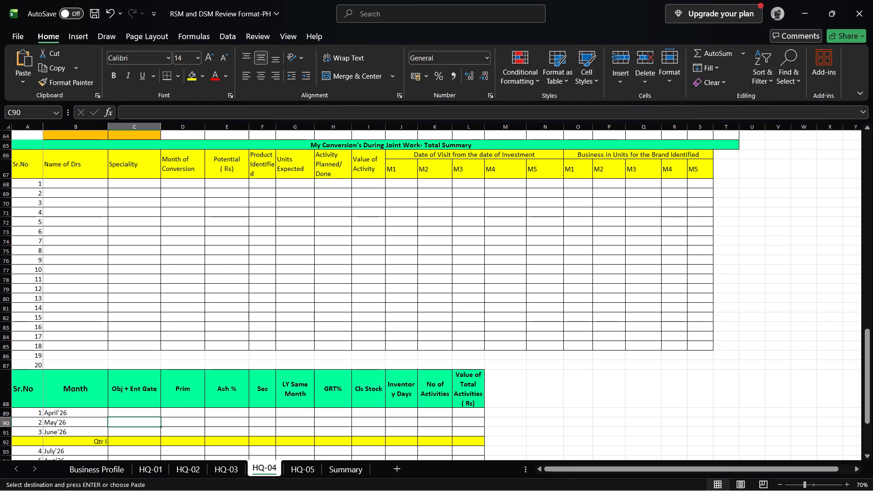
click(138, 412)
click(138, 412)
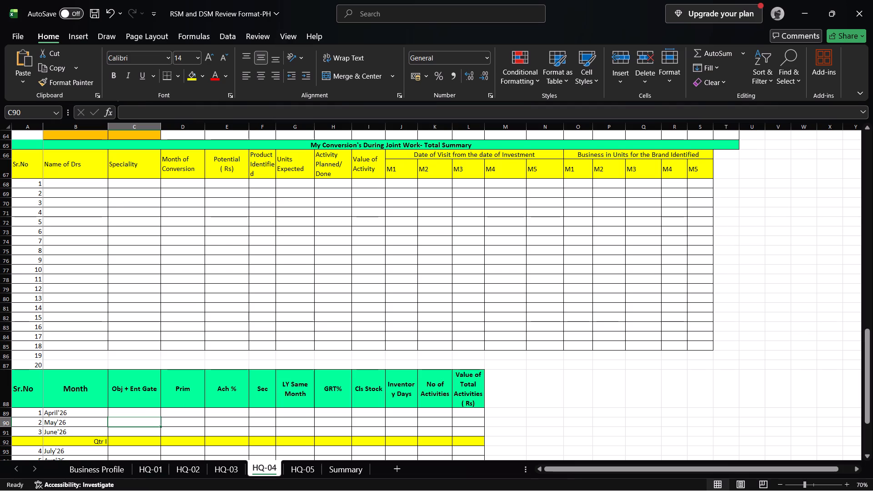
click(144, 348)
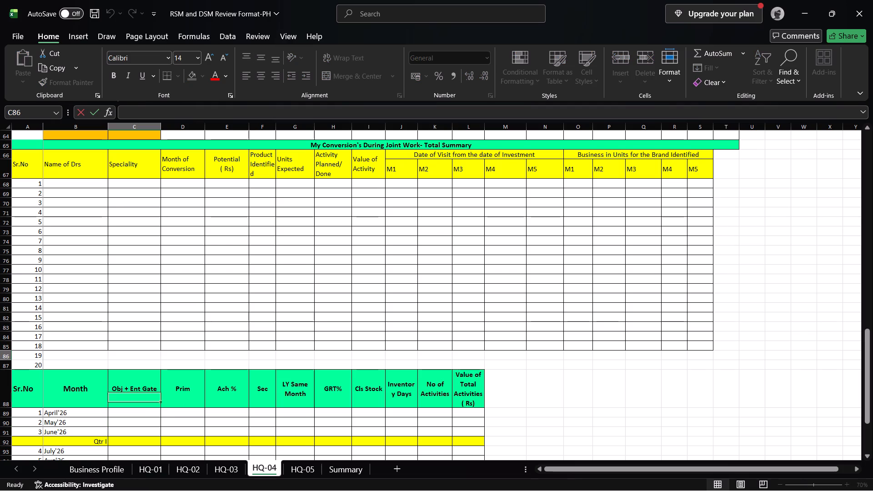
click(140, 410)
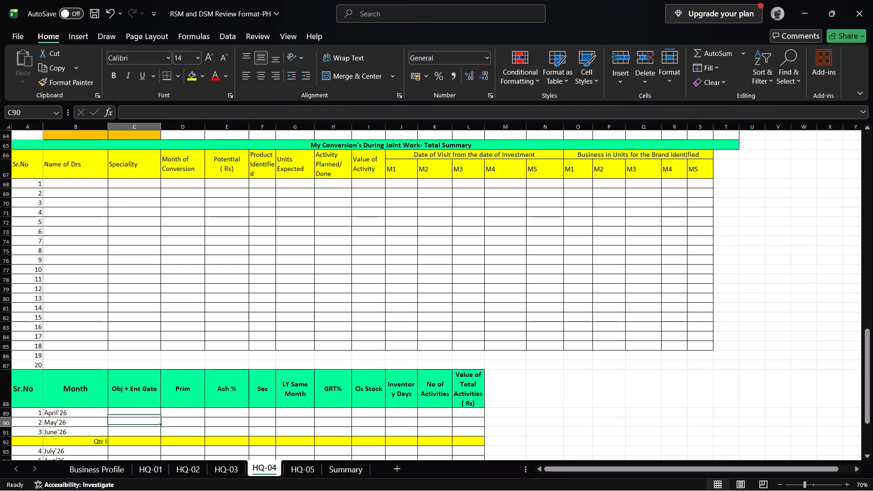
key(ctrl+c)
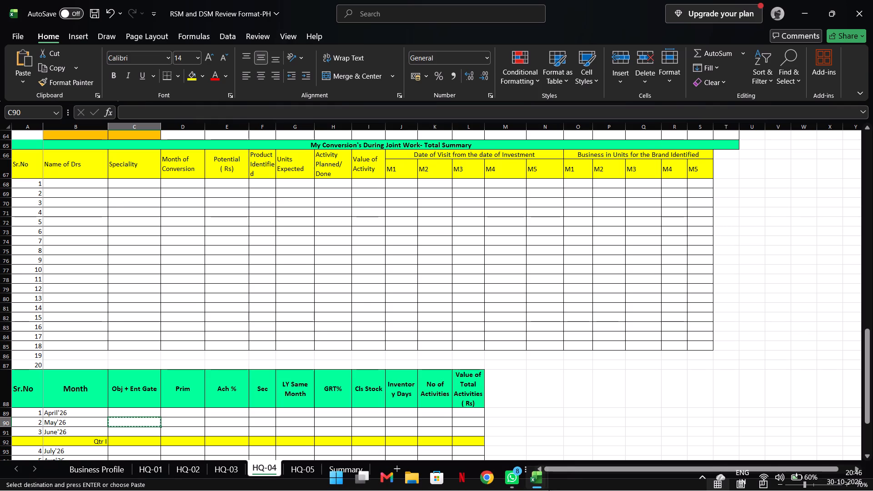
In My Work Analysis-Pharma's HQ 4 monthly table, copy the Obj + Ent Gate and Prim columns from April'26 through Qtr IV (C88:D103) again.
click(540, 482)
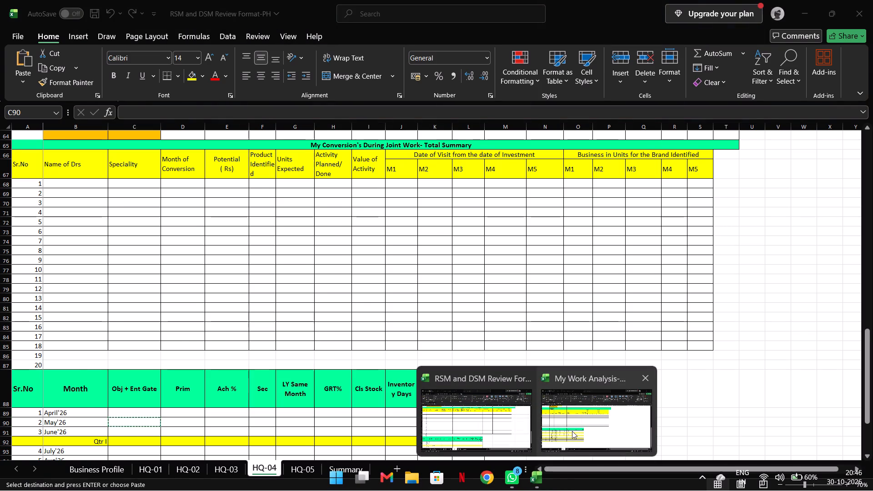
click(572, 431)
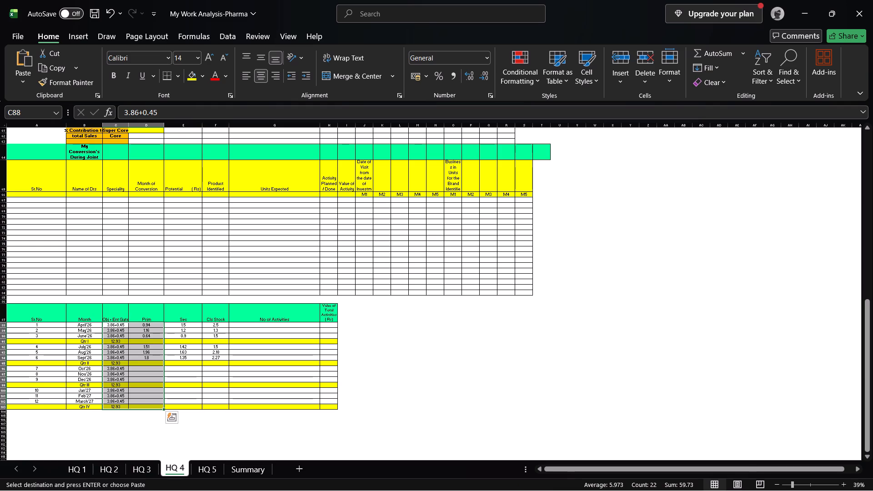
right_click(137, 401)
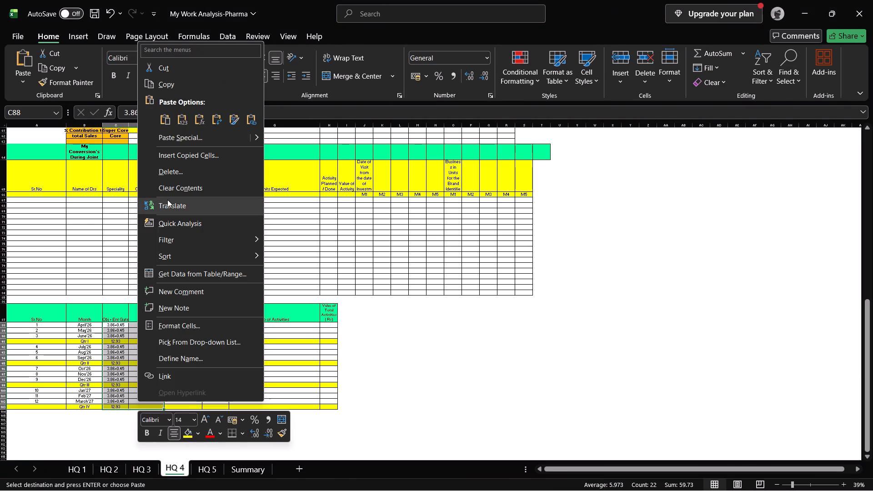
click(183, 90)
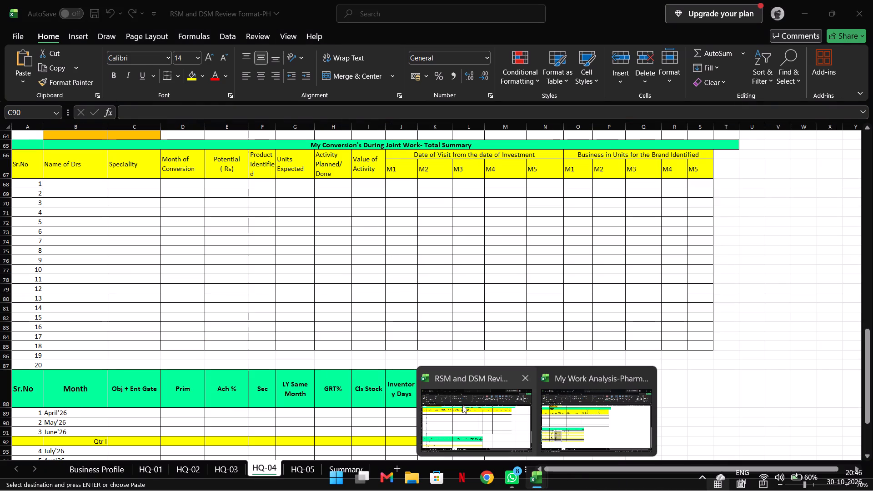
Paste the copied columns into the review workbook's HQ-04 monthly table, starting at April'26's Obj + Ent Gate cell, C89.
click(462, 405)
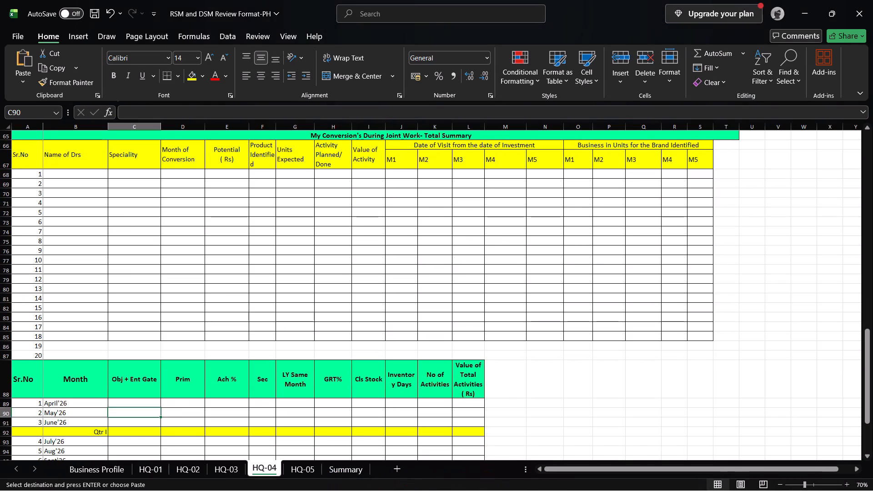
key(Up)
key(Up)
key(Down)
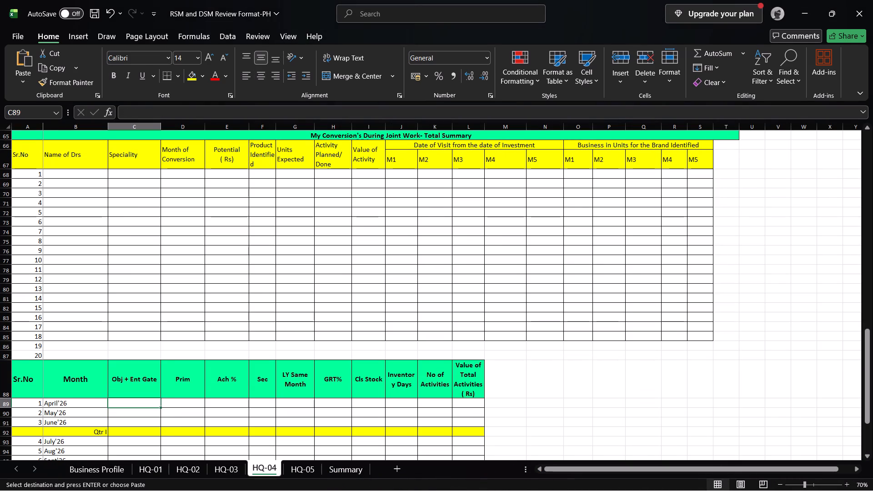
key(ctrl+v)
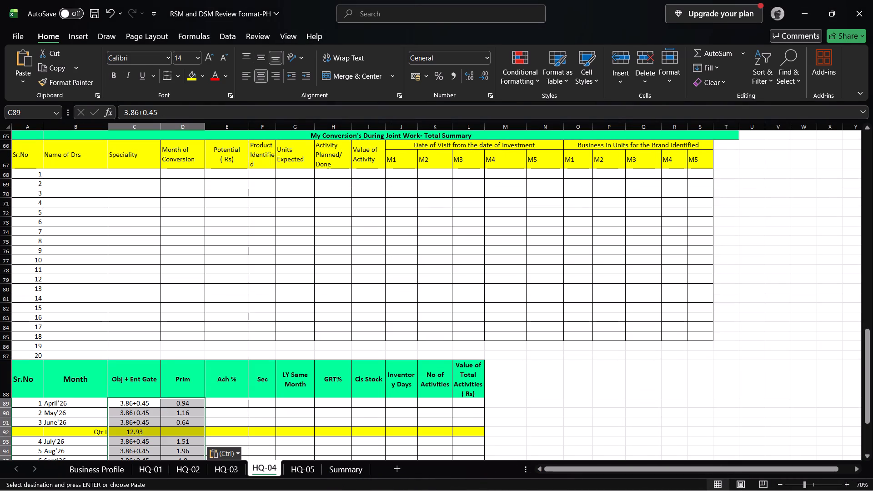
click(590, 428)
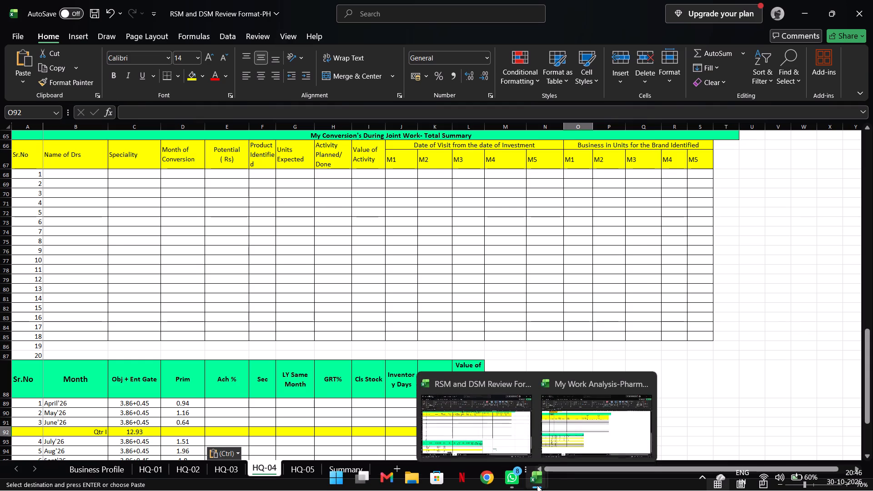
In My Work Analysis-Pharma's HQ 4 monthly table, copy the Sec figures from April'26 through Sept'26 (E88:E94).
click(579, 434)
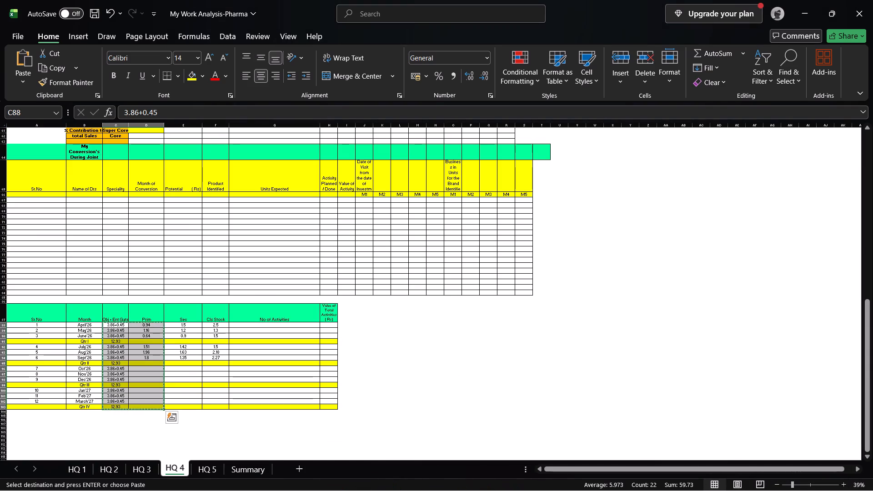
click(179, 326)
click(179, 326)
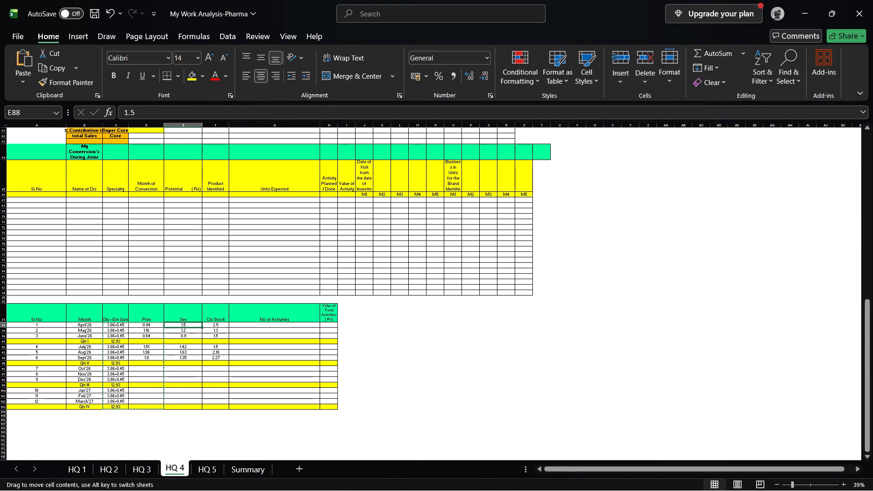
click(292, 354)
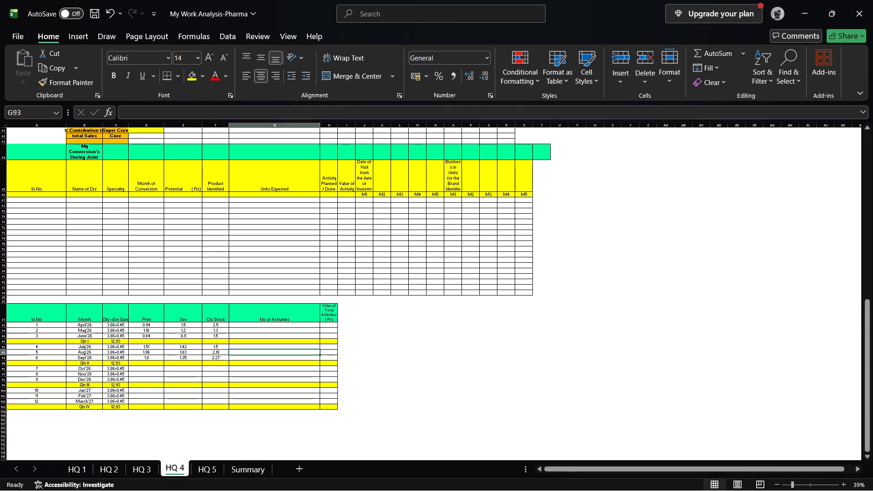
double_click(196, 325)
drag(196, 325, 193, 356)
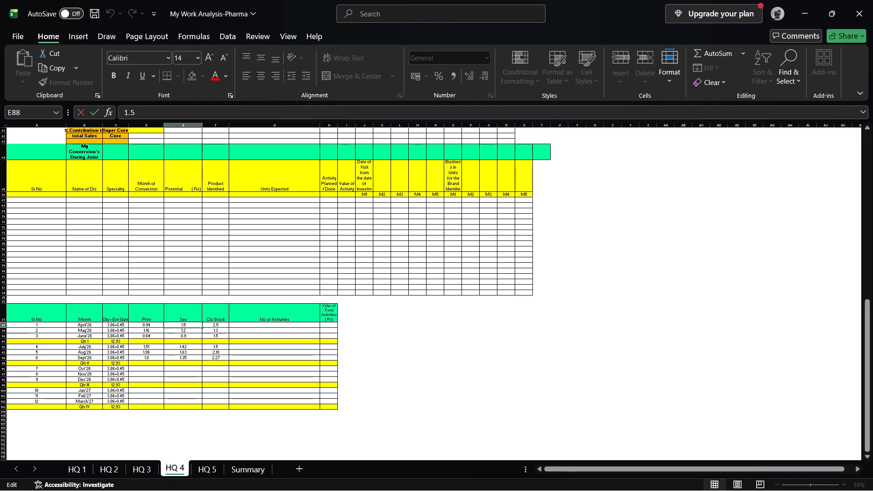
drag(193, 356, 194, 348)
click(194, 348)
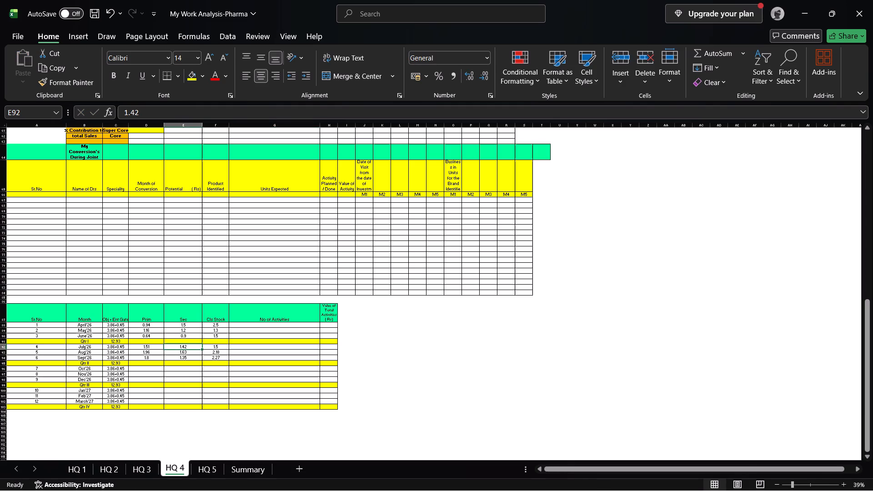
click(185, 325)
drag(185, 325, 185, 333)
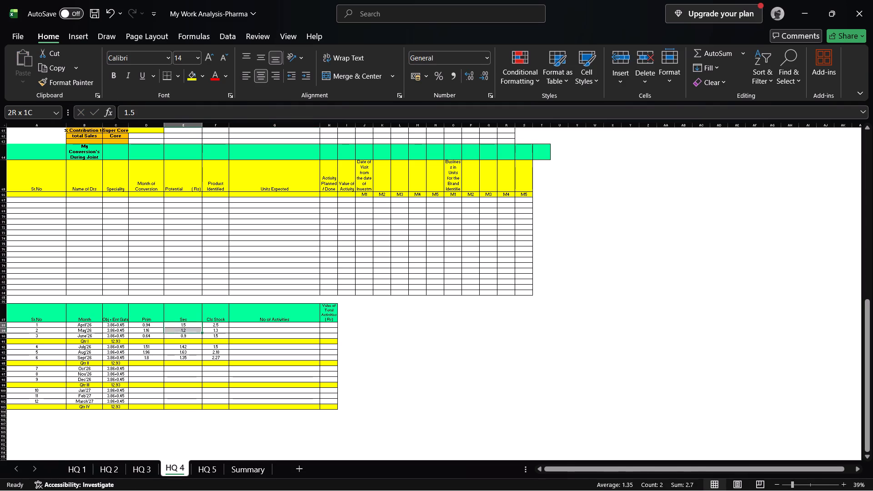
drag(185, 333, 184, 360)
click(184, 360)
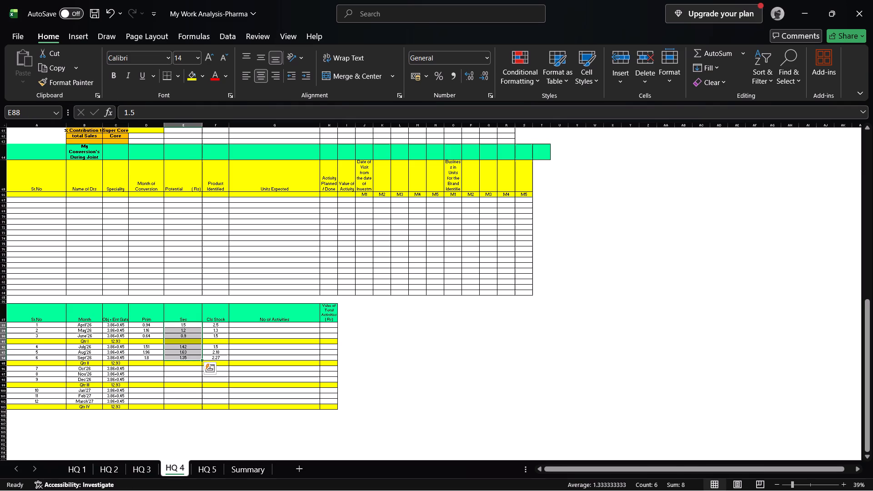
key(ctrl+c)
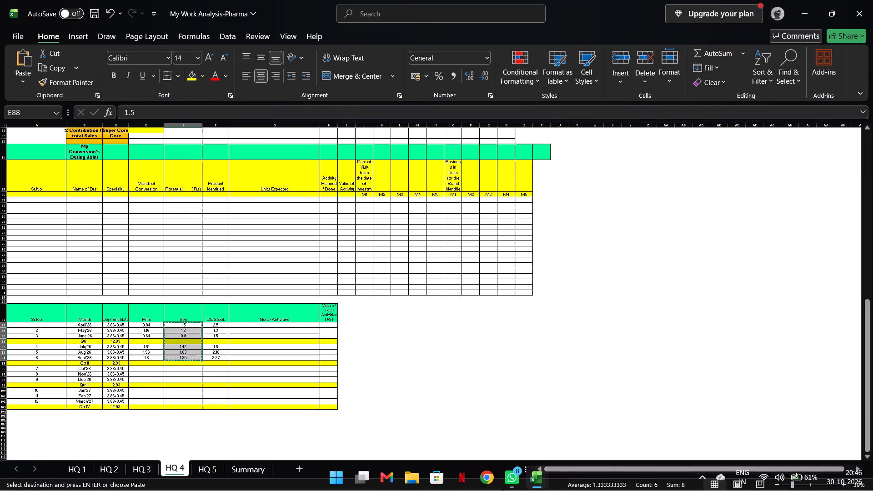
Paste the copied Sec figures into the review workbook's HQ-04 monthly table, starting at April'26's Sec cell, F89.
click(507, 448)
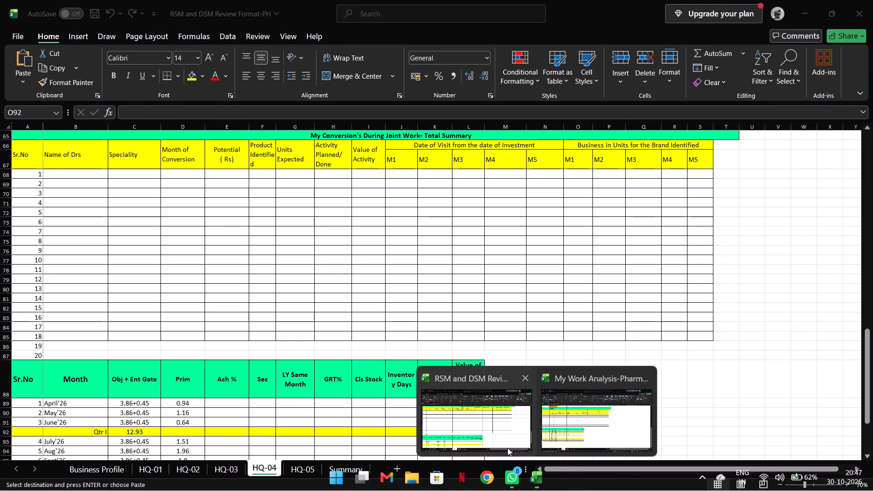
click(264, 403)
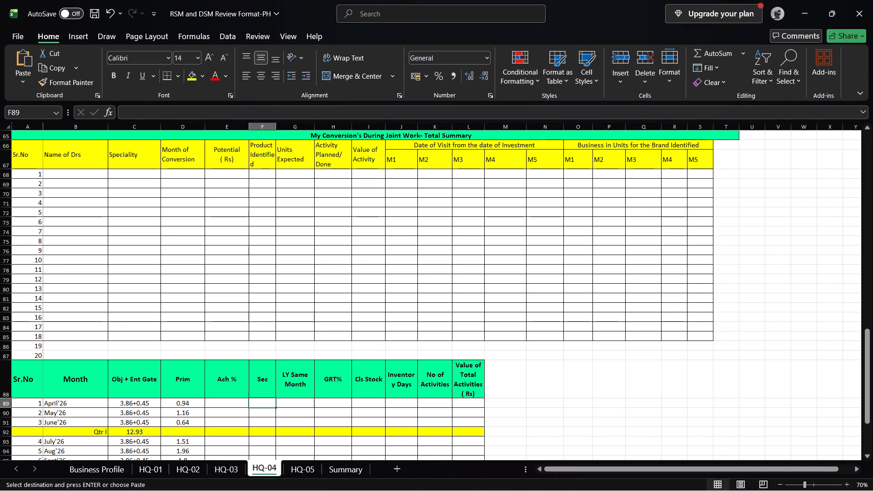
key(ctrl+v)
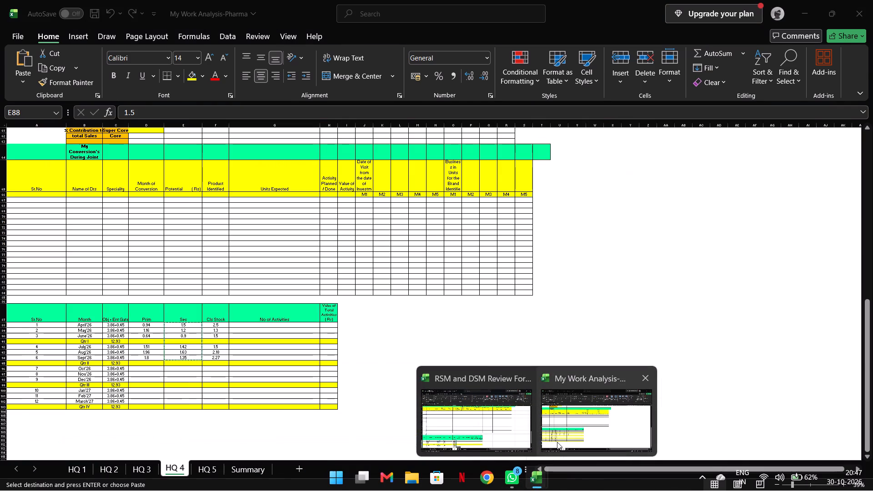
In My Work Analysis-Pharma's HQ 4 monthly table, copy the Cls Stock figures from April'26 through Sept'26 (F88:F94).
click(557, 442)
click(212, 323)
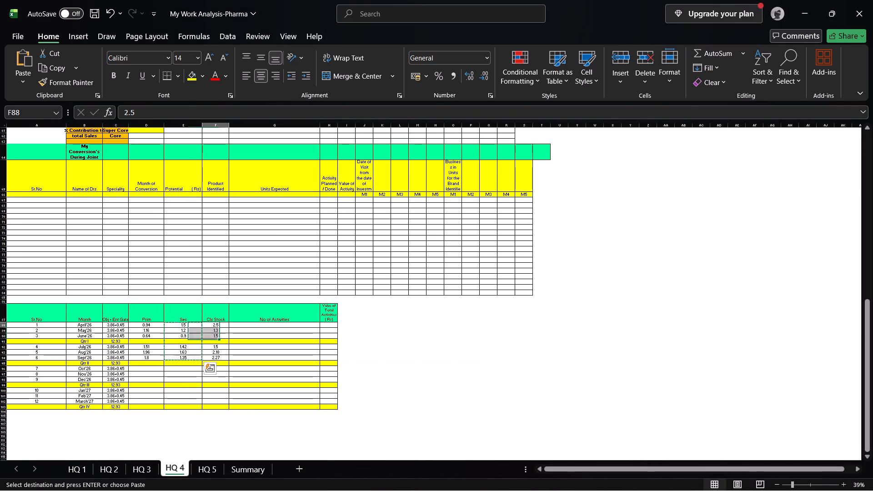
click(212, 323)
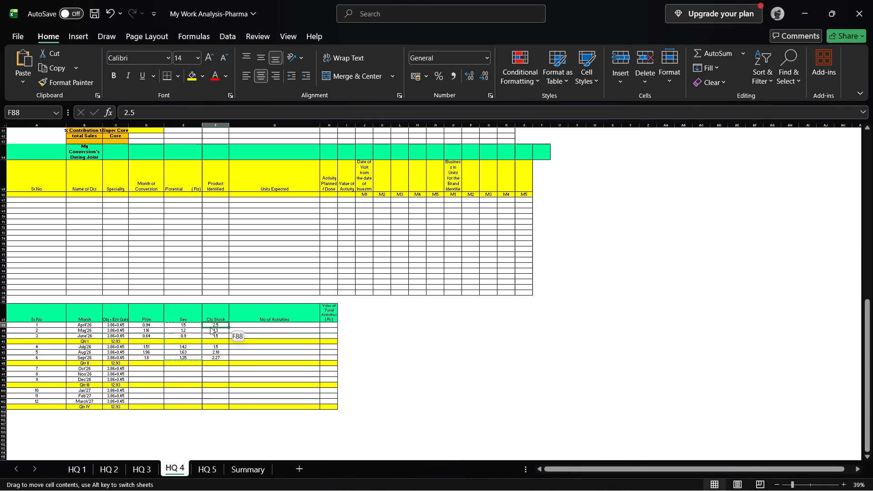
click(260, 326)
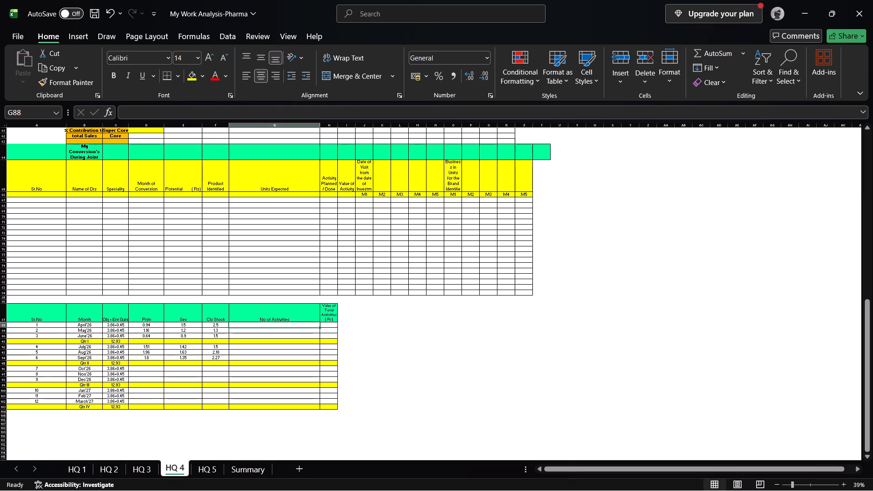
click(216, 326)
drag(216, 326, 215, 334)
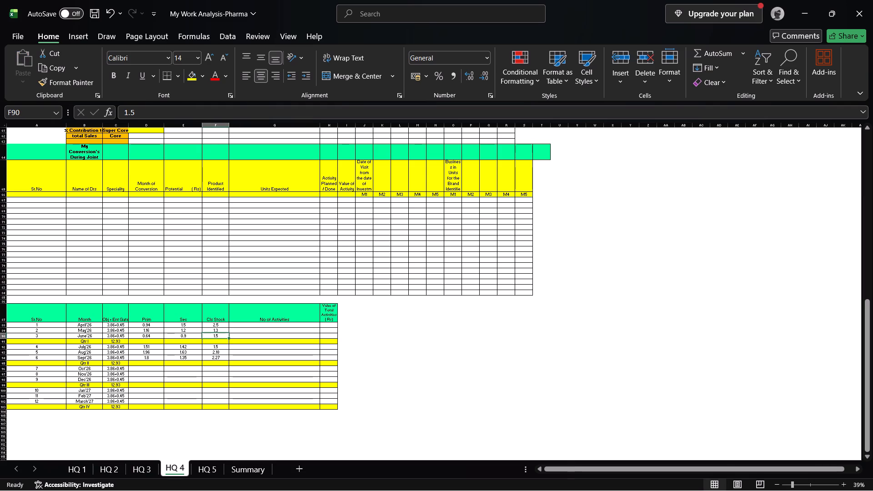
click(215, 324)
drag(215, 324, 213, 360)
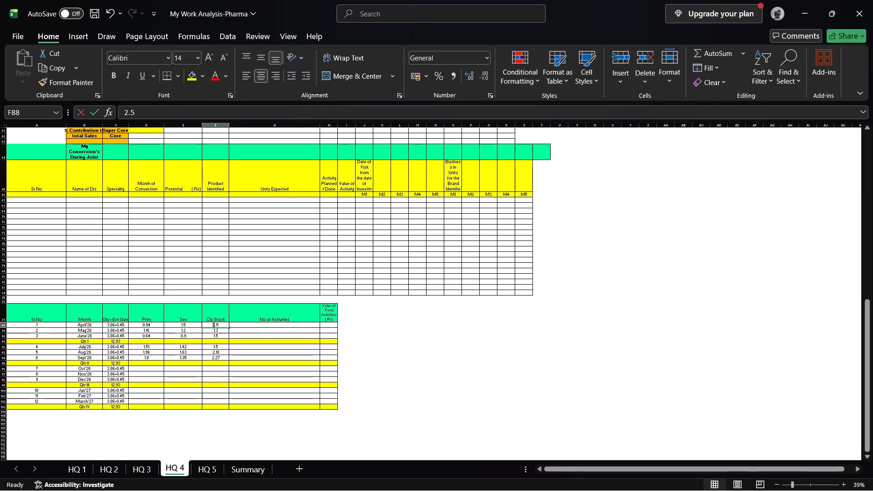
drag(213, 360, 243, 344)
click(243, 344)
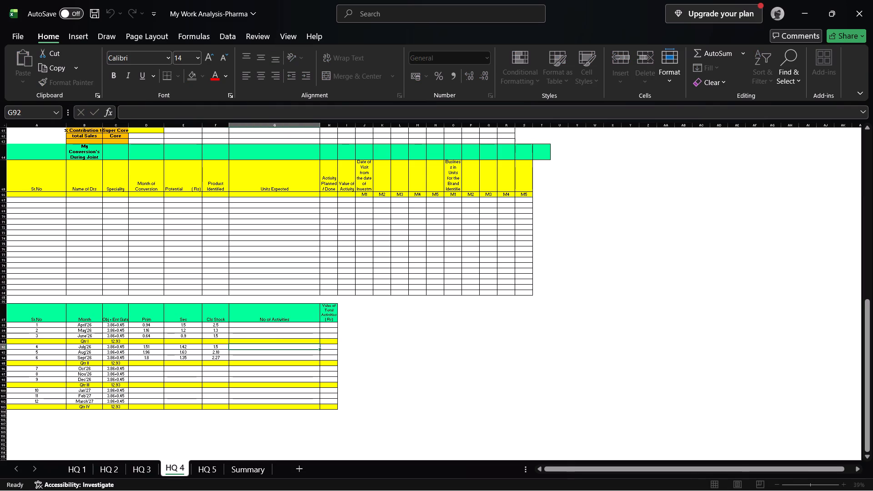
click(220, 324)
drag(220, 324, 219, 358)
key(ctrl+c)
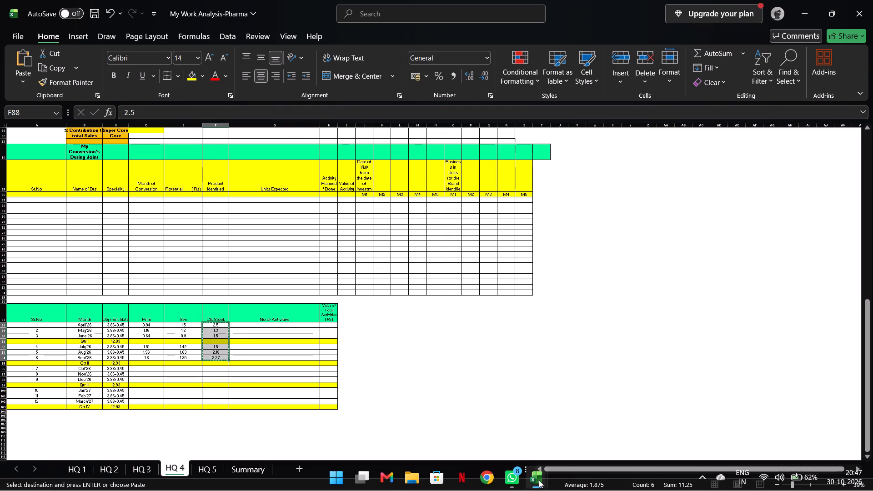
Paste the copied Cls Stock figures into the review workbook's HQ-04 monthly table, starting at April'26's Cls Stock cell, I89.
click(492, 436)
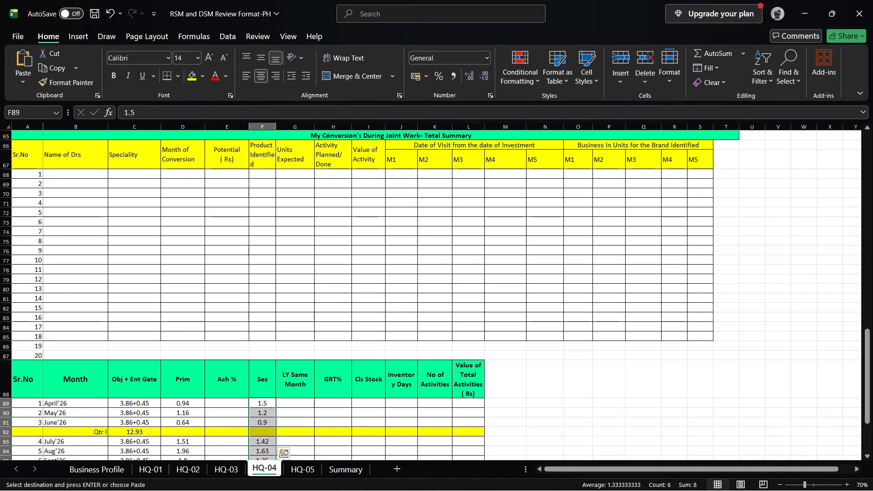
click(375, 406)
key(ctrl+v)
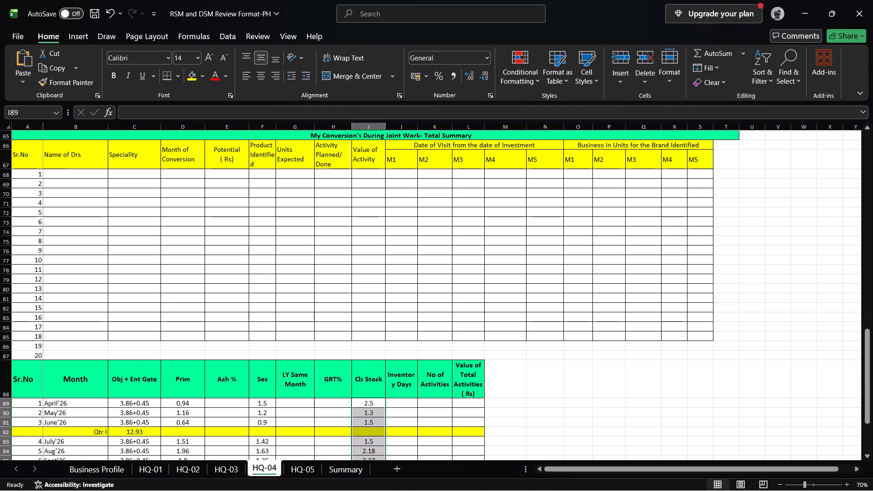
click(570, 411)
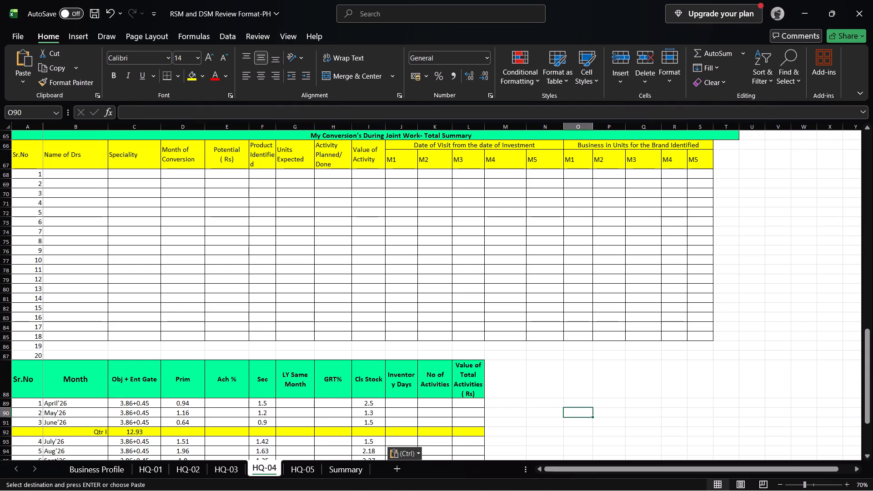
In My Work Analysis-Pharma's HQ 5 coverage chart, copy all 30 doctor rows from Dr. Name through Sept'26 Business (B6:L35).
click(870, 447)
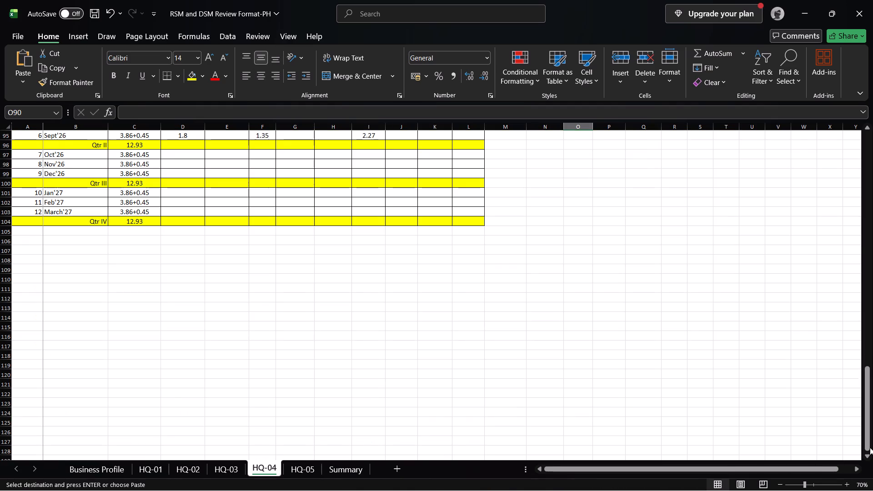
triple_click(866, 148)
click(866, 148)
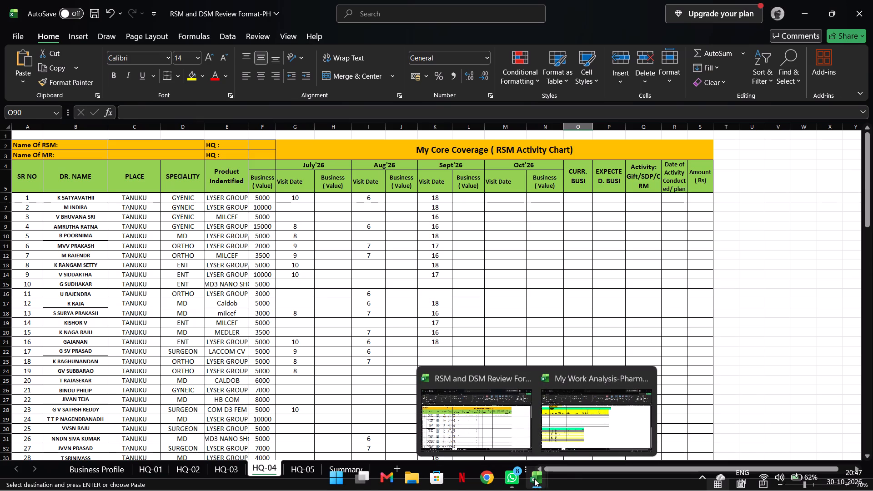
click(534, 479)
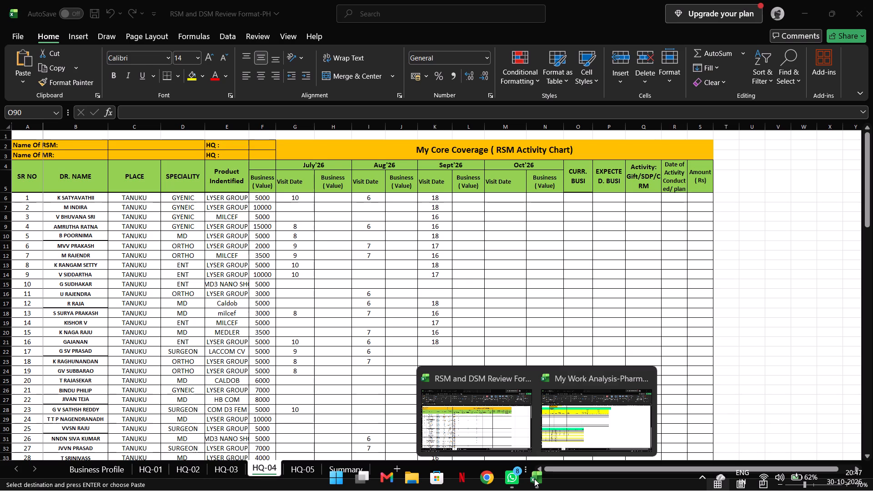
click(579, 438)
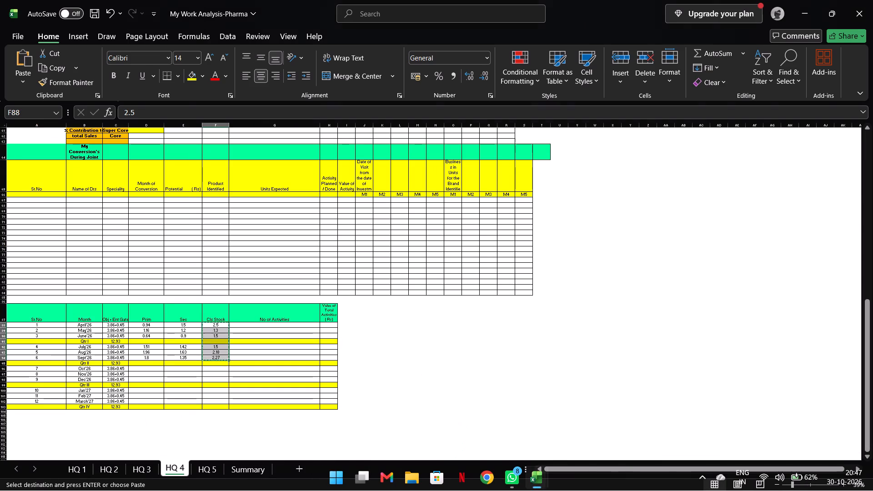
click(212, 472)
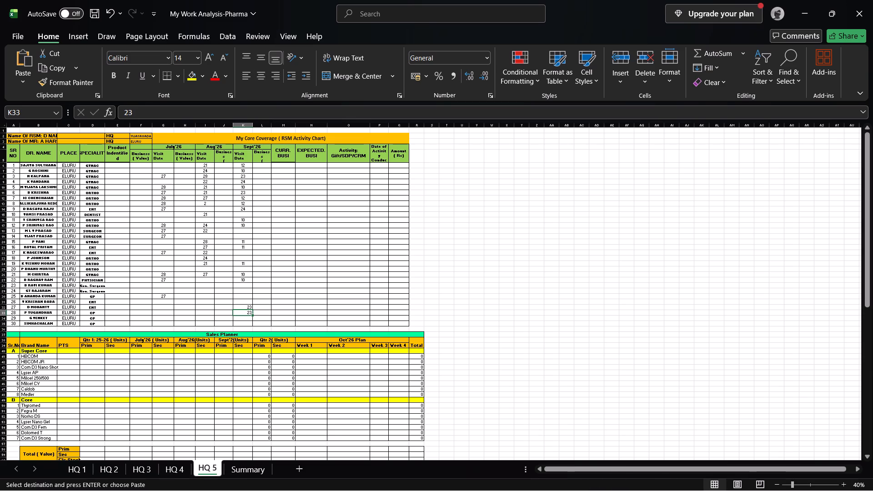
click(47, 165)
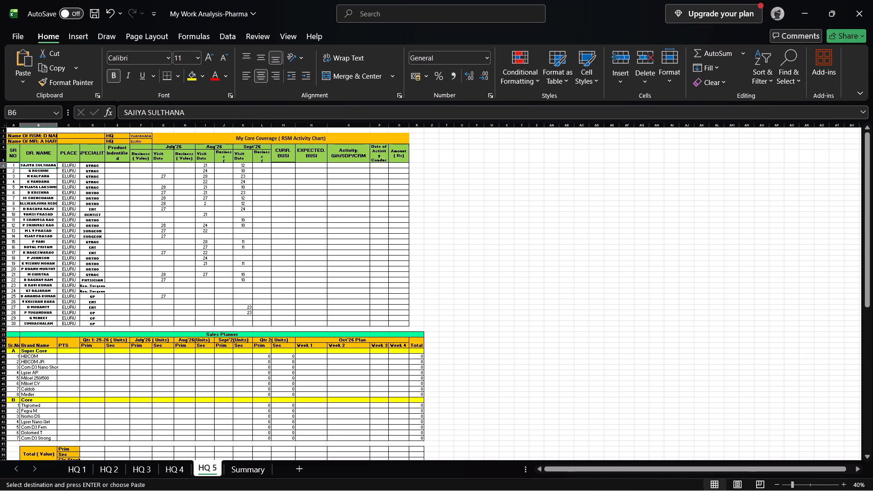
drag(47, 165, 202, 239)
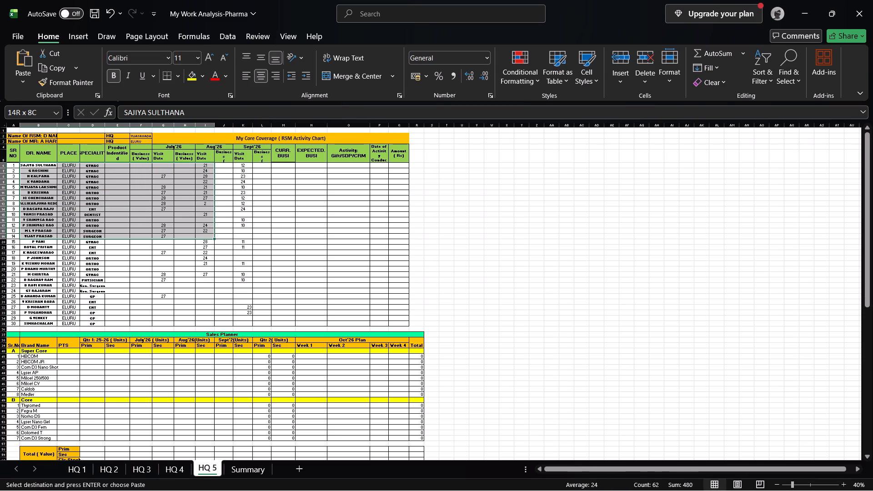
drag(202, 239, 241, 254)
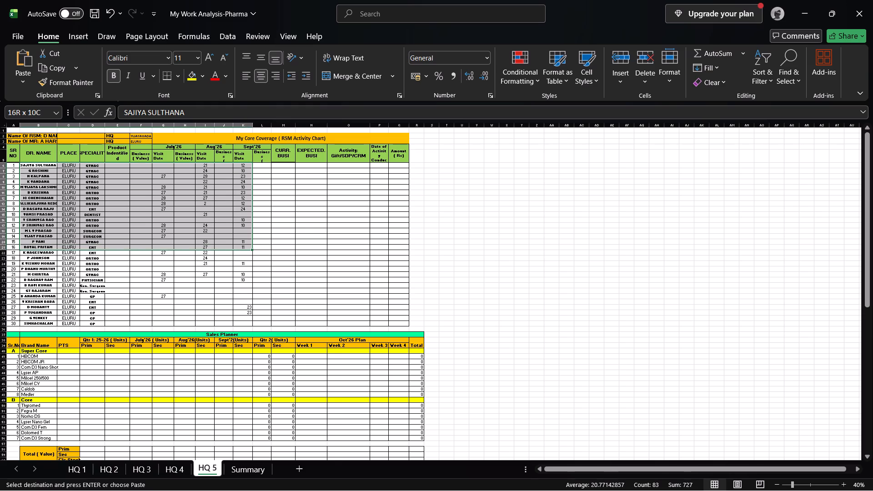
drag(241, 254, 253, 321)
key(ctrl+c)
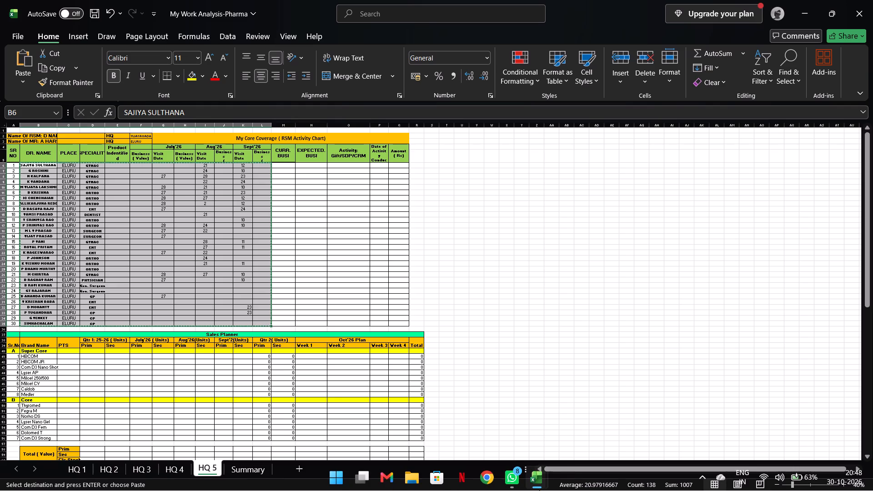
Paste the copied doctor rows into the review workbook's HQ-05 coverage chart, starting at the first Dr. Name cell, B6.
click(498, 420)
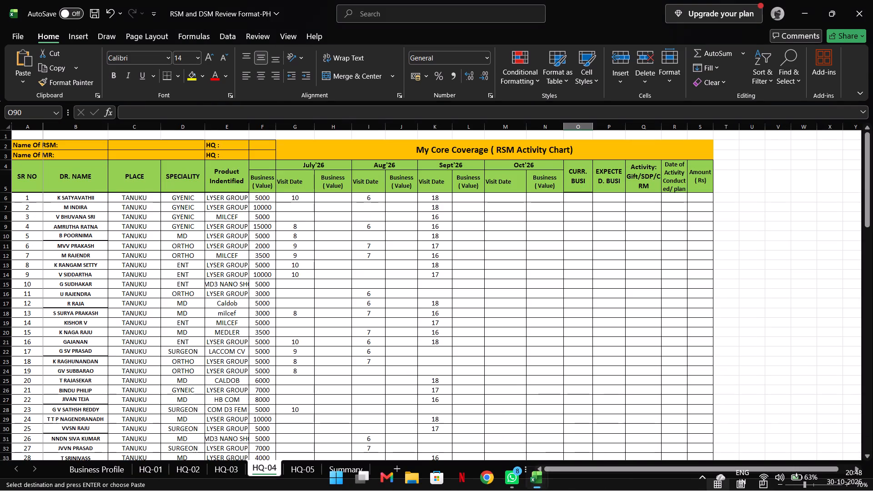
click(306, 467)
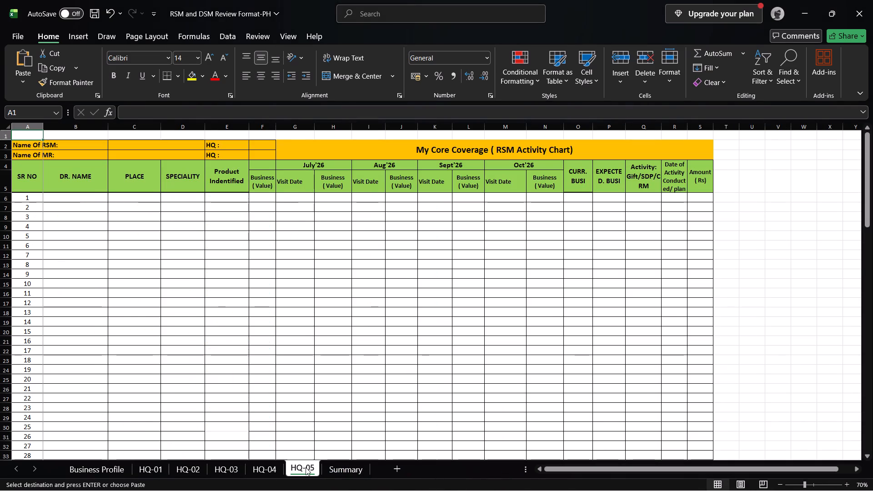
click(97, 196)
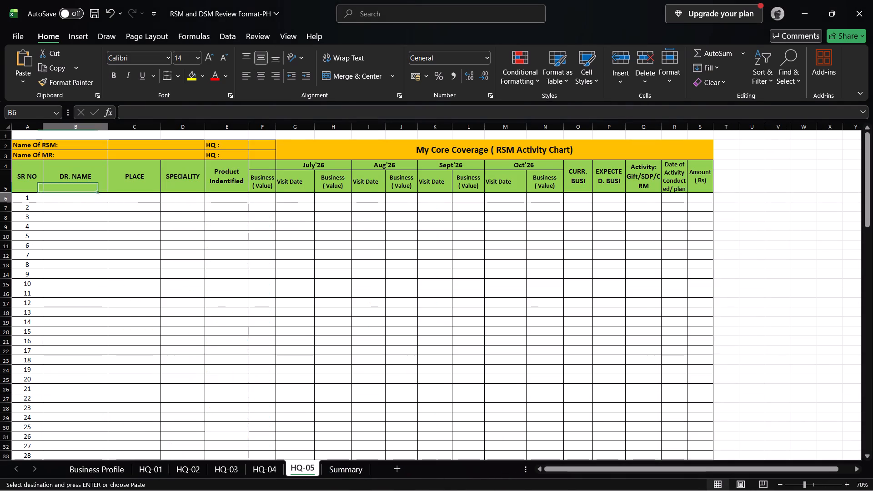
key(ctrl+v)
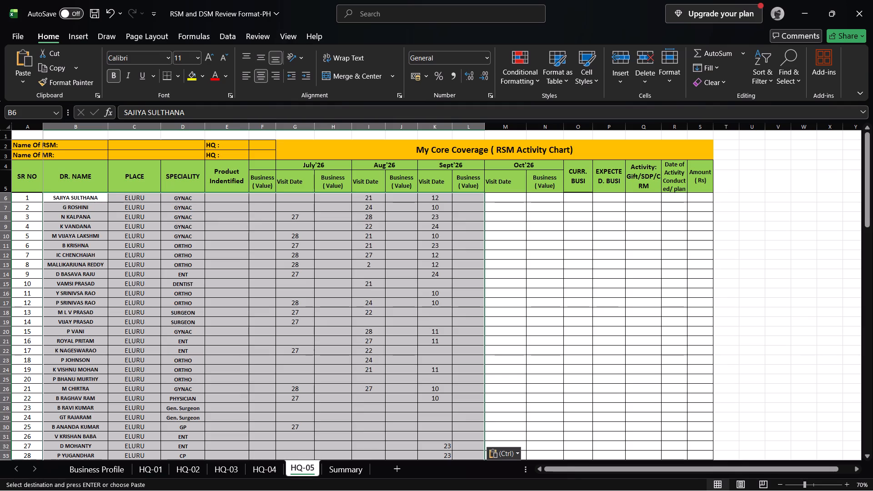
click(560, 265)
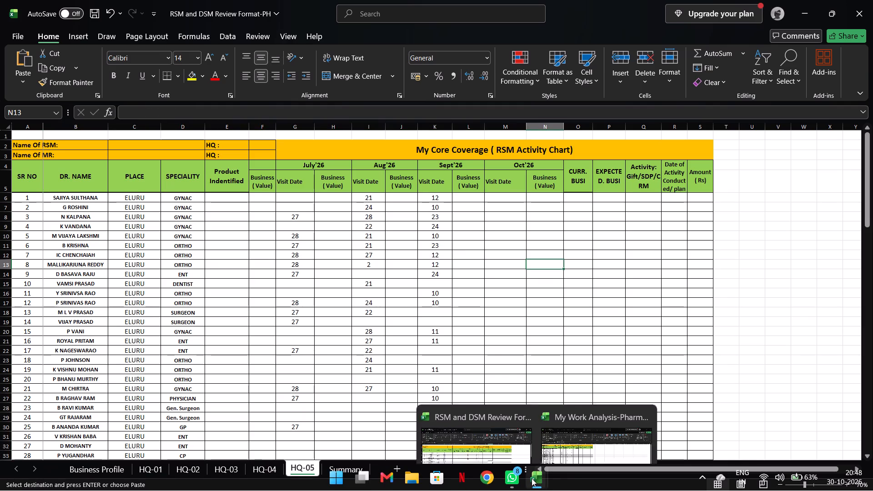
In My Work Analysis-Pharma's HQ 5 monthly table, copy the Obj + Ent Gate and Prim columns from April'26 through Qtr IV (C89:D104).
click(565, 436)
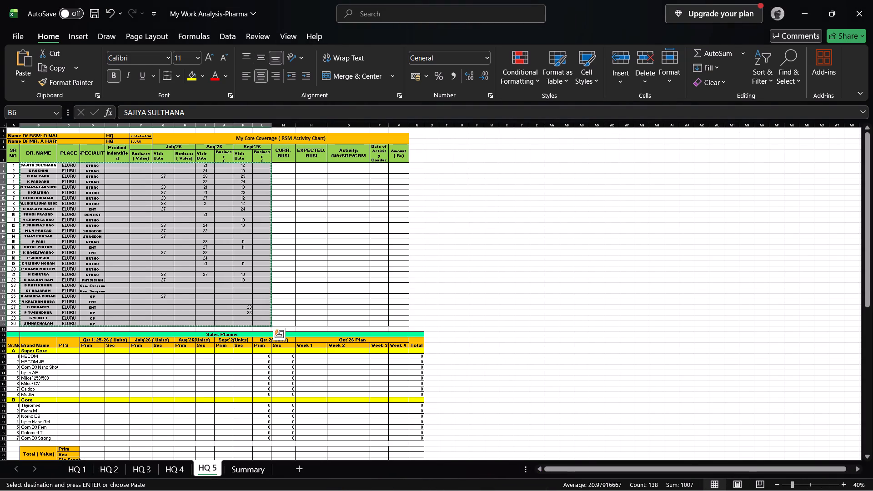
click(496, 244)
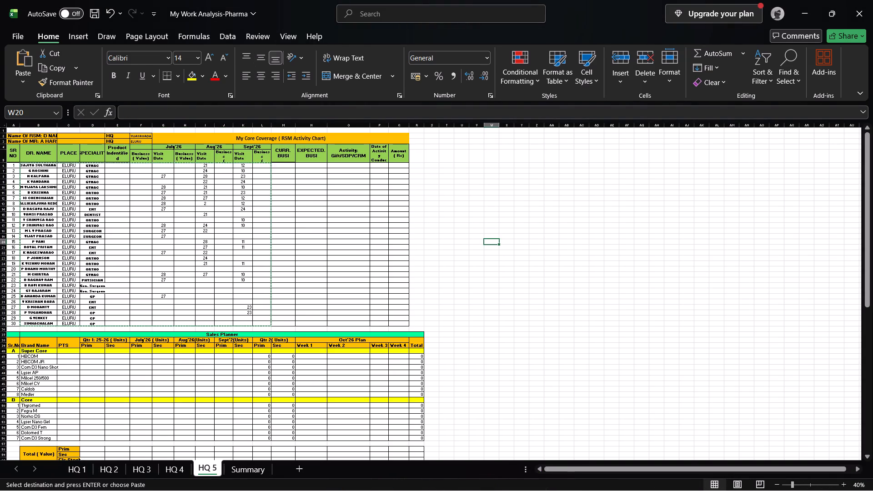
click(870, 421)
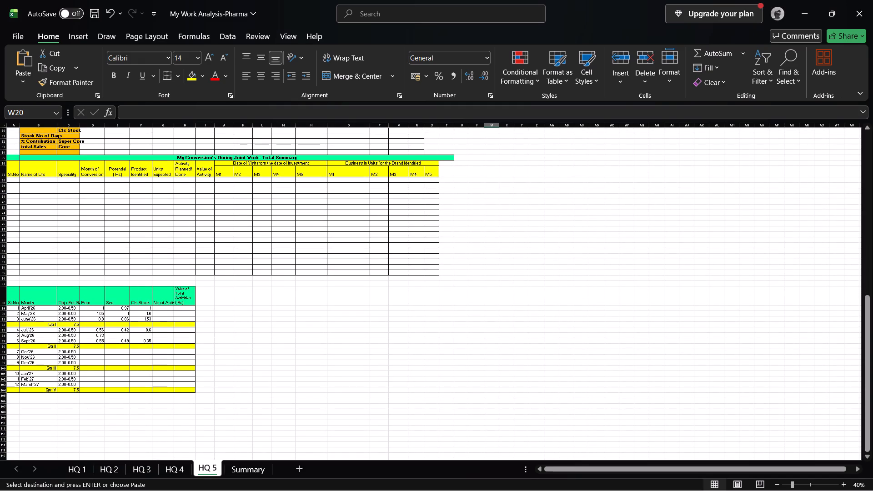
click(68, 307)
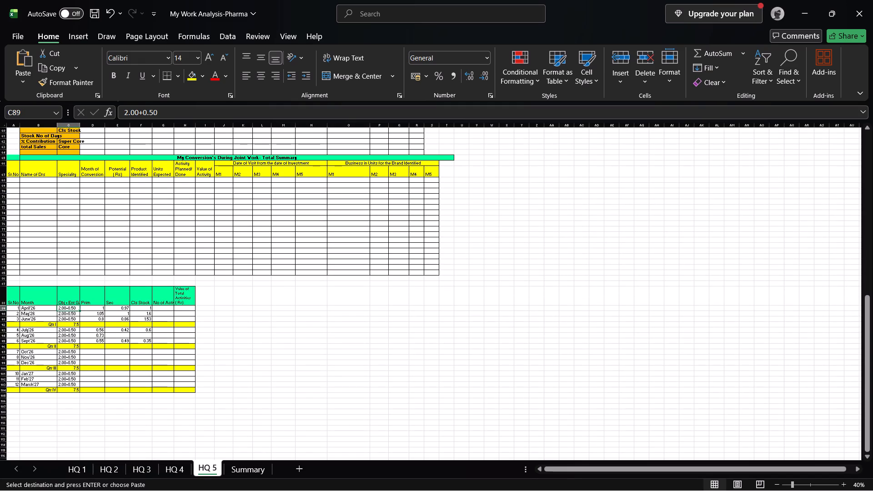
drag(68, 307, 100, 389)
key(ctrl+c)
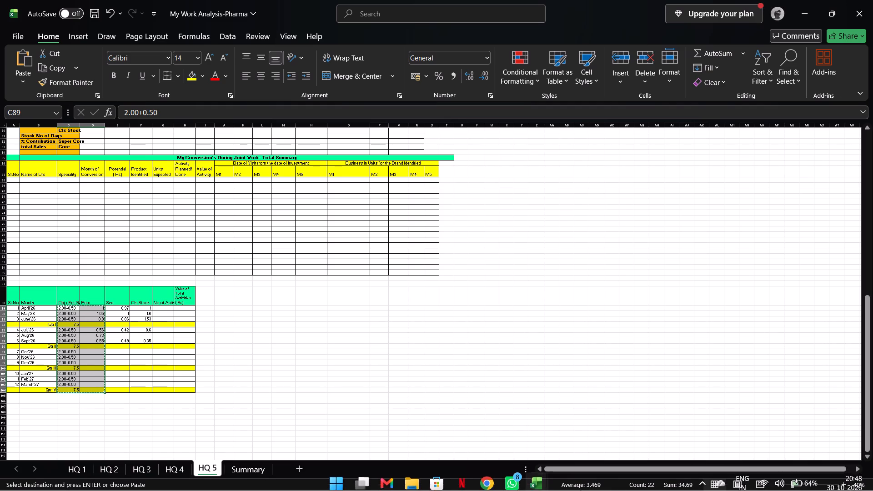
Paste the copied columns into the review workbook's HQ-05 monthly table, starting at April'26's Obj + Ent Gate cell, C89.
click(512, 444)
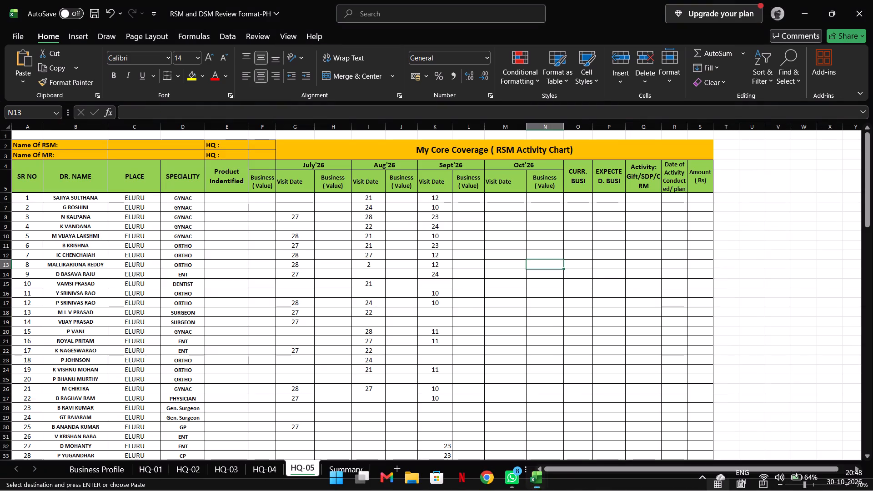
click(865, 401)
click(865, 401)
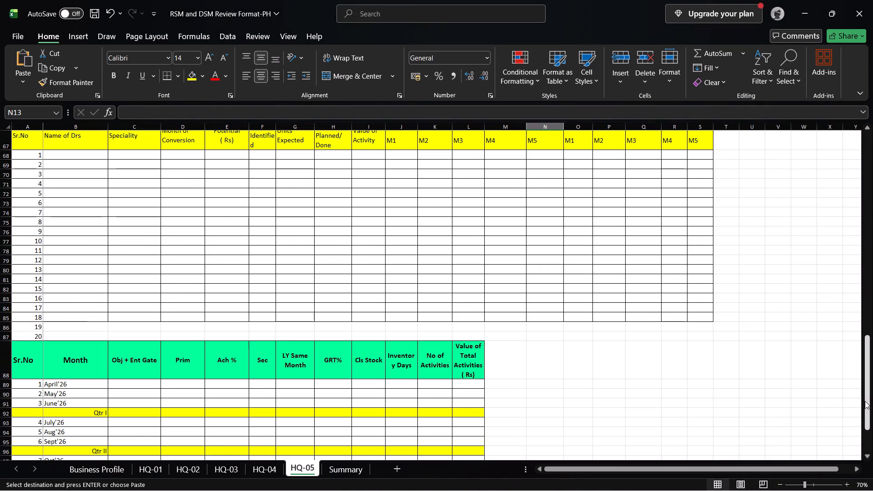
click(865, 444)
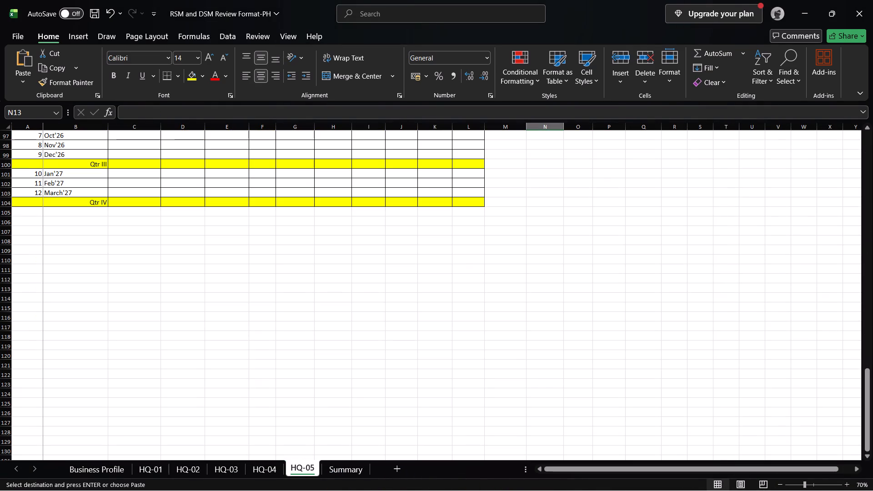
click(864, 129)
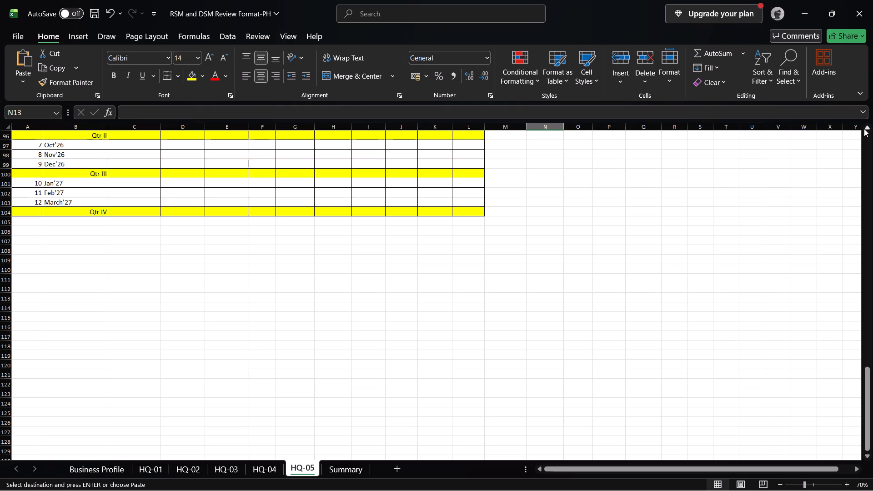
triple_click(864, 129)
triple_click(864, 129)
triple_click(864, 129)
double_click(864, 129)
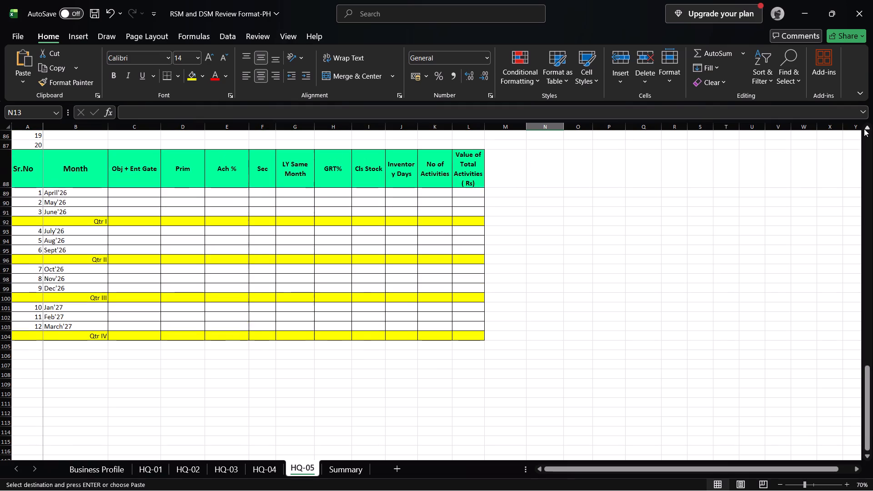
click(155, 201)
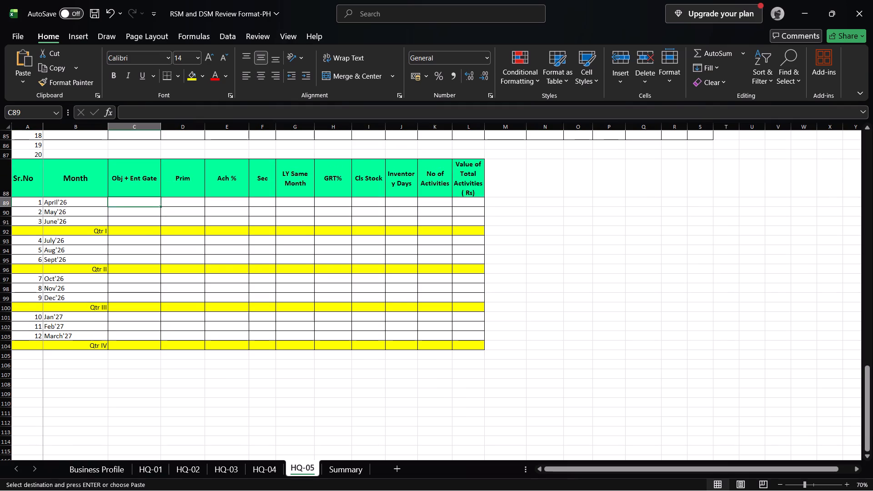
key(ctrl+v)
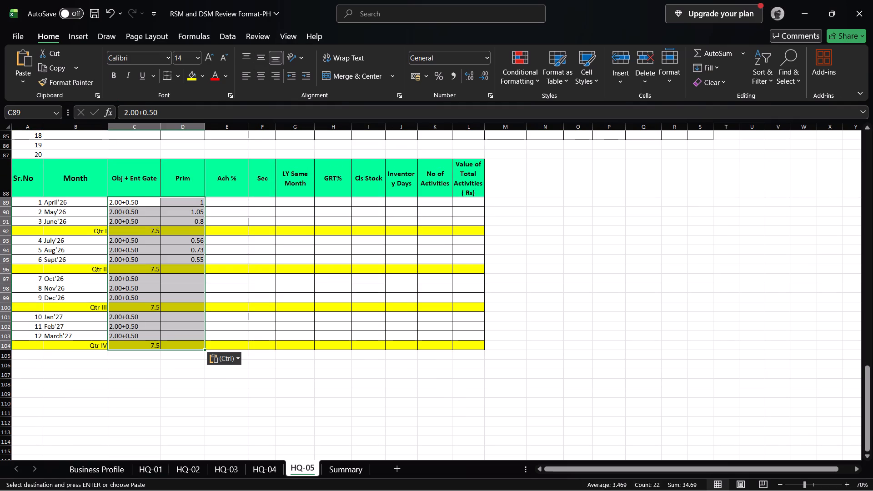
click(638, 278)
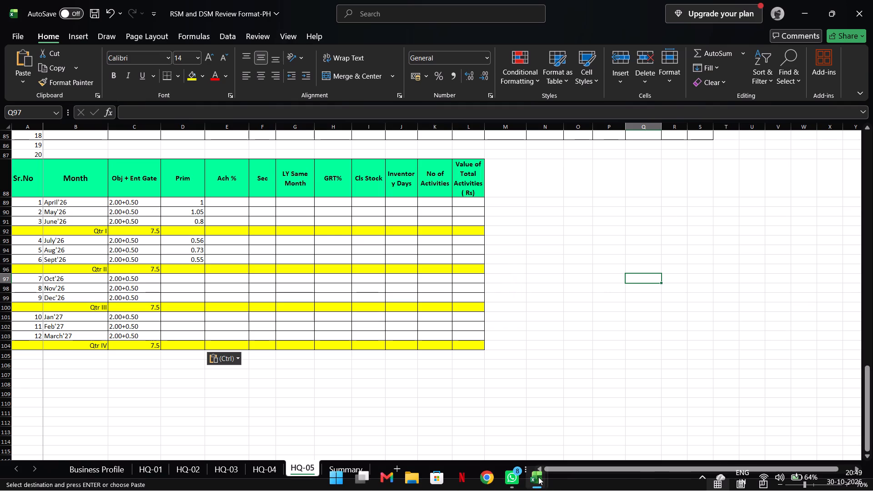
In My Work Analysis-Pharma's HQ 5 monthly table, copy the Sec figures from April'26 through Qtr II (E89:E96).
click(593, 429)
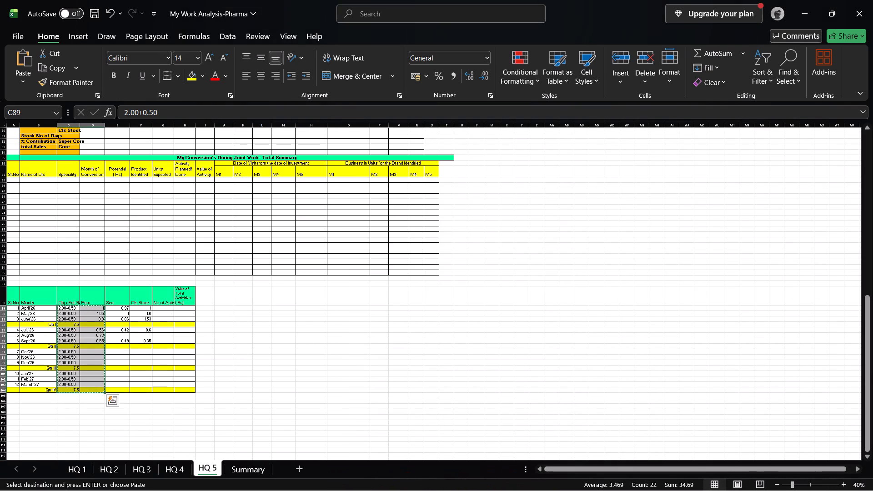
click(122, 307)
drag(122, 307, 122, 347)
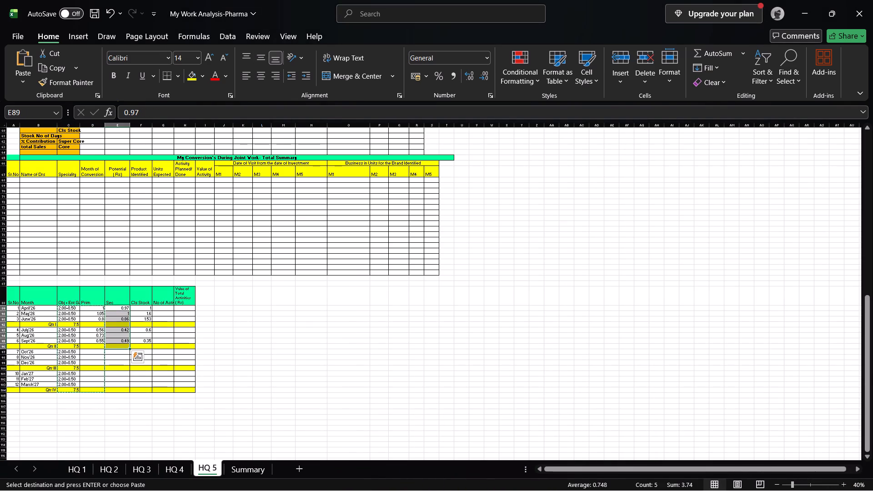
key(ctrl+c)
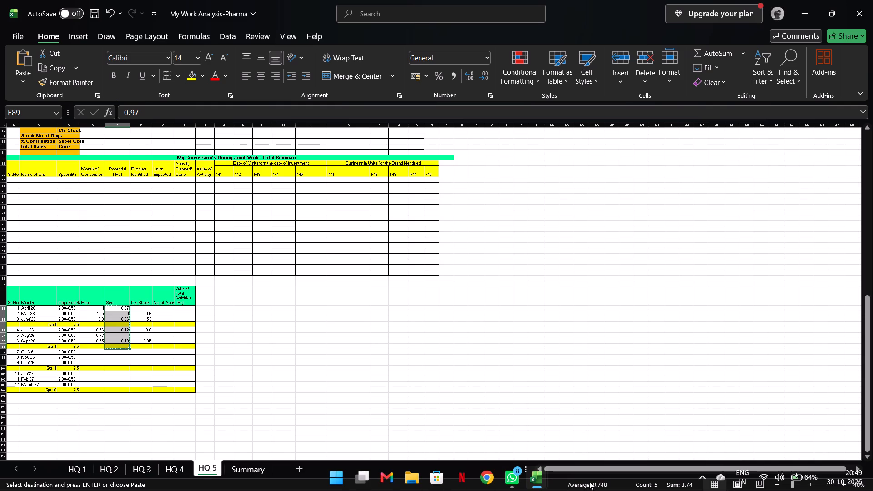
Paste the copied Sec figures into the review workbook's HQ-05 monthly table, starting at April'26's Sec cell, F89.
click(497, 428)
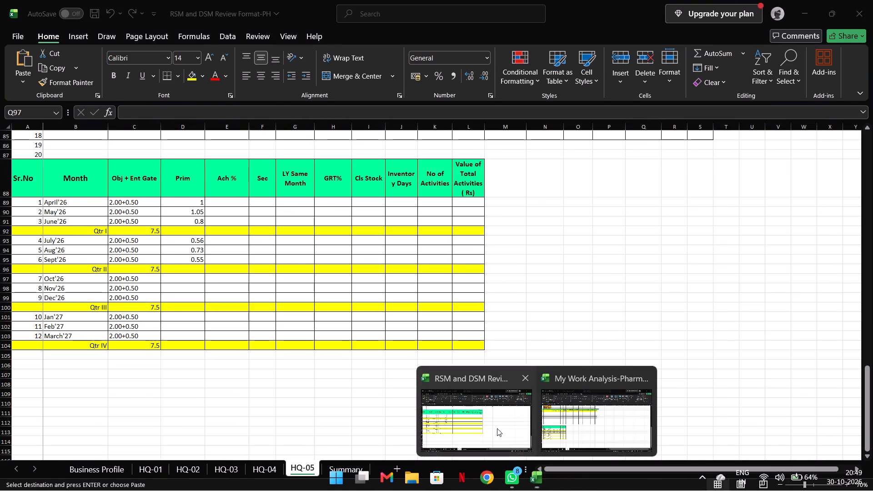
click(269, 201)
key(ctrl+v)
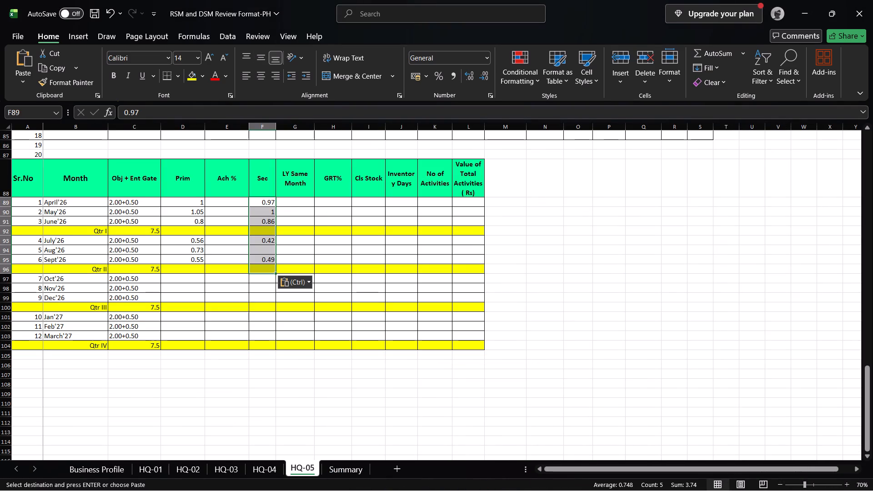
In My Work Analysis-Pharma's HQ 5 monthly table, copy the Cls Stock figures from April'26 through Oct'26 (F89:F97).
click(536, 479)
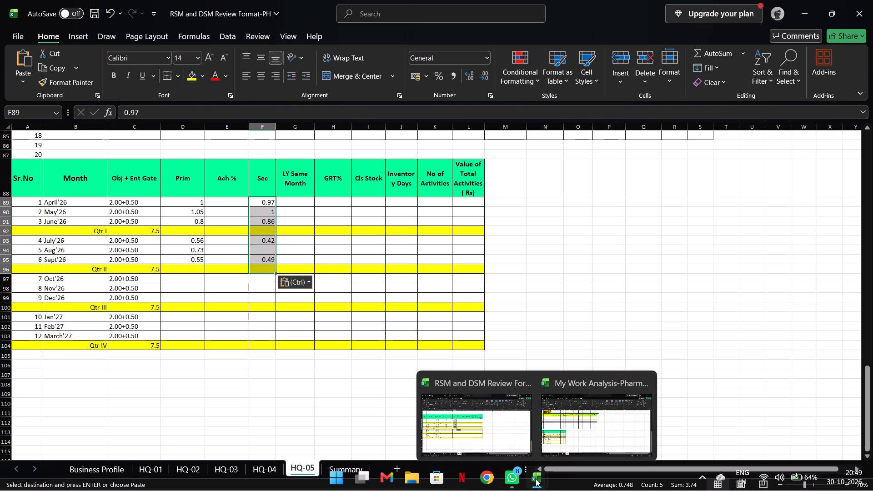
click(579, 434)
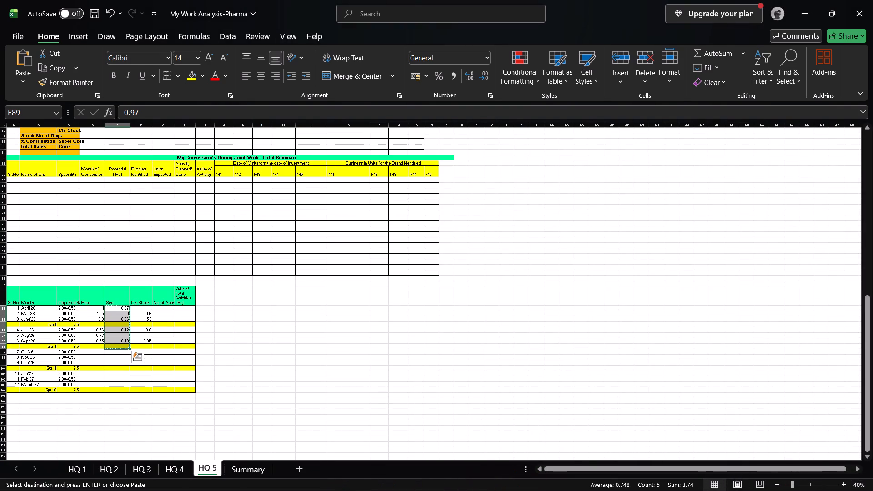
click(142, 309)
drag(142, 309, 150, 350)
key(ctrl+c)
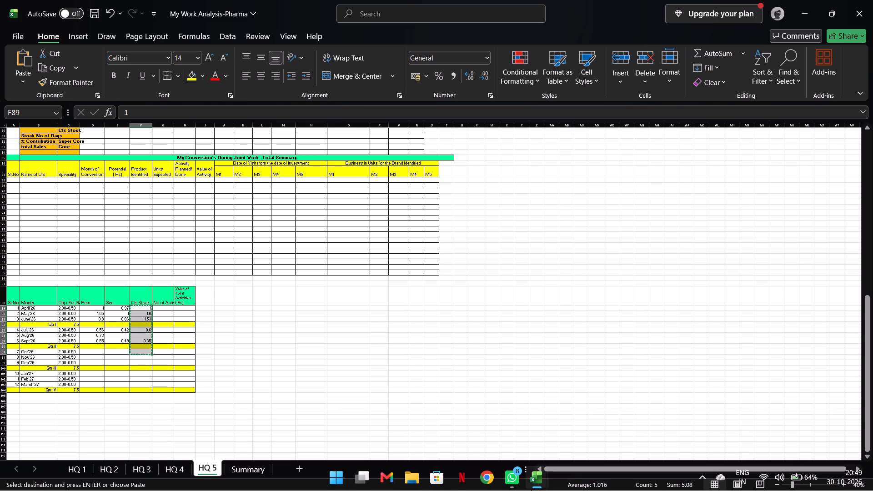
Paste the copied Cls Stock figures into the review workbook's HQ-05 monthly table, starting at April'26's Cls Stock cell, I89.
click(522, 434)
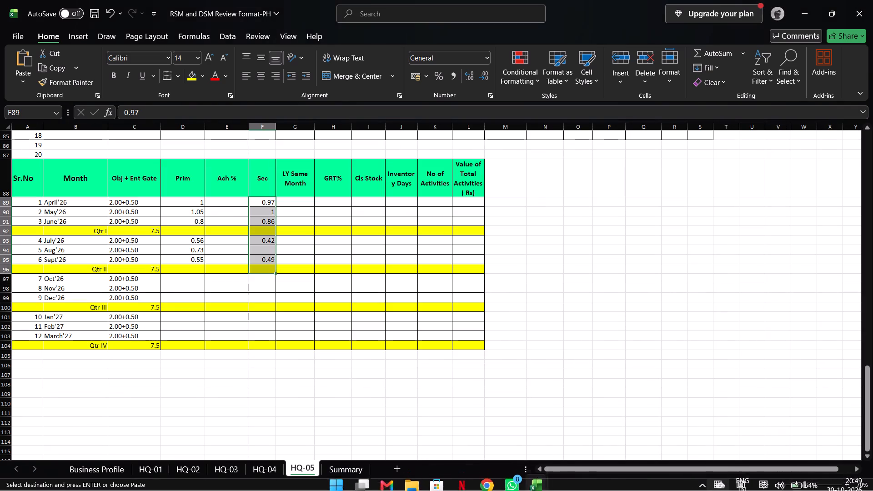
click(369, 201)
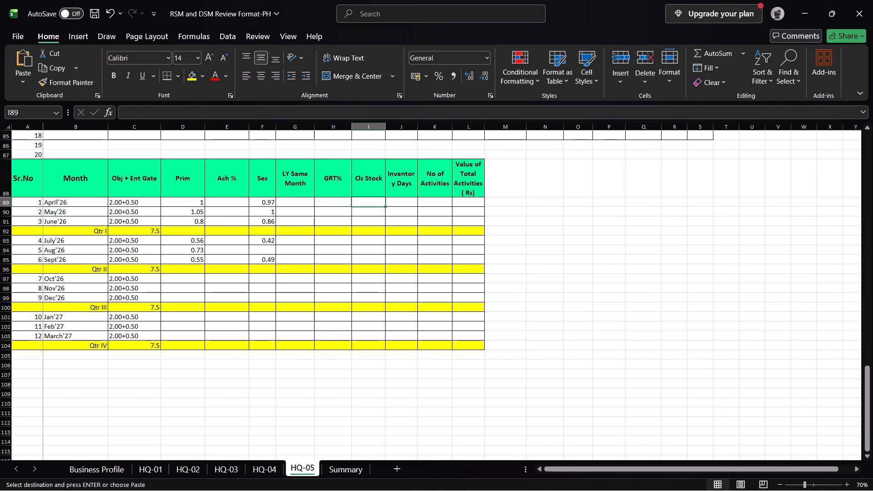
key(ctrl+v)
click(667, 320)
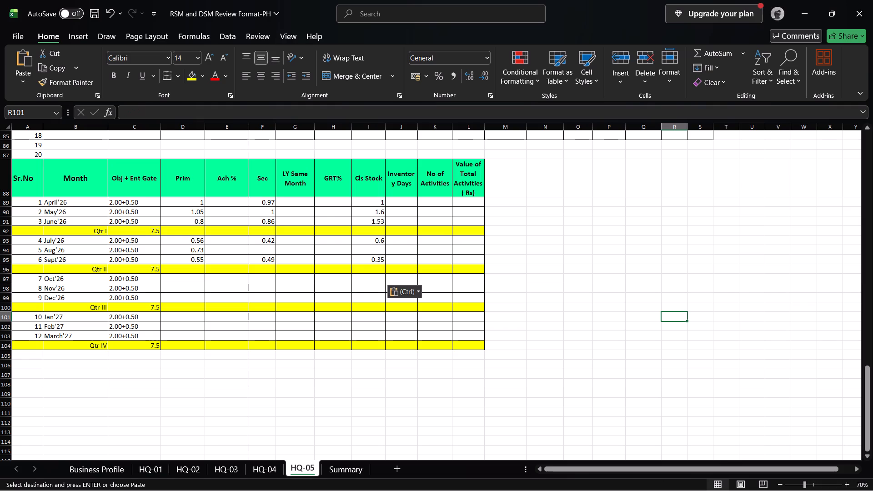
Switch the review workbook to its Summary sheet and go to the Sales Planner table.
triple_click(868, 151)
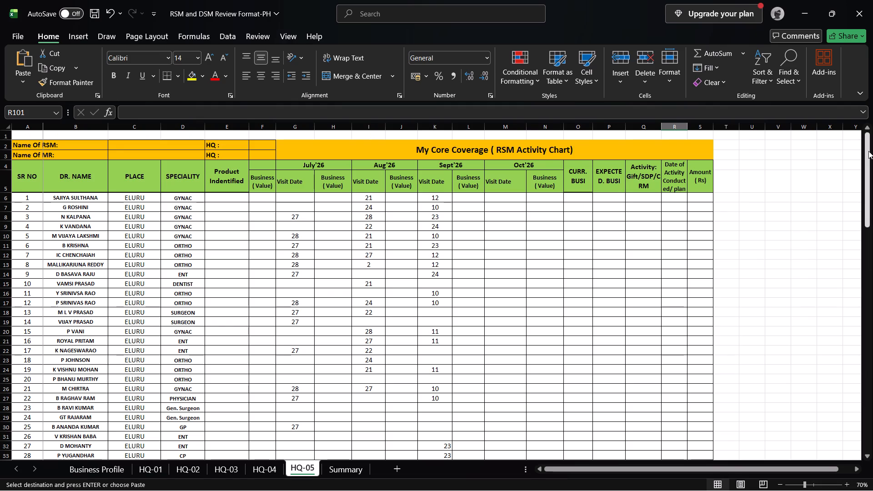
click(342, 477)
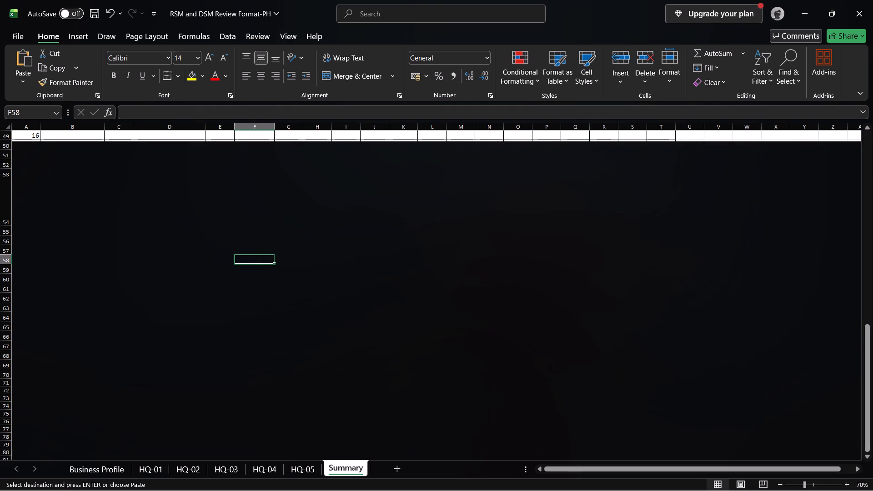
click(872, 143)
drag(872, 143, 869, 137)
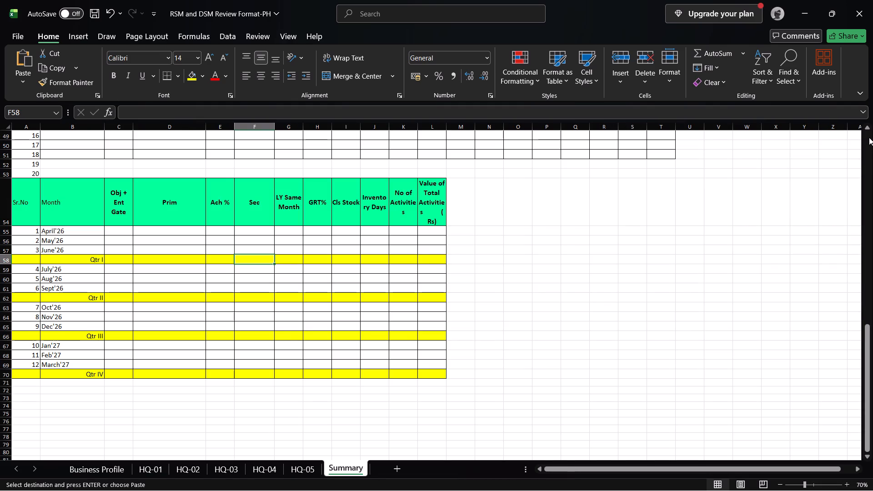
triple_click(869, 137)
triple_click(869, 137)
triple_click(869, 137)
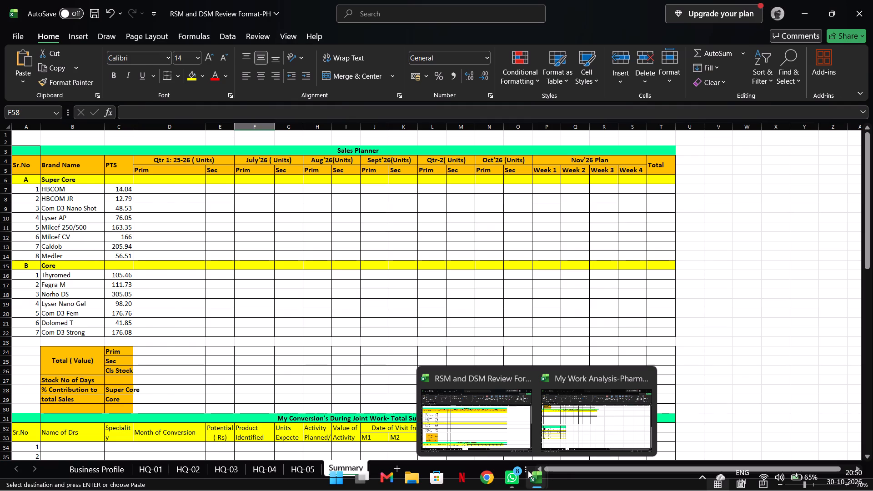
In My Work Analysis-Pharma's Summary Sales Planner, copy the July'26 through Qtr 2 Prim and Sec units for all brands (F7:M22).
click(589, 427)
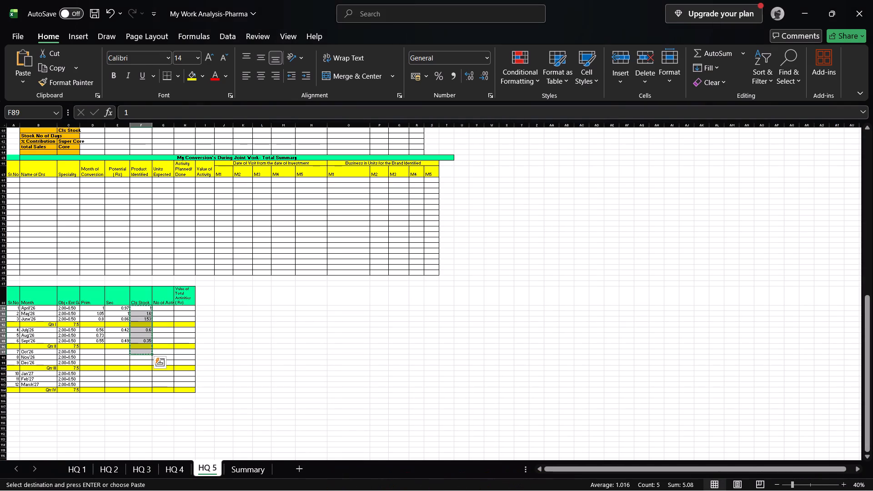
click(251, 466)
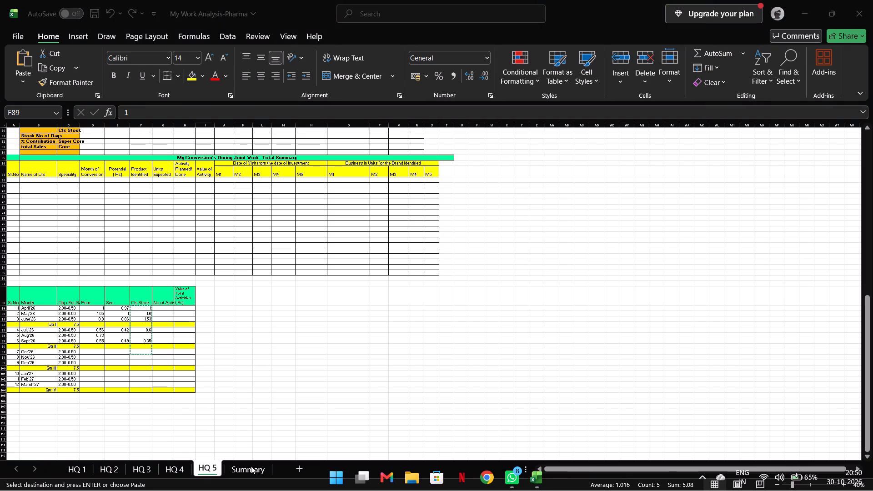
click(251, 466)
click(296, 406)
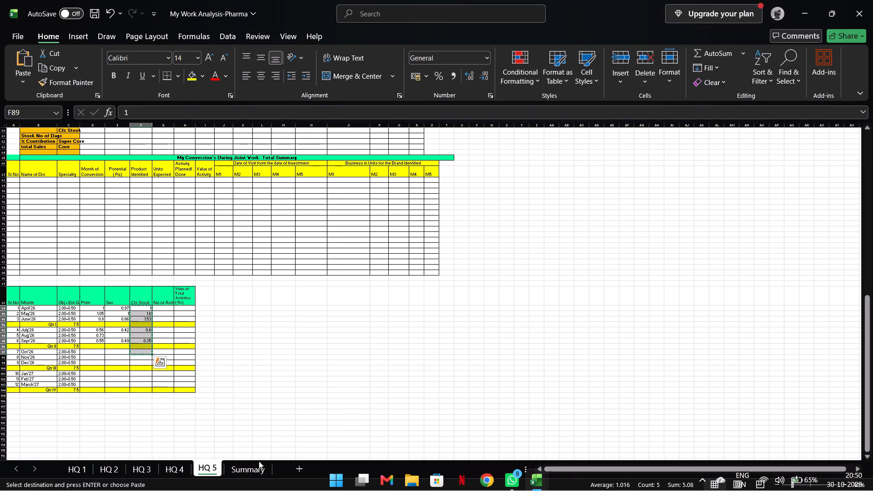
click(256, 470)
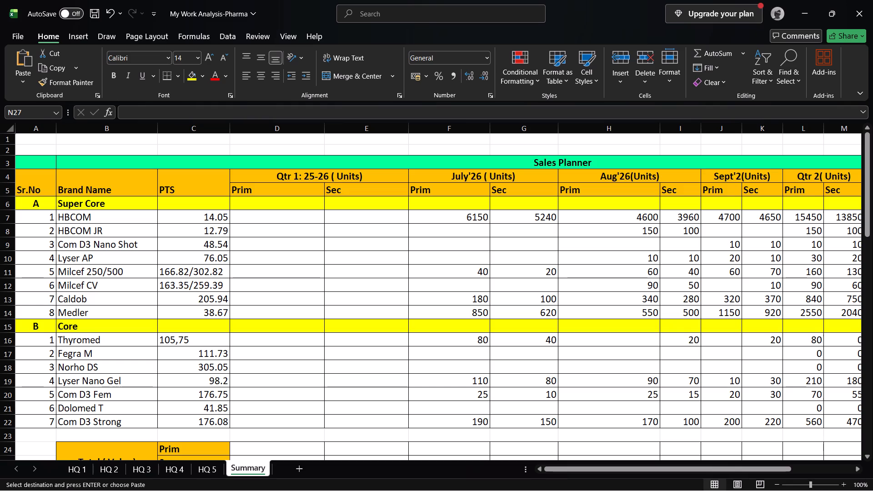
click(774, 482)
click(774, 482)
click(774, 482)
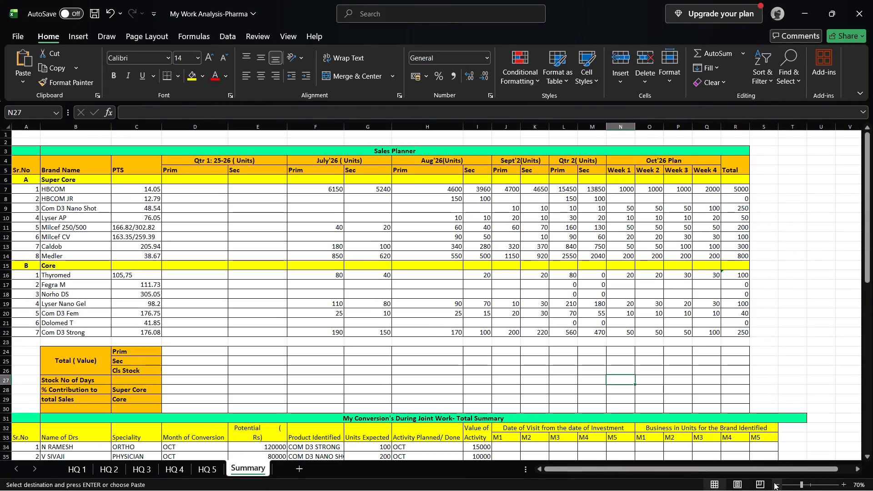
click(301, 188)
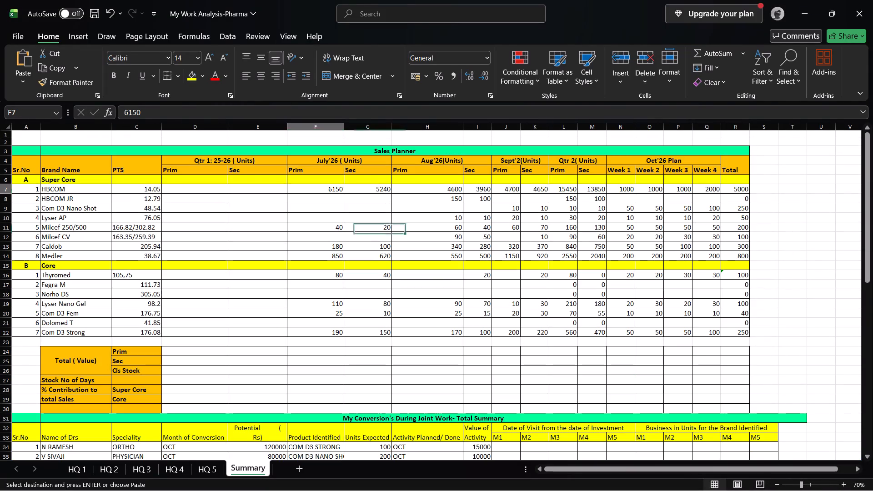
drag(301, 188, 543, 263)
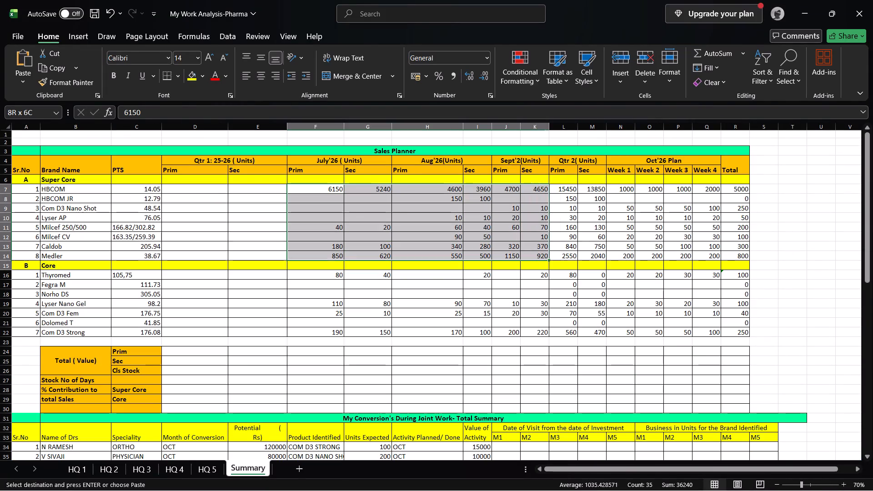
drag(543, 263, 584, 306)
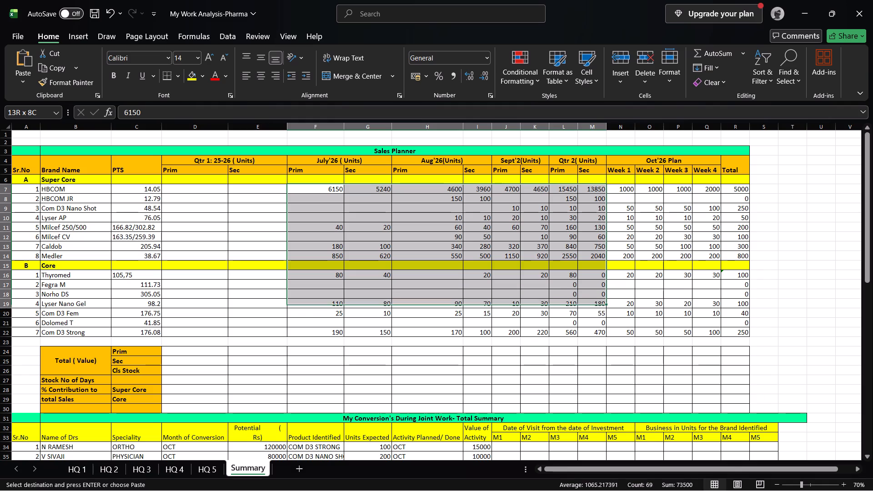
drag(584, 306, 587, 331)
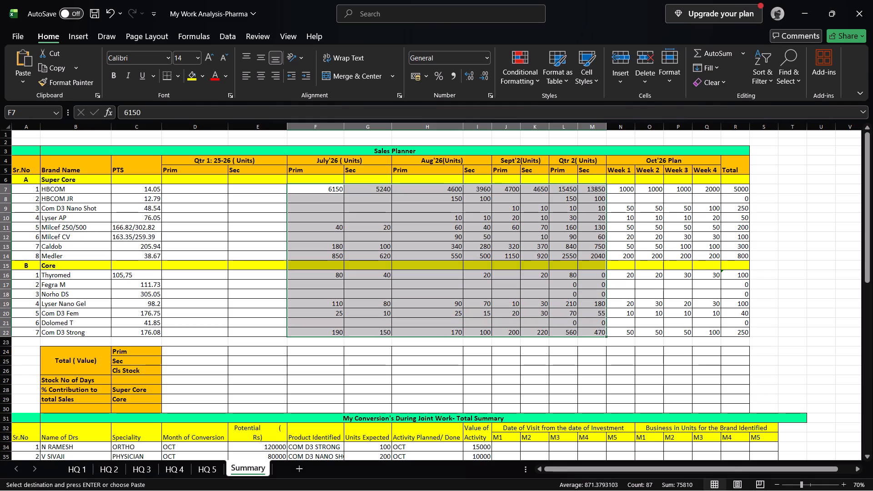
key(ctrl+c)
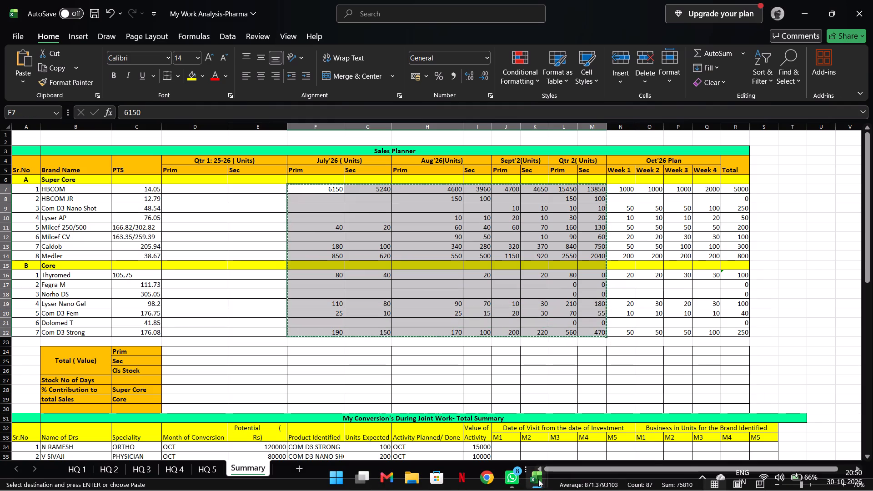
Paste the copied units into the review workbook's Summary Sales Planner, starting at HBCOM's July'26 Prim cell, F7.
click(498, 434)
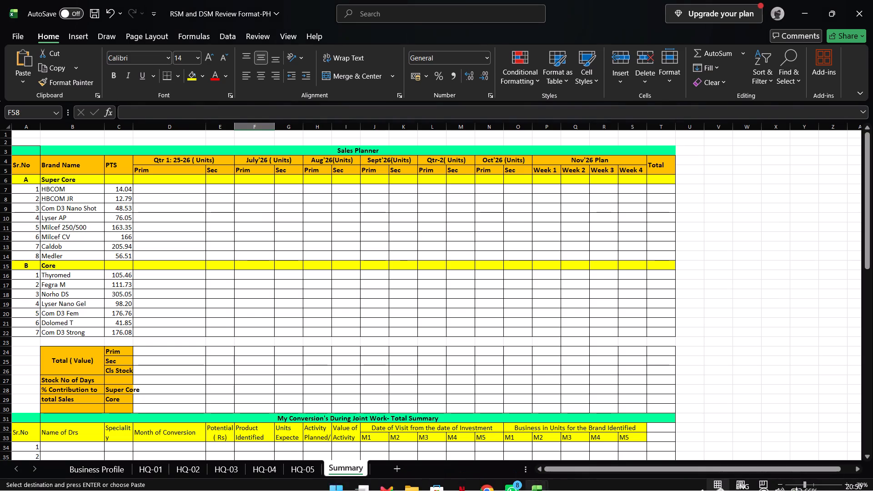
click(262, 190)
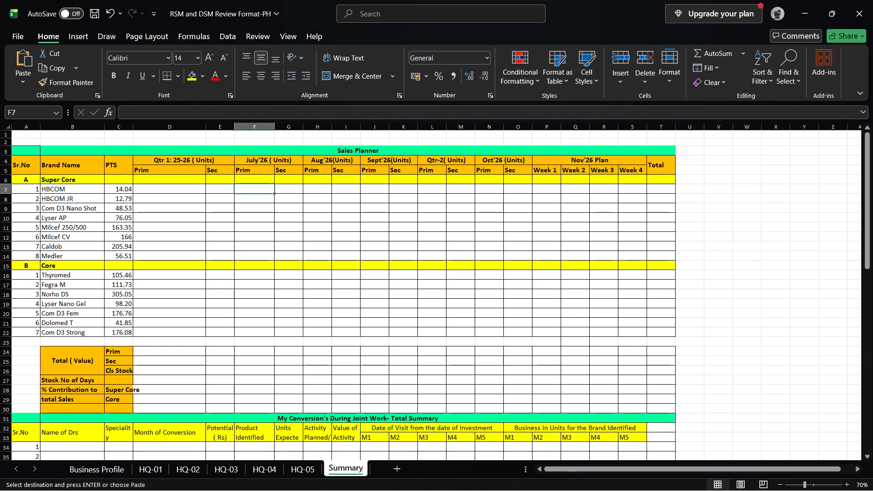
key(ctrl+v)
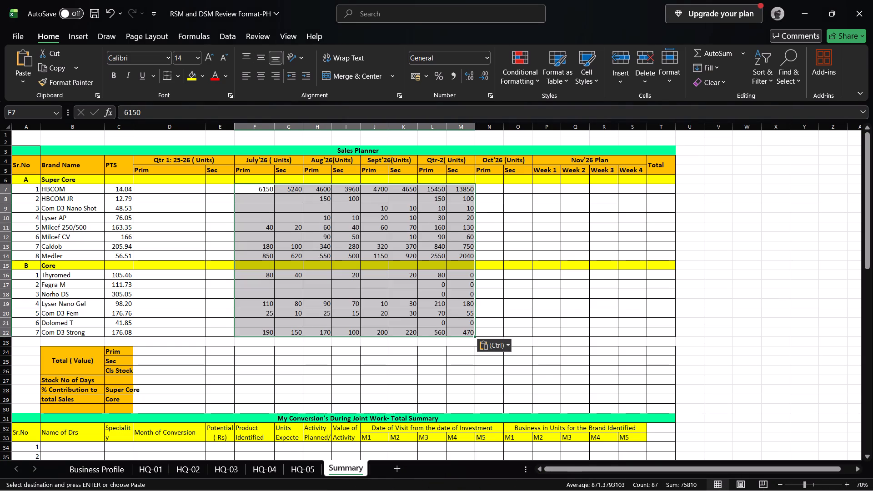
click(783, 296)
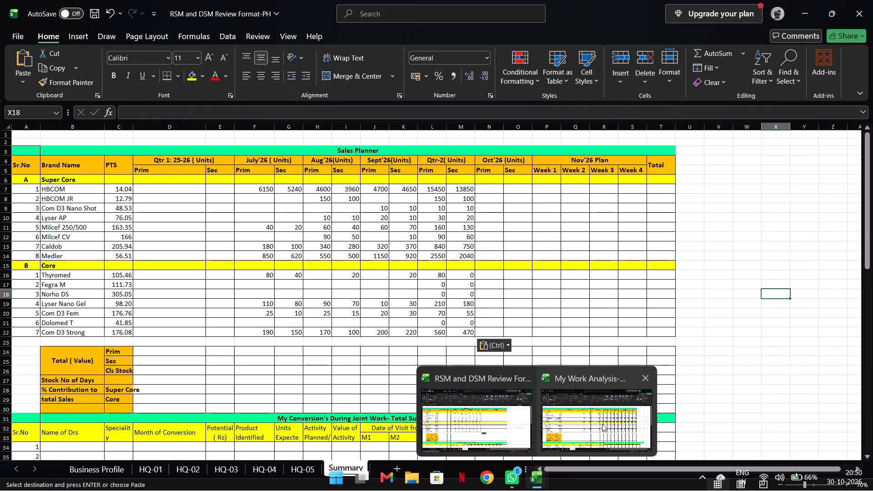
In My Work Analysis-Pharma's Summary Sales Planner, copy the Oct'26 Plan Week 1 to Week 4 and Total columns (N7:R22).
click(602, 424)
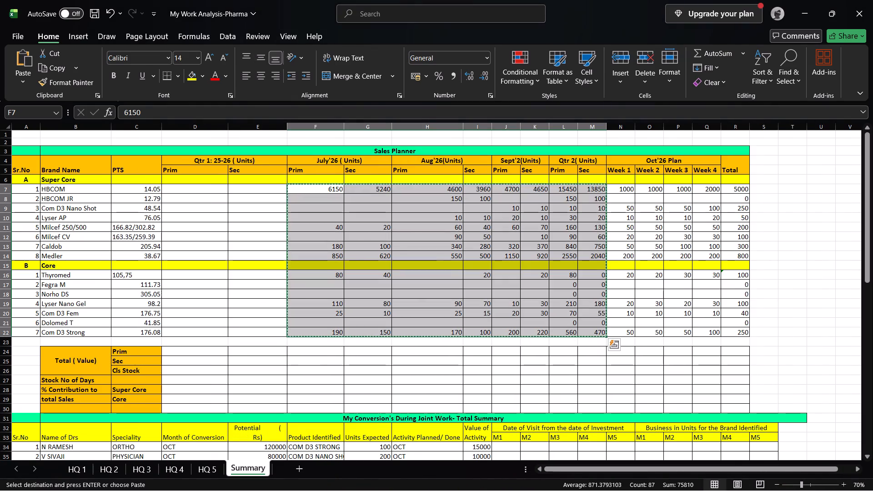
click(621, 189)
drag(621, 189, 728, 275)
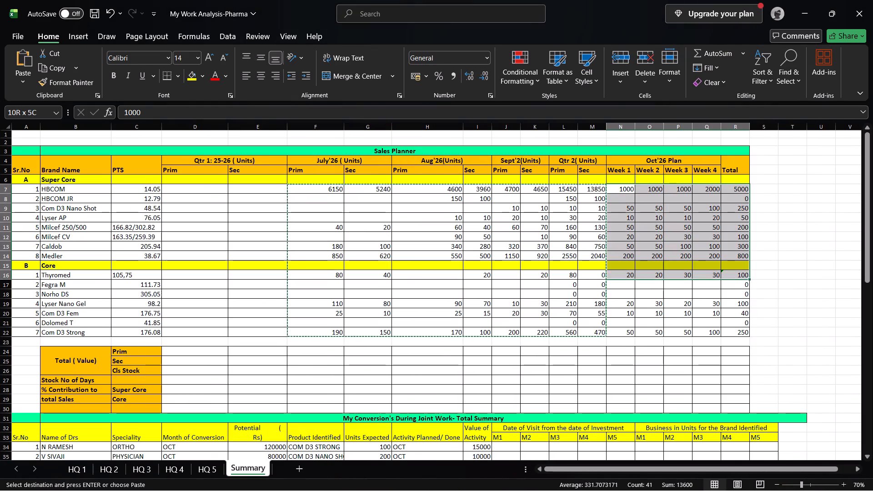
drag(728, 275, 739, 329)
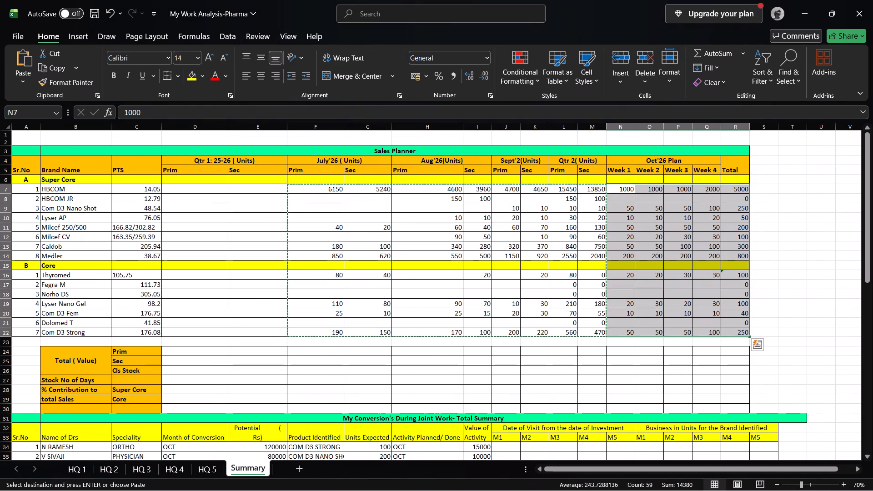
key(ctrl+c)
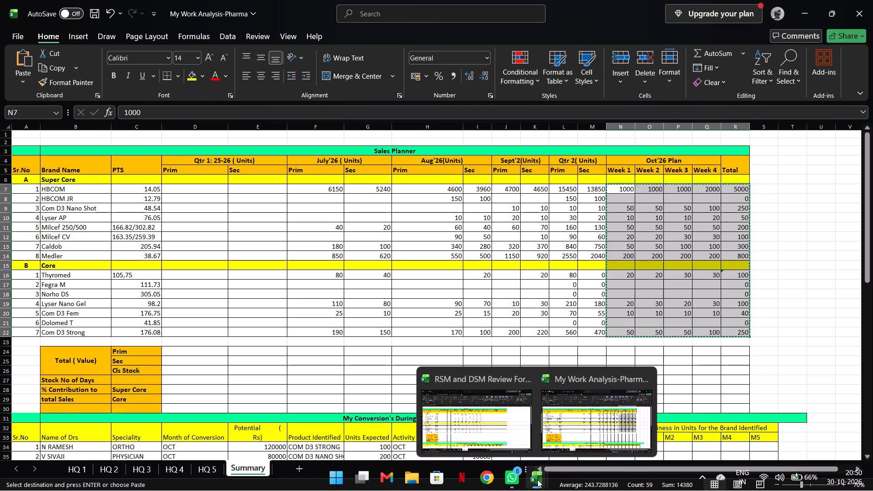
Paste the copied plan columns into the review workbook's Summary Sales Planner, starting at HBCOM's Nov'26 Plan Week 1 cell, P7.
click(495, 430)
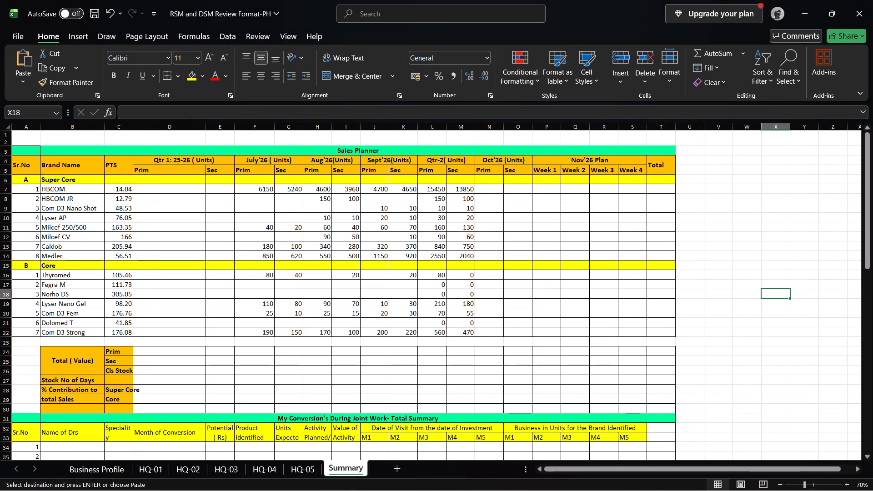
click(543, 187)
key(ctrl+v)
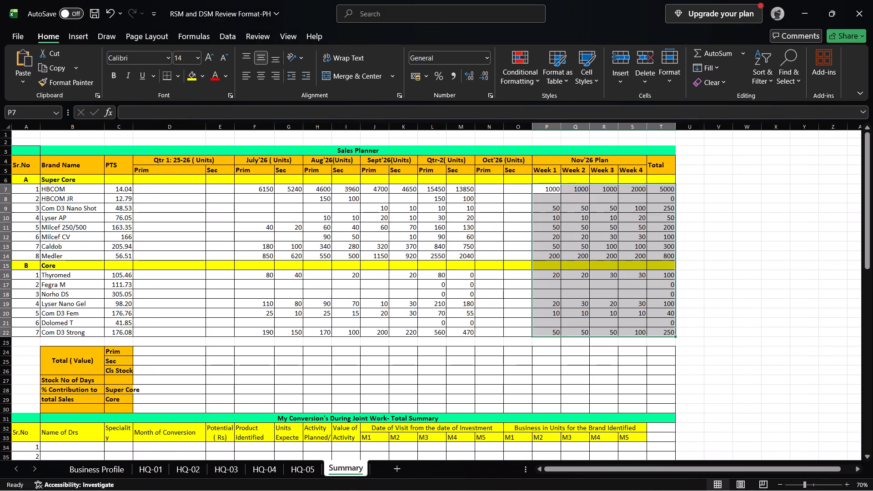
click(820, 222)
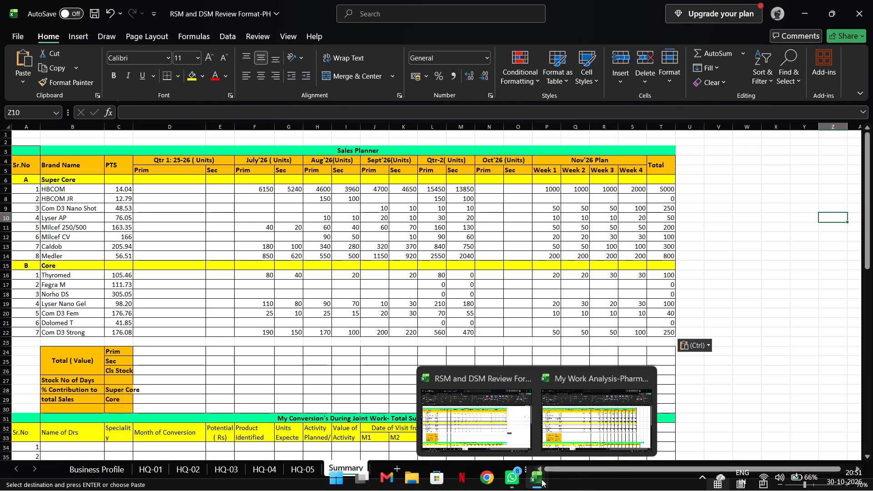
Switch to My Work Analysis-Pharma and review the joint-work conversion entries on its Summary sheet.
click(576, 430)
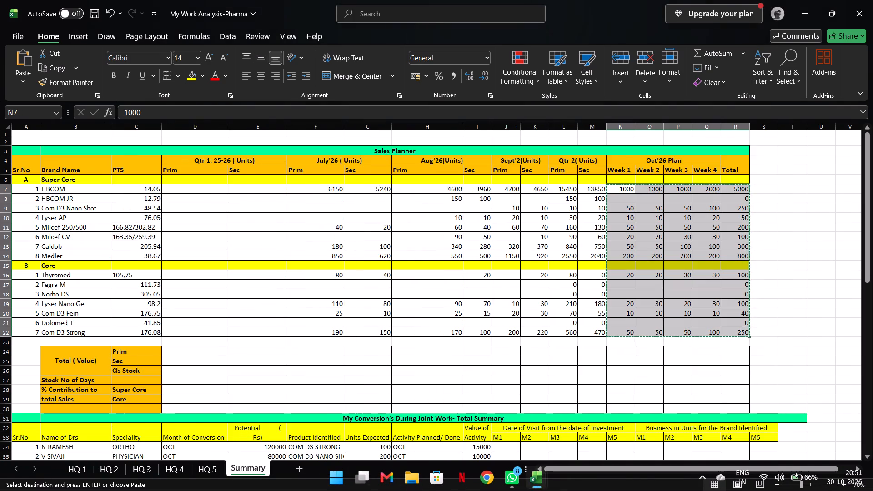
click(868, 392)
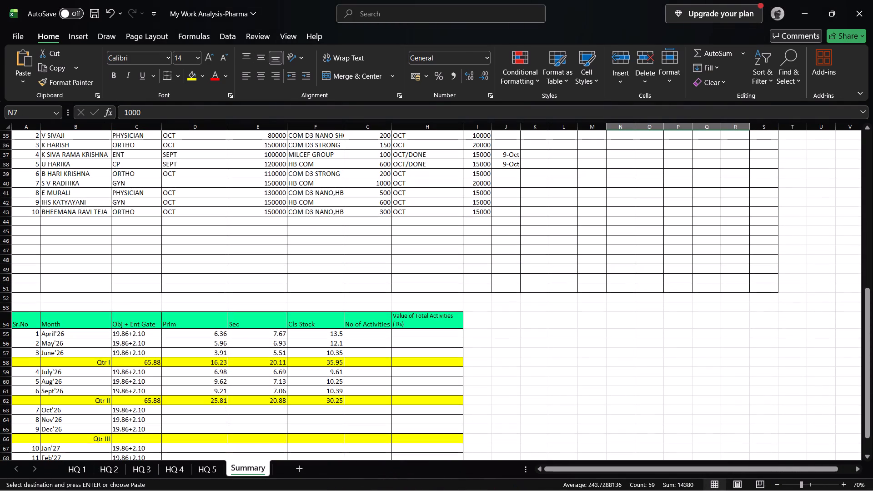
triple_click(866, 126)
triple_click(866, 126)
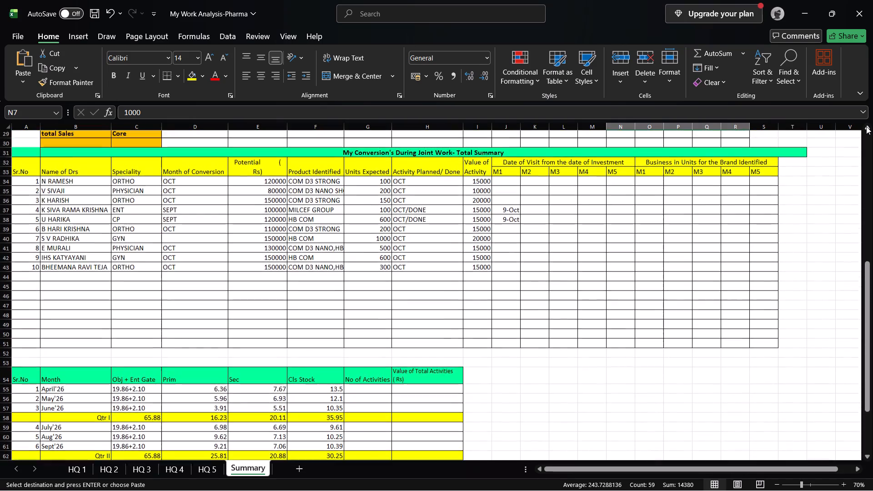
triple_click(866, 126)
triple_click(866, 126)
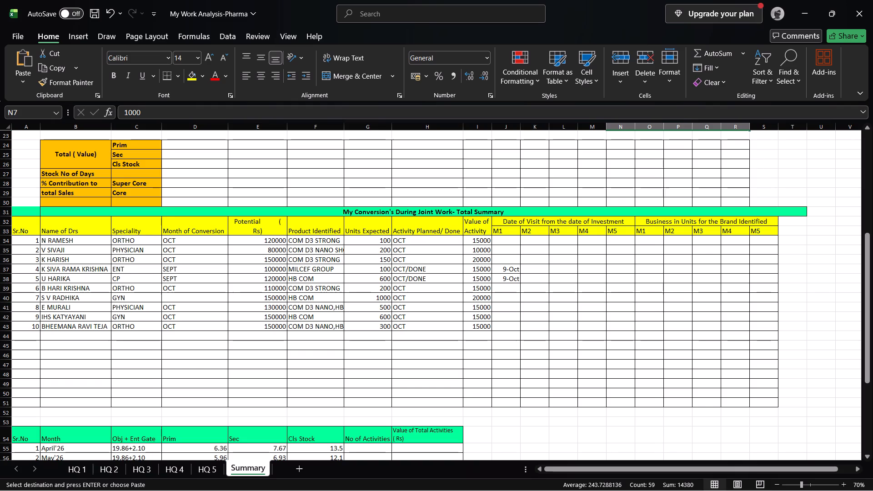
click(73, 267)
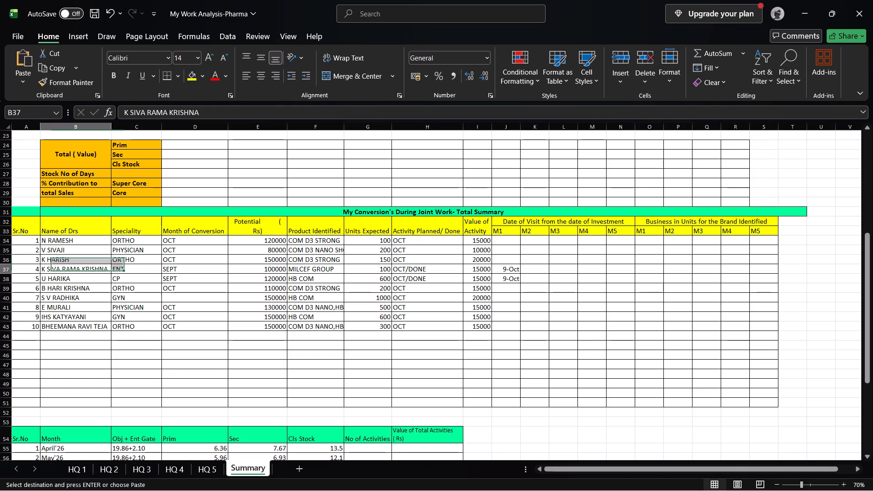
In My Work Analysis-Pharma's HQ 1 conversion table, set Activity Planned/Done to NOV for all three doctors (H67:H69).
click(78, 474)
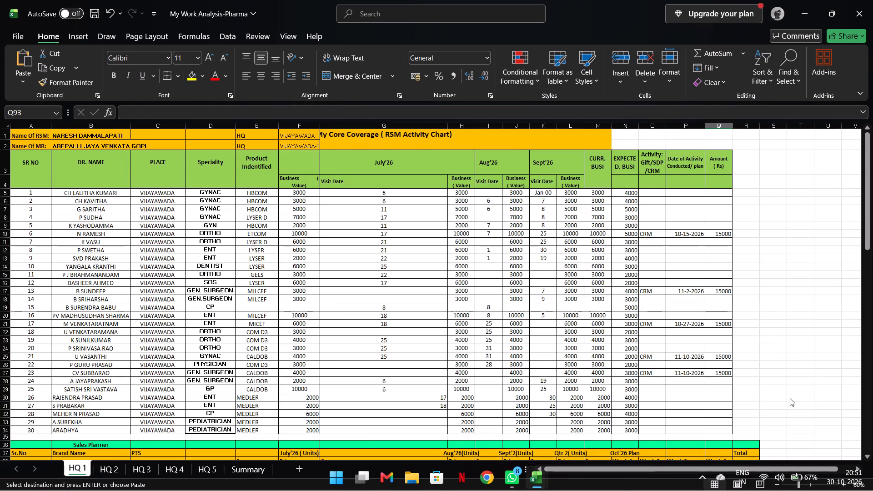
click(868, 336)
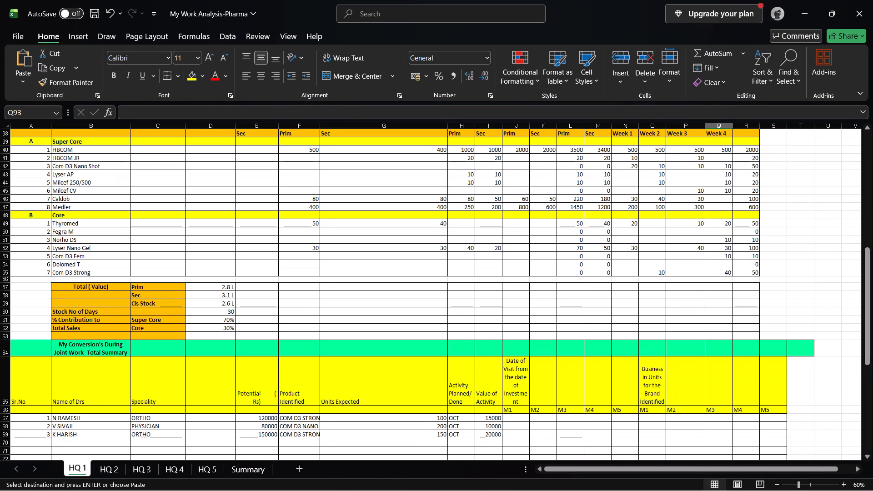
click(464, 415)
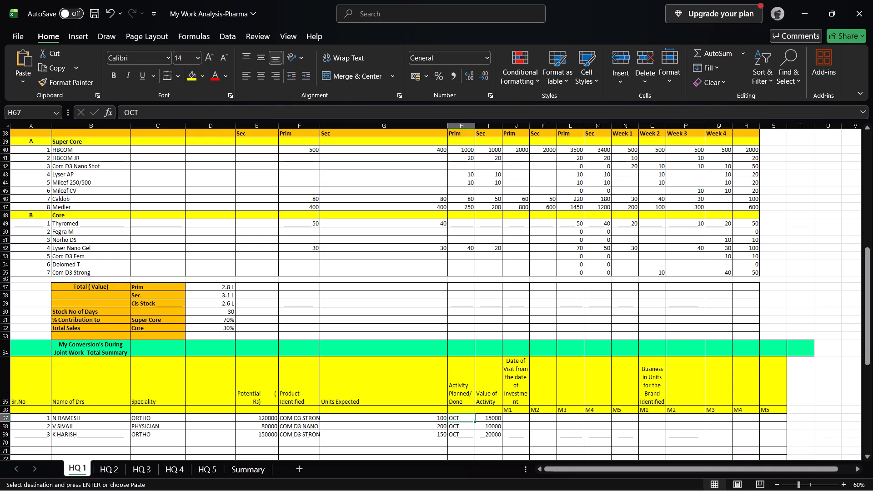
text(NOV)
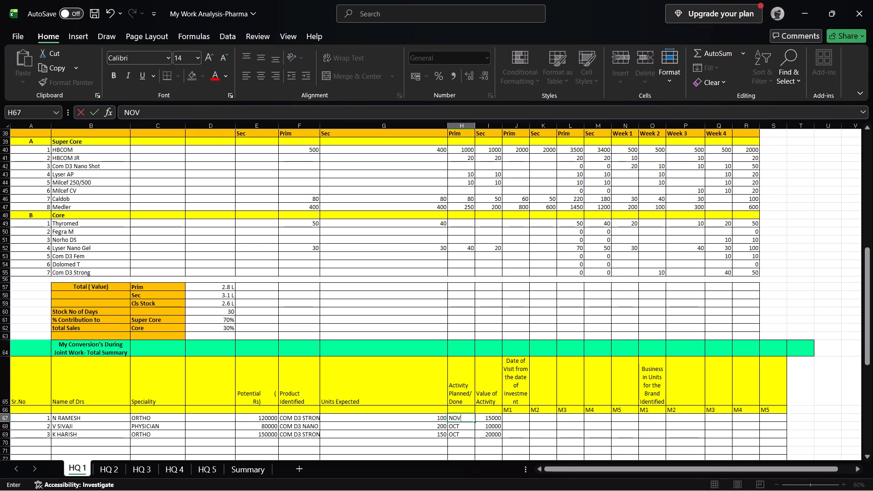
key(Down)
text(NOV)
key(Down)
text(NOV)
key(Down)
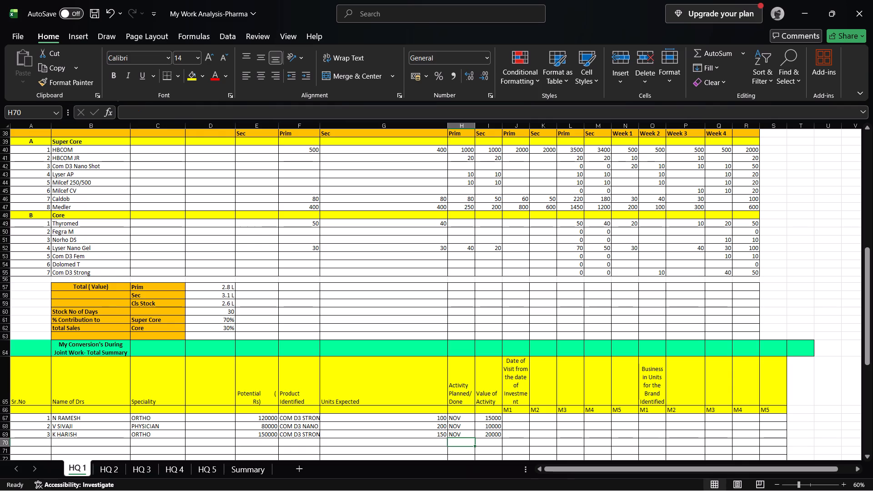
click(578, 435)
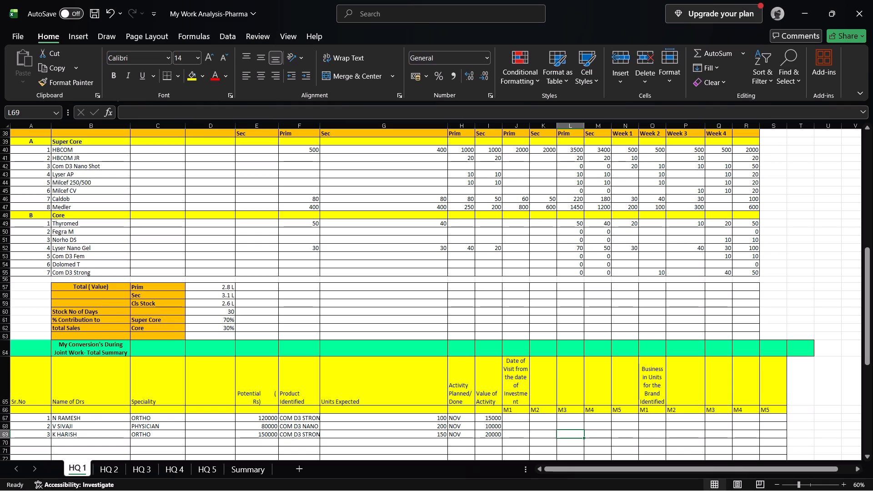
triple_click(866, 457)
triple_click(866, 457)
triple_click(866, 457)
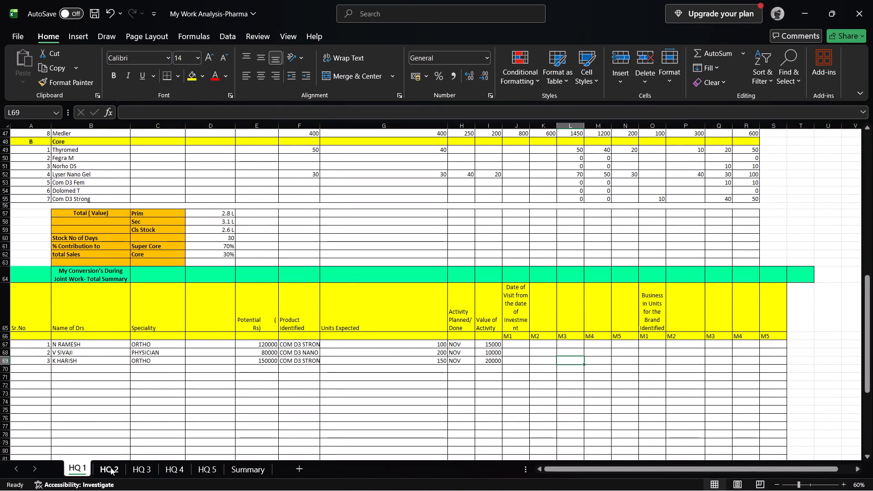
In HQ 2's conversion table, copy the first two doctors' rows from Name of Drs through the M1 visit date (B67:J68).
click(112, 468)
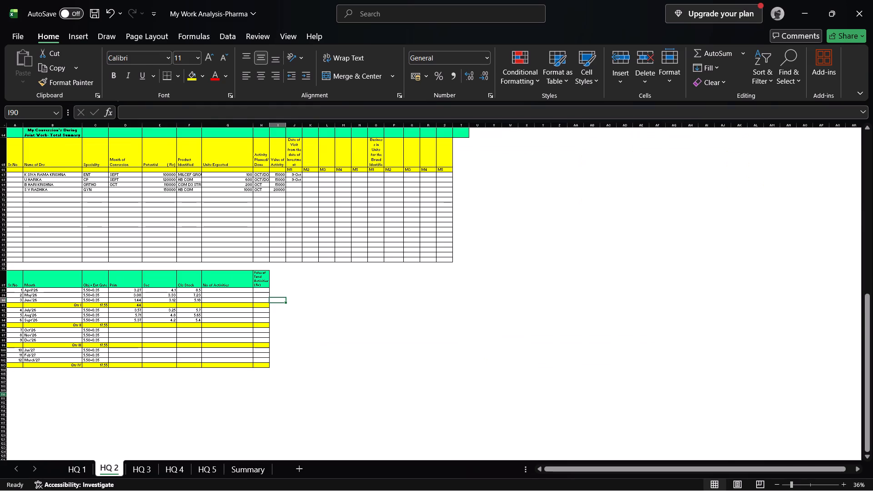
click(40, 172)
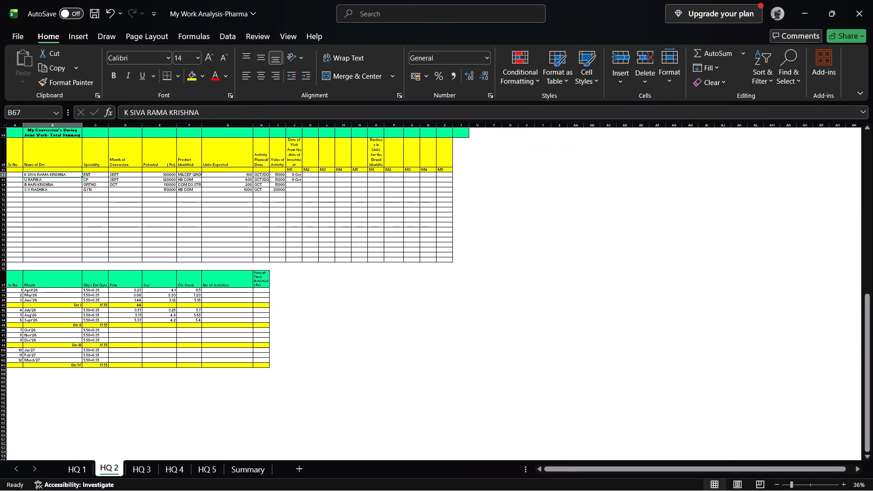
drag(40, 172, 41, 172)
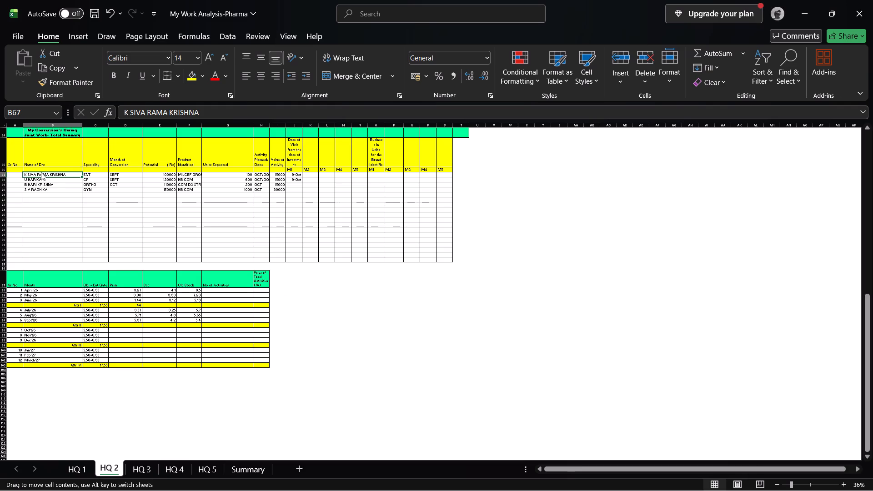
drag(41, 172, 57, 176)
click(61, 187)
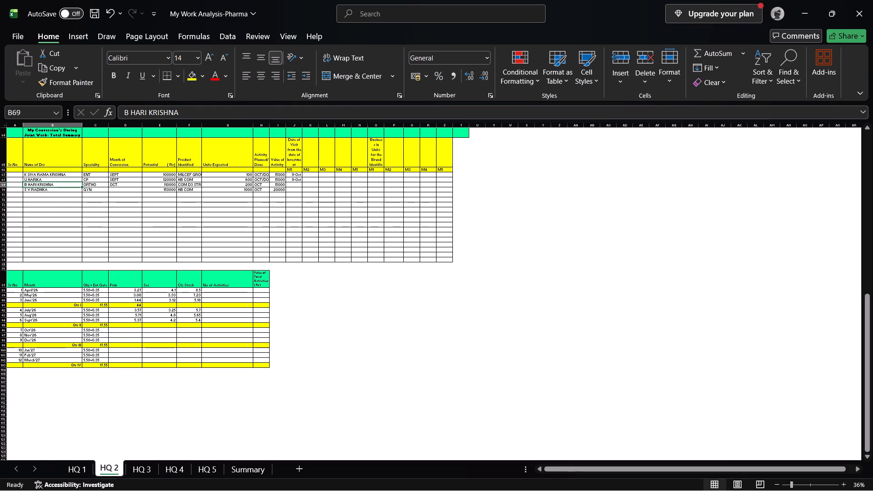
click(57, 174)
drag(57, 174, 141, 186)
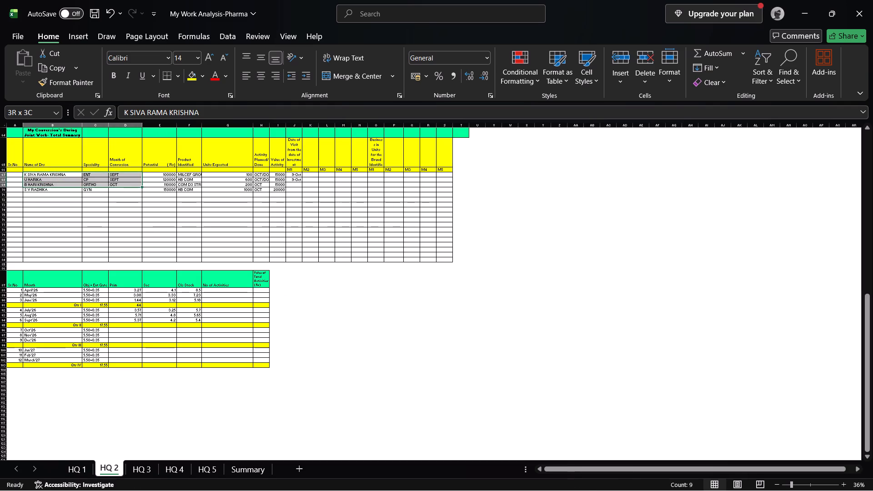
drag(141, 186, 242, 181)
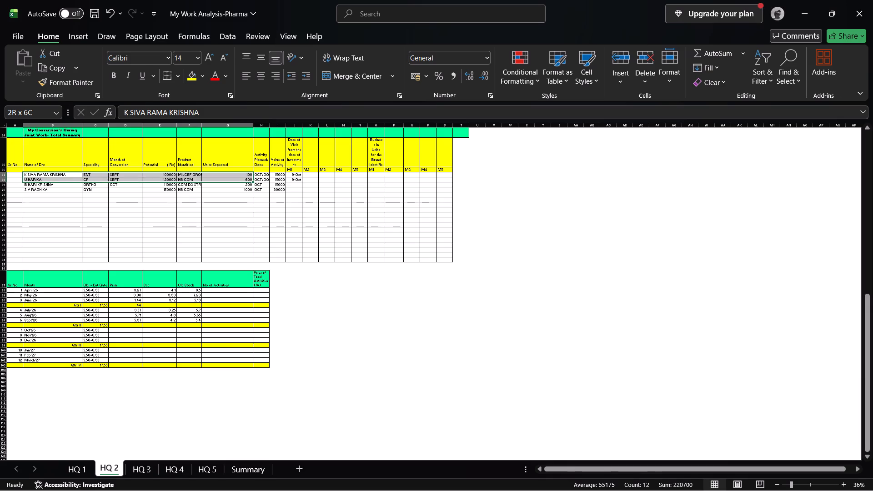
drag(242, 181, 294, 179)
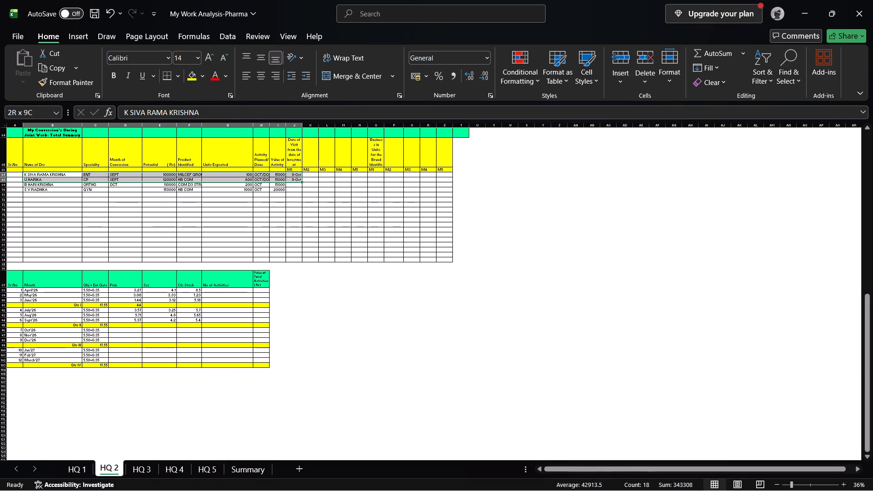
drag(294, 179, 295, 179)
key(ctrl+c)
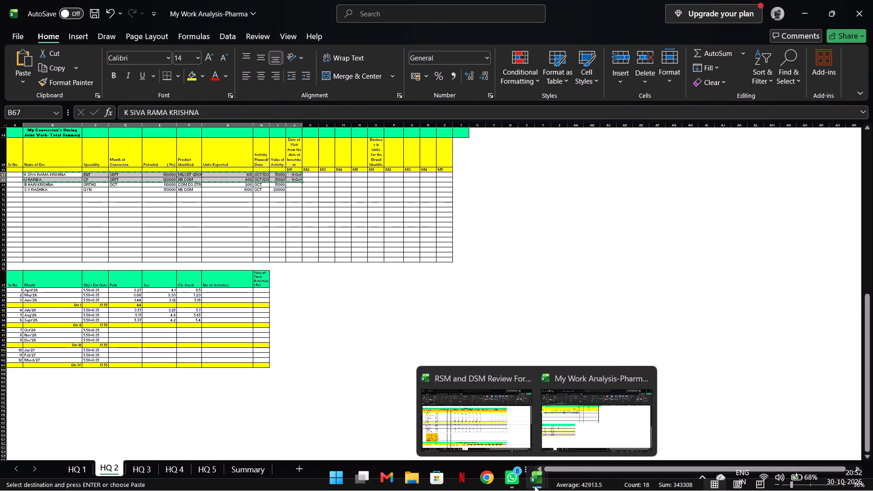
Paste the two copied doctor rows into the review workbook's Summary conversion table, starting at the first Name of Drs cell, B34.
click(505, 437)
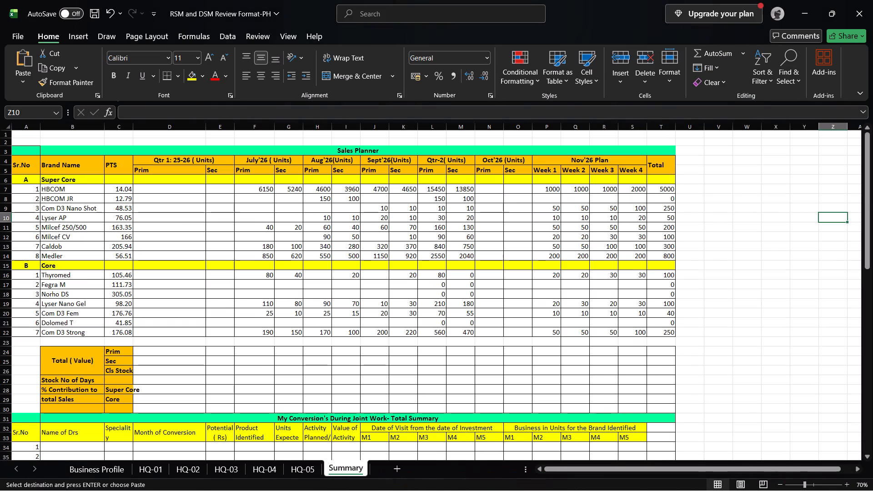
triple_click(869, 455)
triple_click(869, 455)
triple_click(869, 455)
click(869, 455)
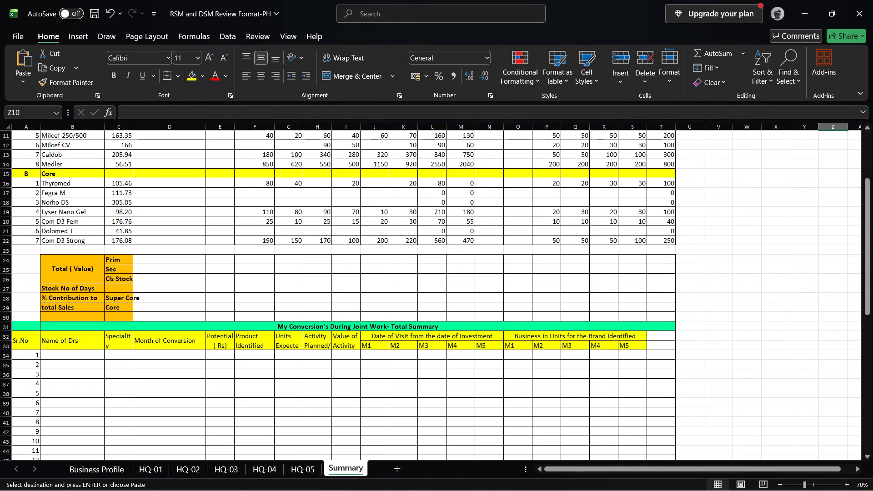
click(88, 355)
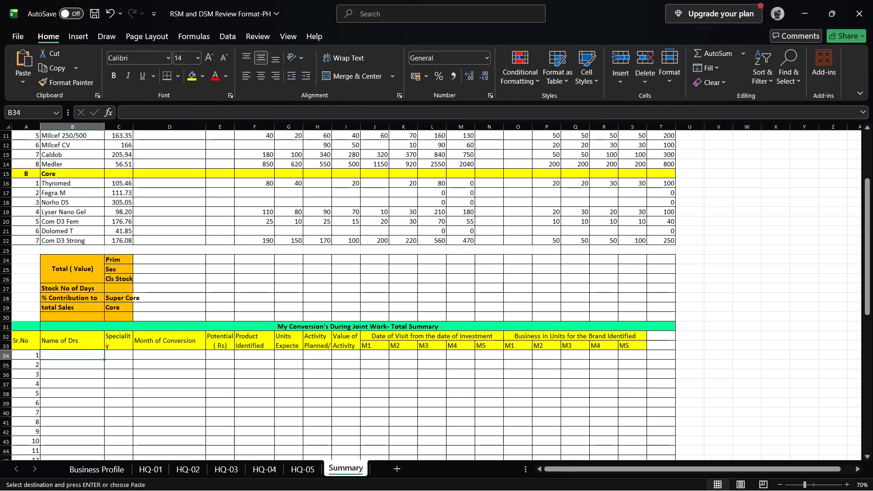
key(ctrl+v)
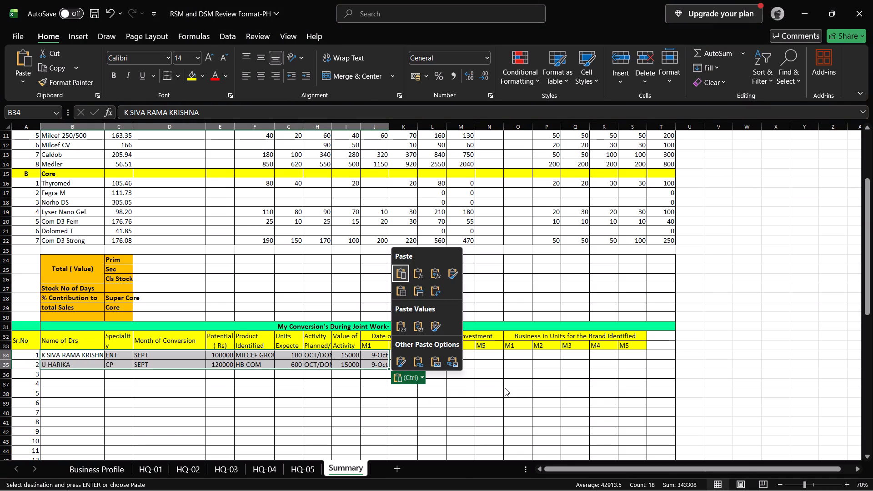
click(505, 388)
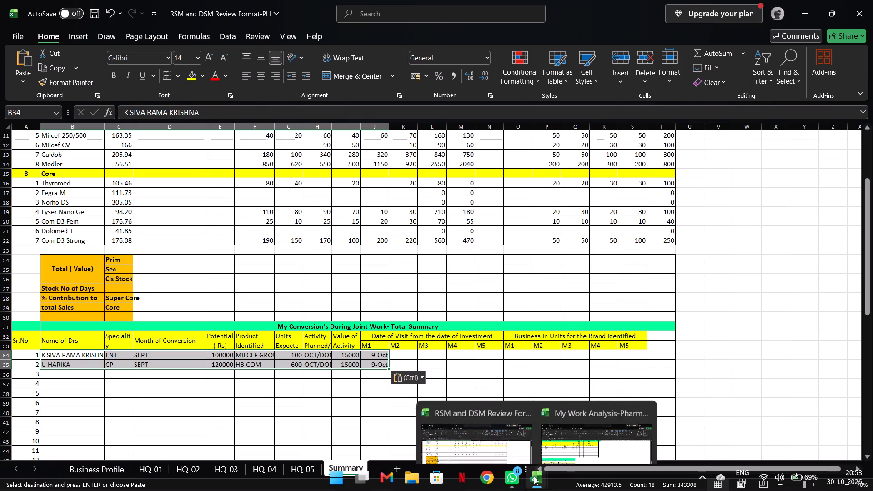
Switch to My Work Analysis-Pharma and bring up HQ 3's joint-work conversion table.
click(552, 448)
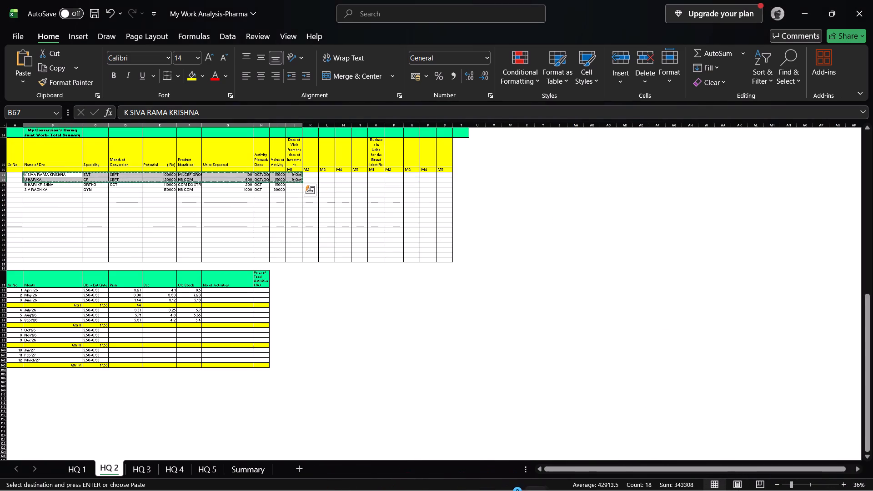
click(145, 466)
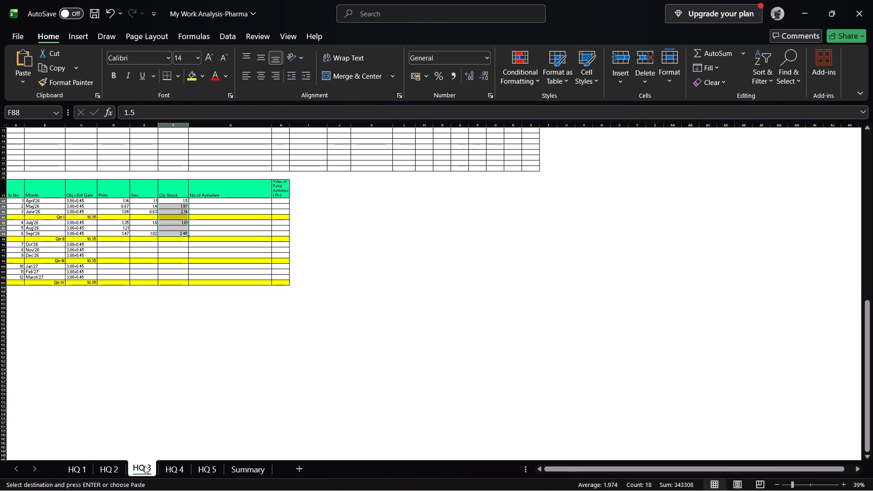
triple_click(867, 127)
click(867, 127)
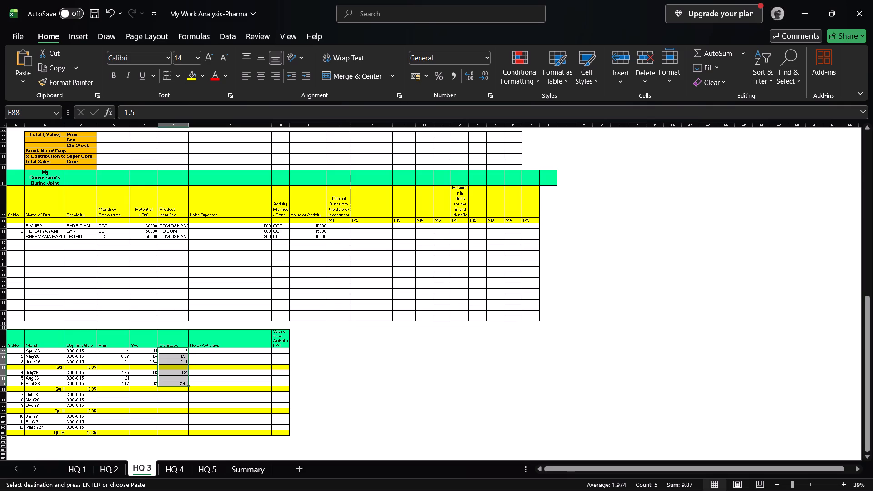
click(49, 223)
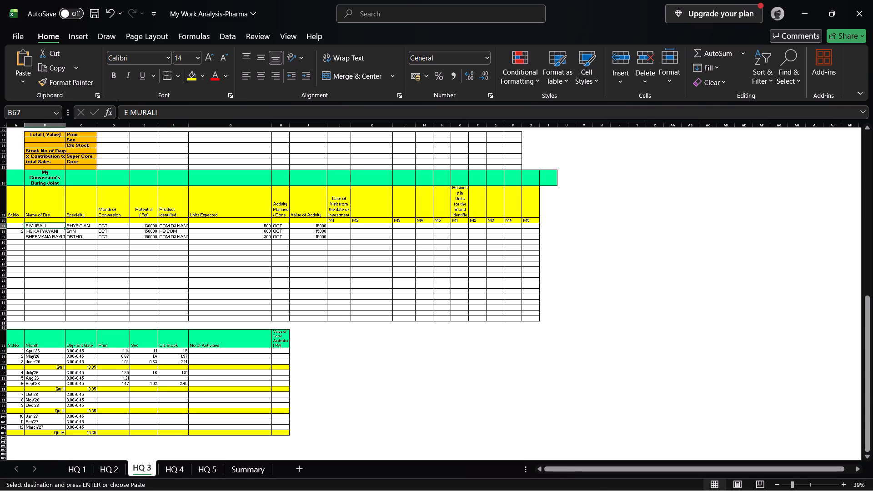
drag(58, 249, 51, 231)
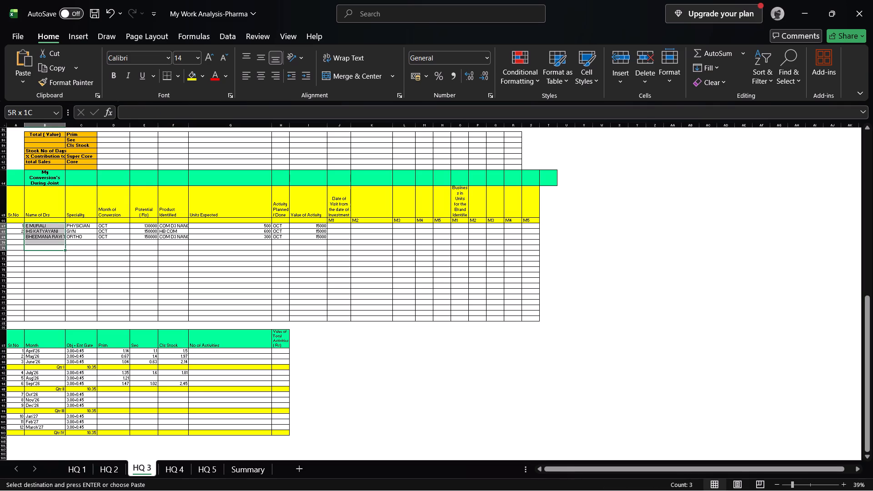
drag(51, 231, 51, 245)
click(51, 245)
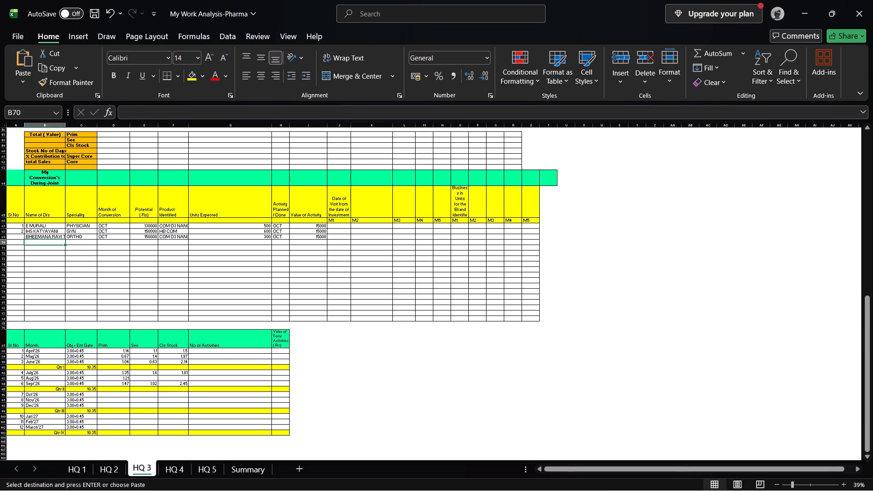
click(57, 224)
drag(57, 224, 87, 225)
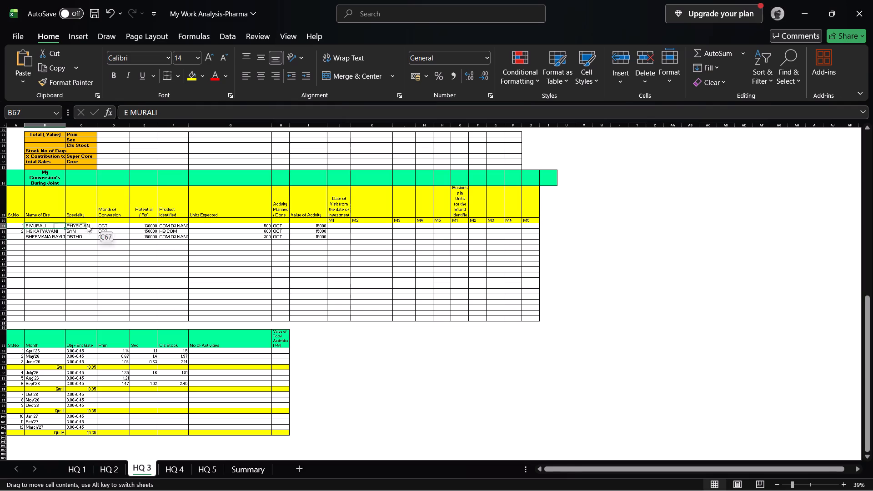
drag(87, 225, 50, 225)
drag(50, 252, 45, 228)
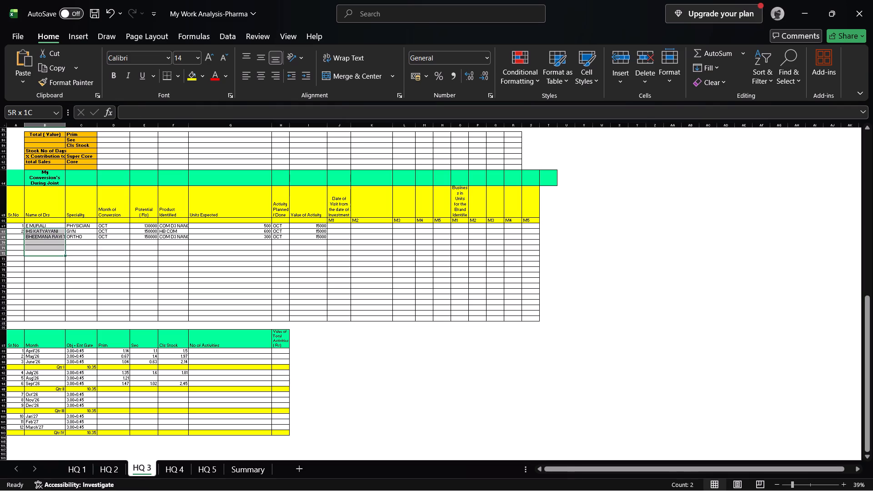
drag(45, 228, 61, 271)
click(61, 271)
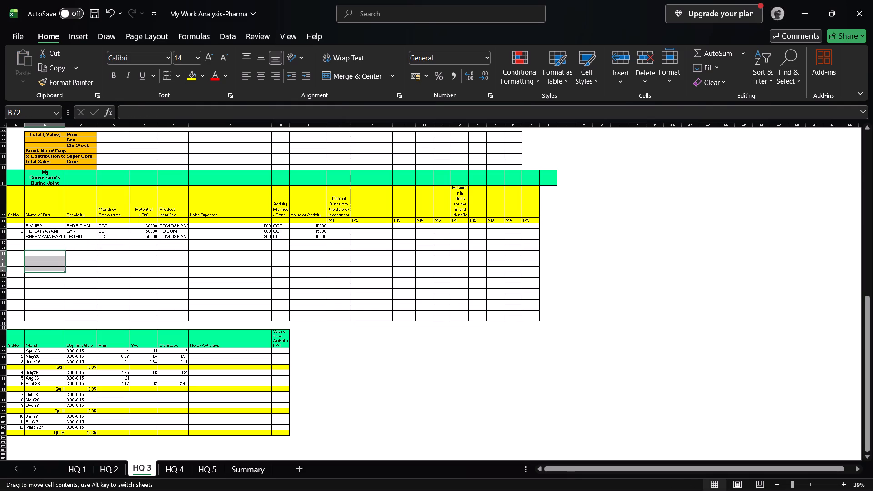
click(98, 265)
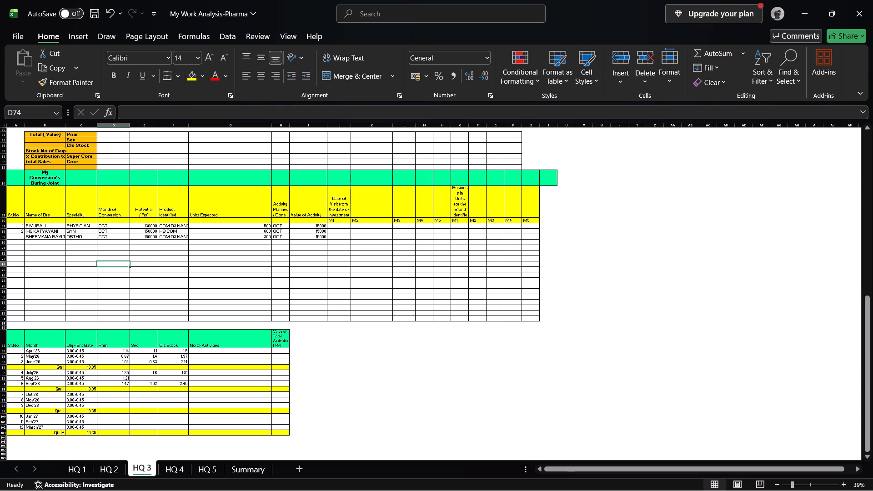
In HQ 3's conversion table, copy the first two doctors' rows from Name of Drs through Value of Activity (B67:I68).
click(47, 226)
drag(47, 226, 210, 224)
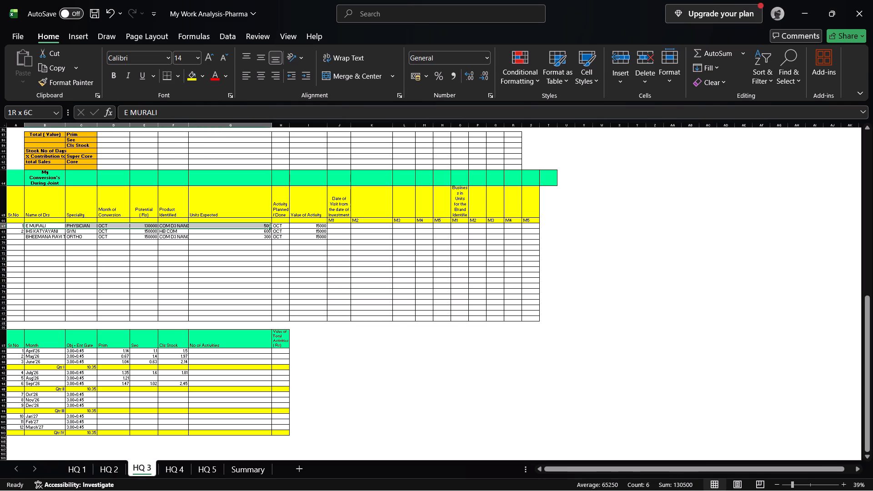
drag(210, 224, 311, 231)
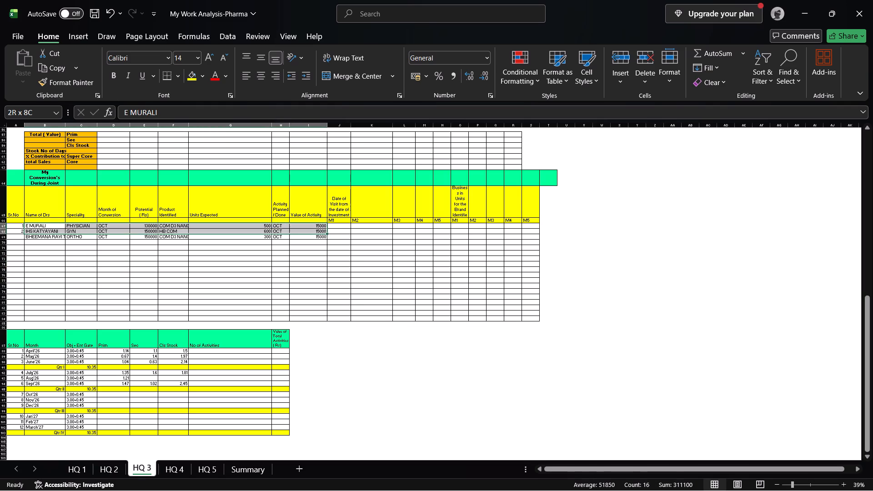
drag(311, 231, 311, 232)
key(ctrl+c)
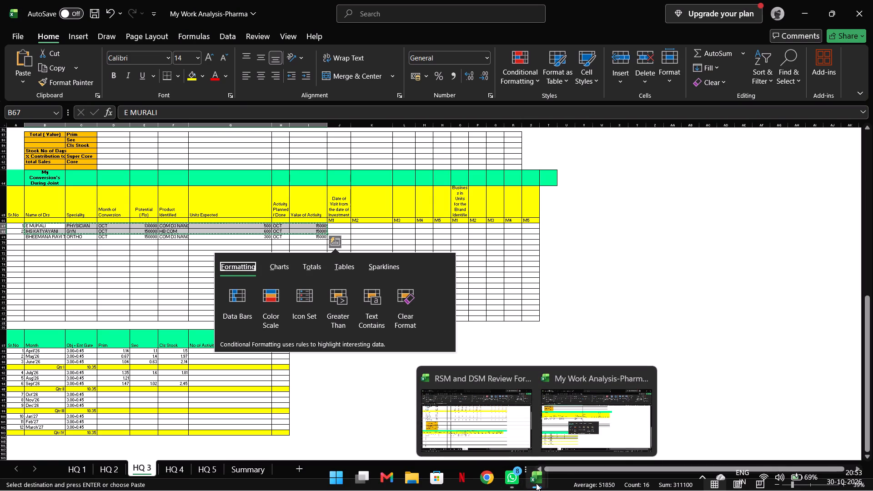
Paste the two copied HQ 3 doctor rows into the review workbook's Summary conversion table, starting at Name of Drs cell B36.
click(498, 442)
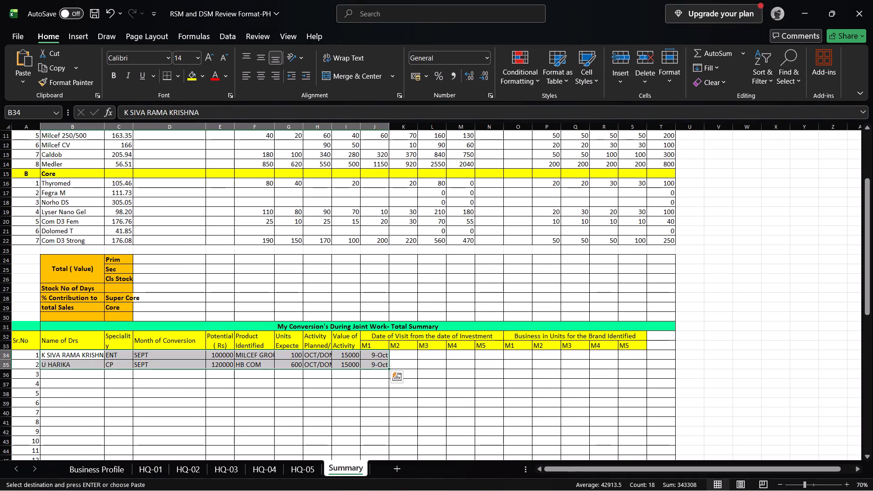
click(88, 376)
key(ctrl+v)
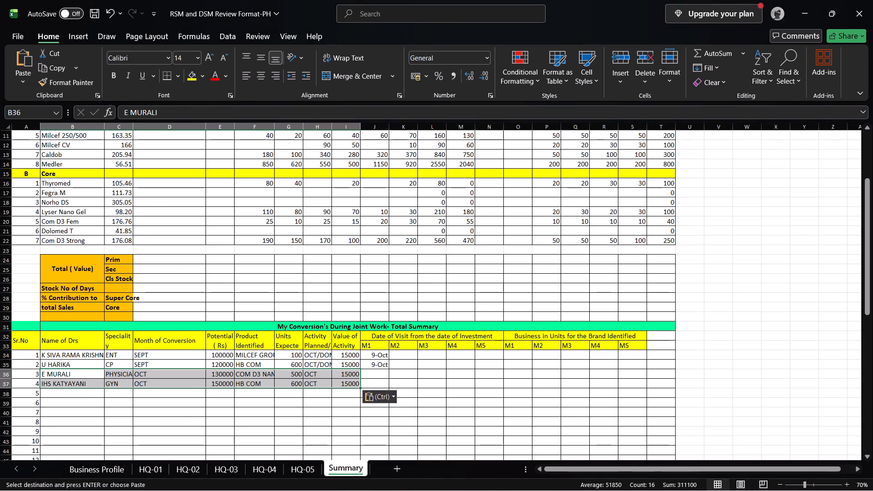
click(562, 430)
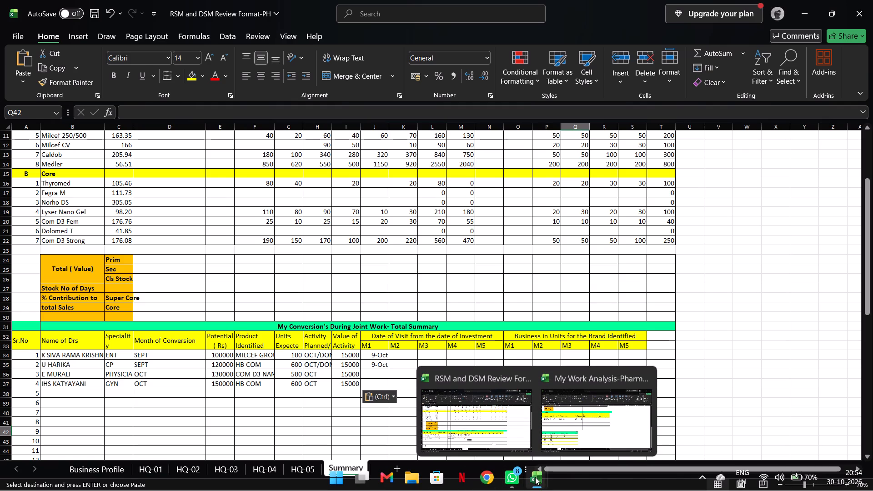
From the monthly table on My Work Analysis-Pharma's Summary sheet, copy the Obj + Ent Gate and Prim columns, April'26 to March'27 (C55:D69).
click(591, 414)
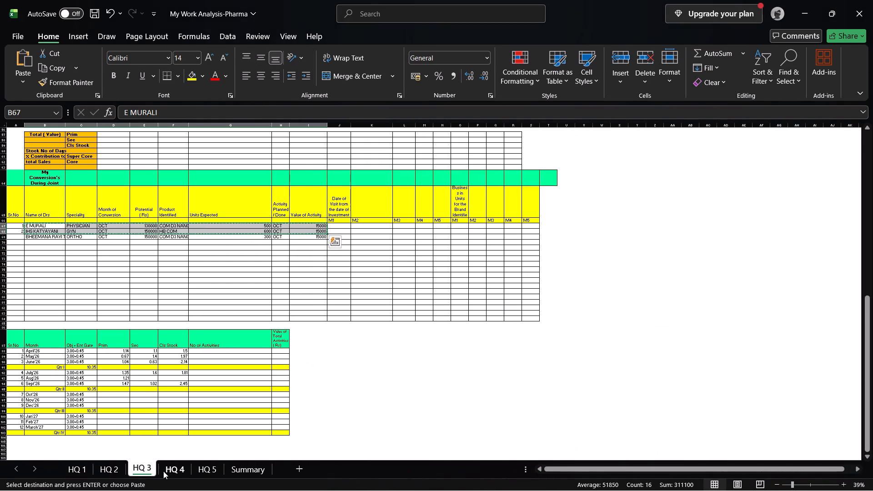
click(169, 472)
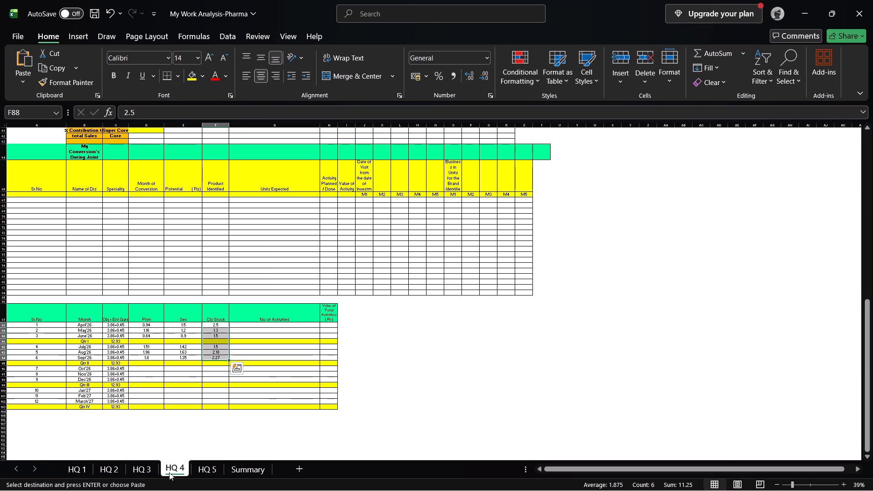
click(404, 432)
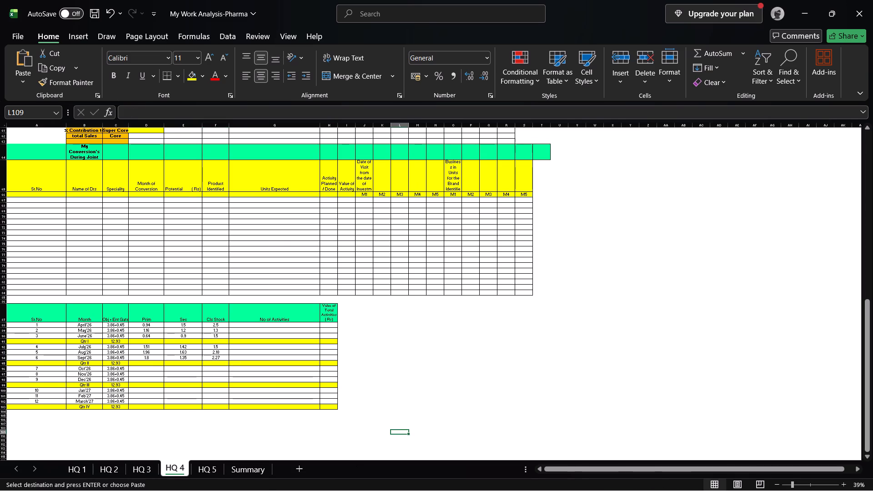
click(552, 376)
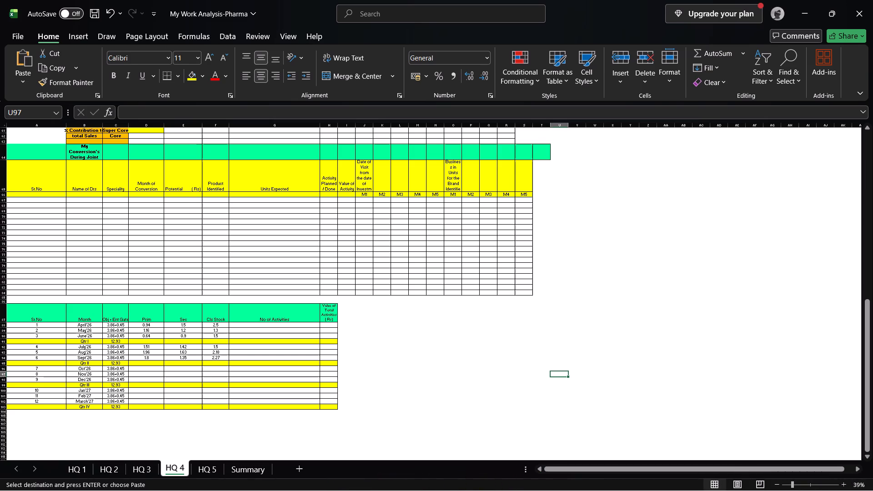
click(255, 467)
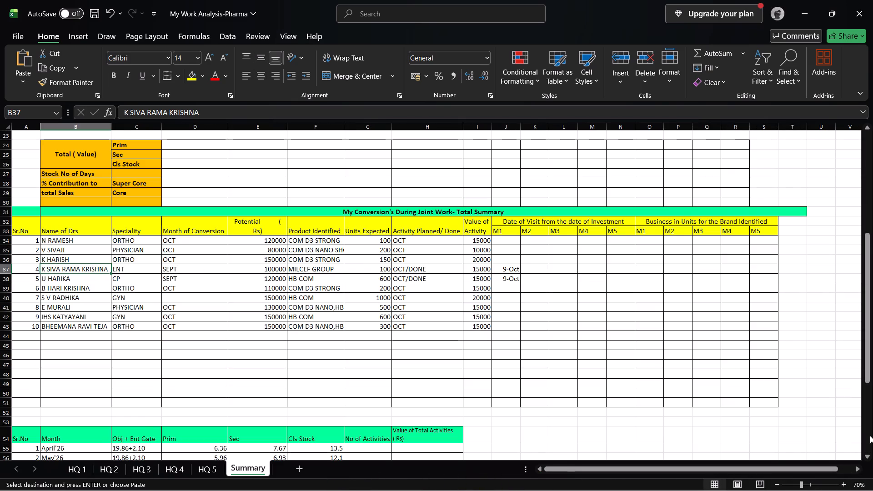
click(870, 436)
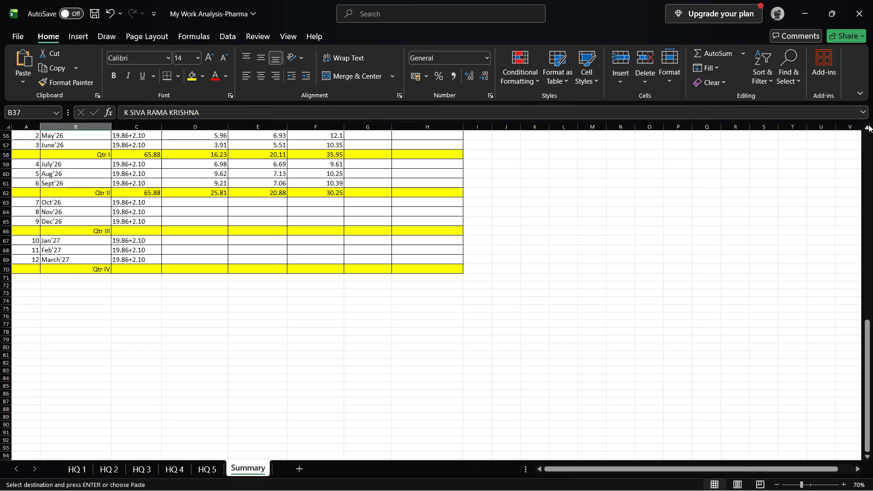
triple_click(869, 125)
triple_click(869, 125)
double_click(869, 125)
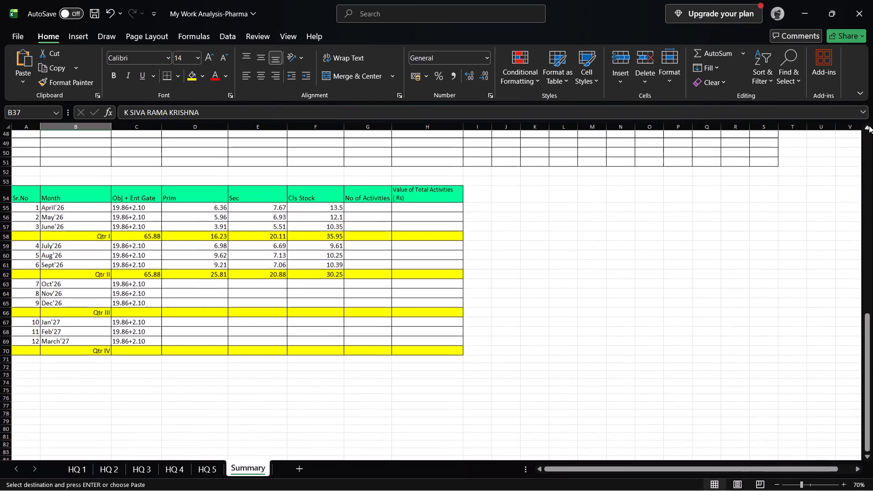
click(137, 209)
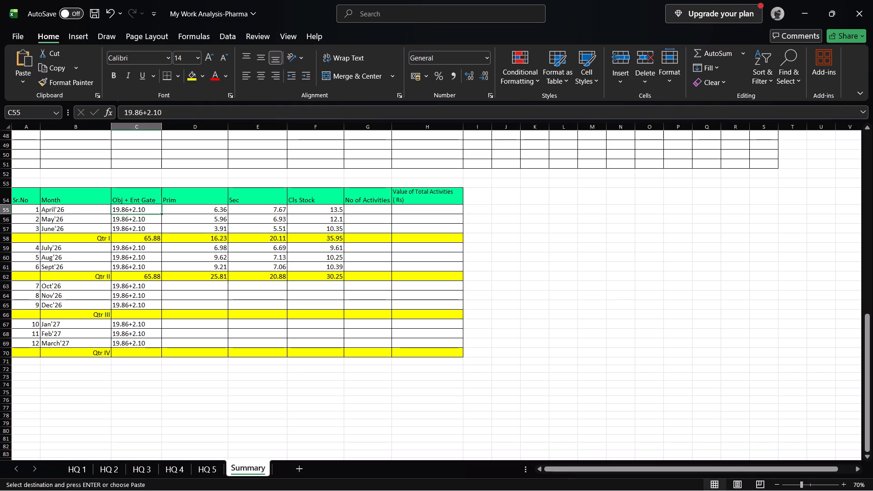
drag(137, 209, 217, 304)
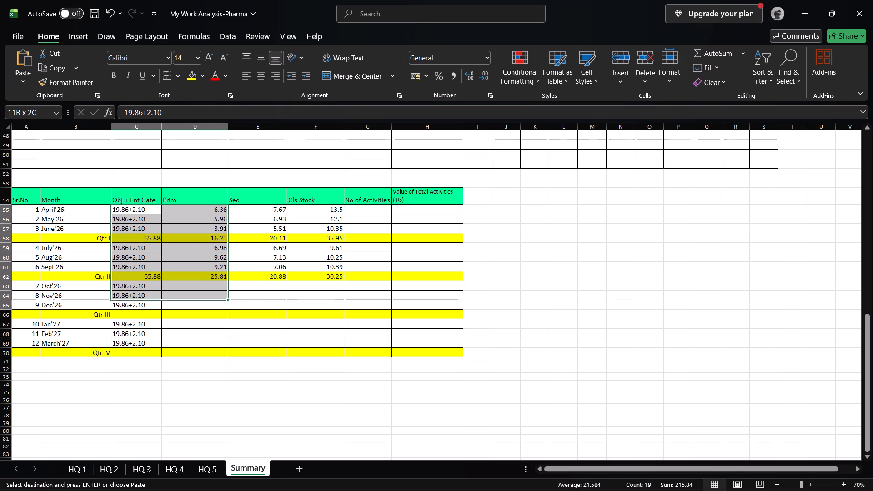
drag(217, 304, 215, 342)
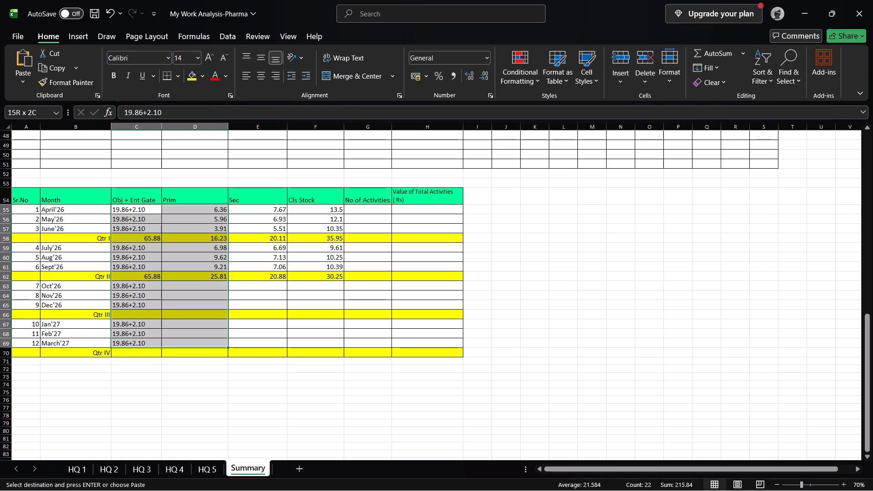
drag(215, 342, 215, 341)
key(ctrl+c)
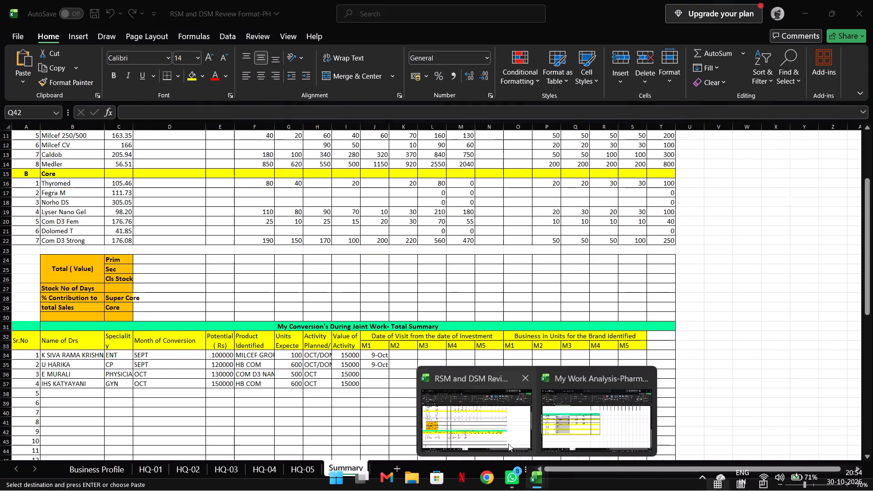
Paste the copied Obj + Ent Gate and Prim columns into the review workbook's Summary monthly table, starting at April'26, cell C55.
click(508, 444)
click(871, 399)
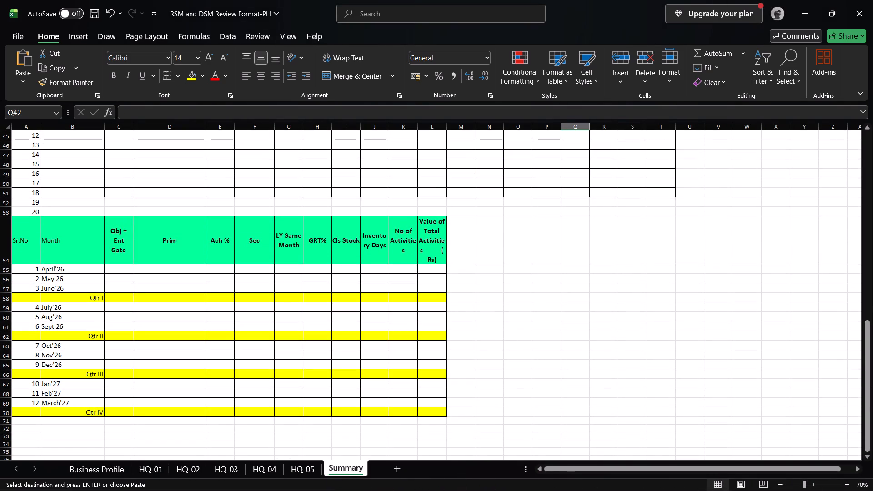
click(121, 269)
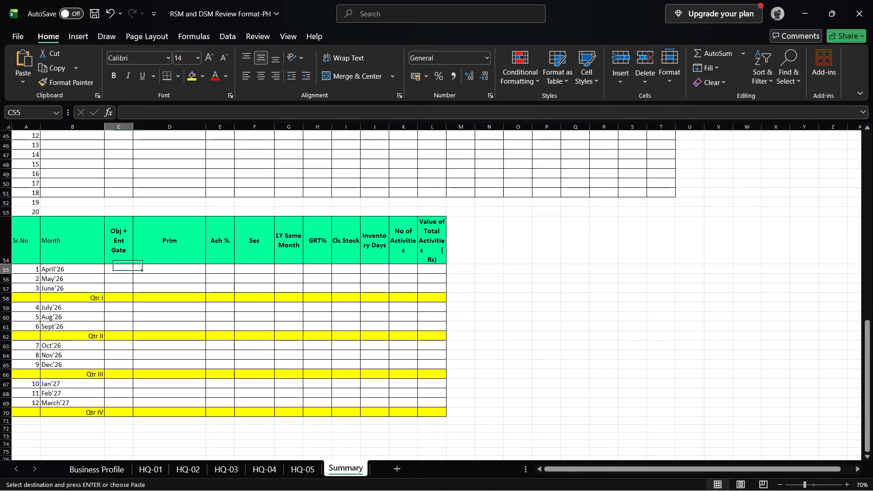
key(ctrl+v)
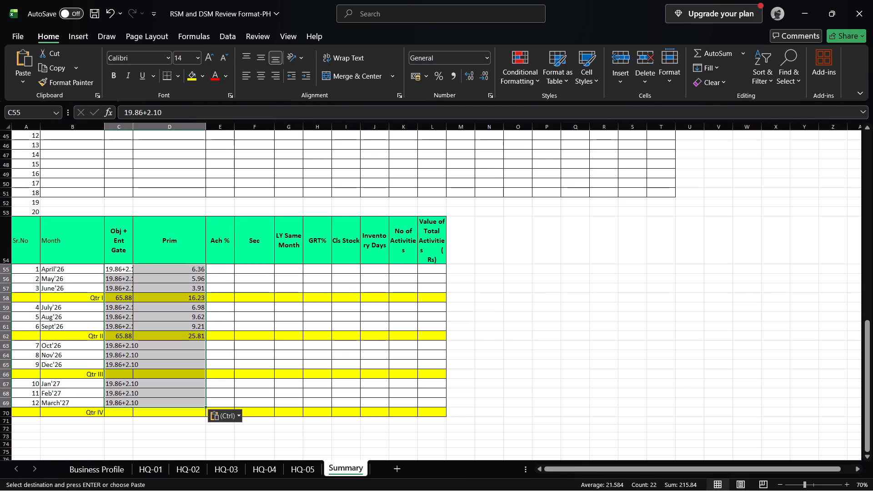
click(492, 303)
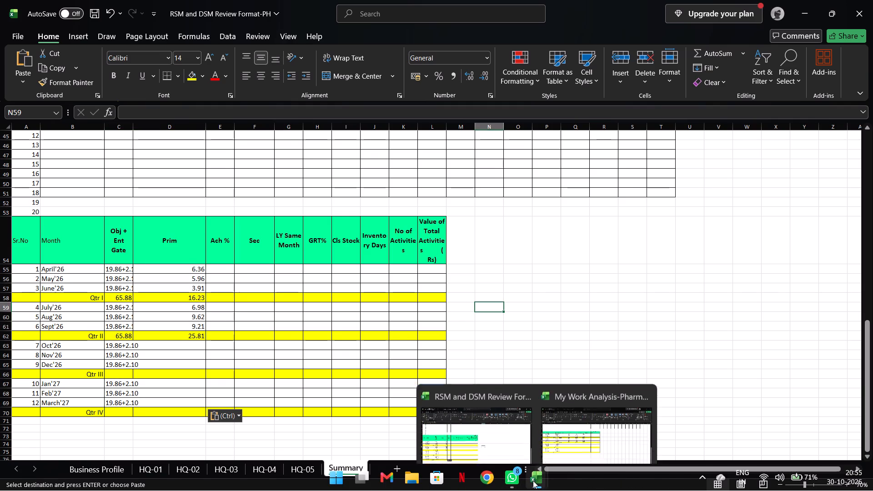
Copy the Sec figures for April'26 through Oct'26 (E55:E63) from My Work Analysis-Pharma's Summary into the review workbook's Summary, starting at F55.
click(558, 430)
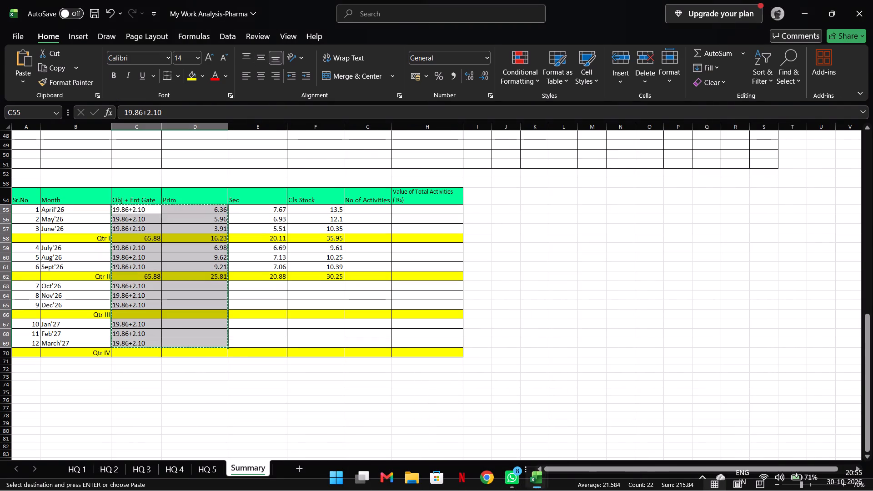
click(259, 210)
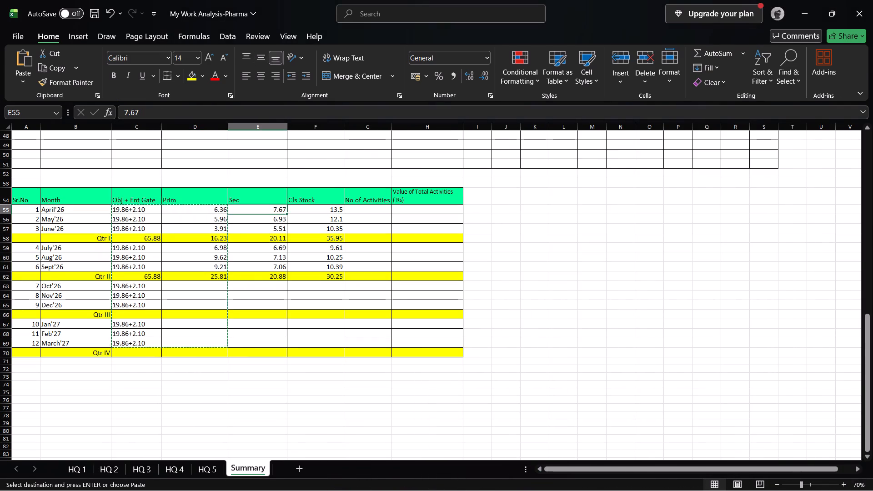
drag(259, 210, 266, 282)
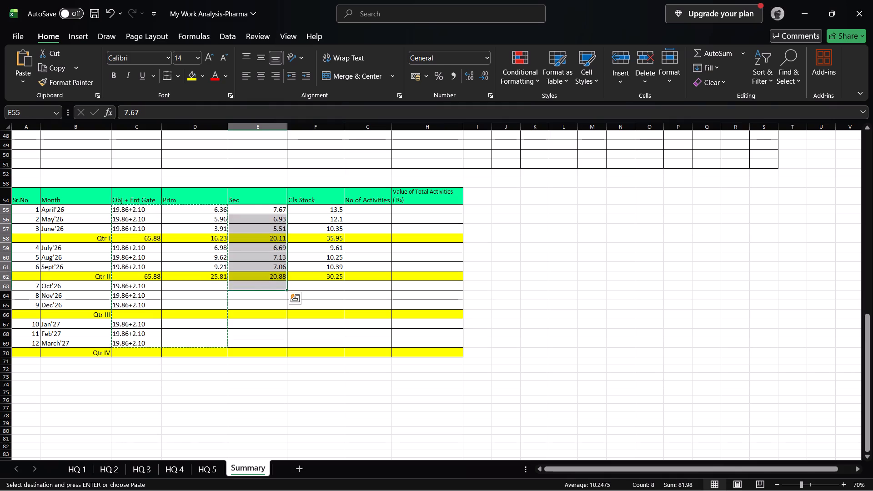
key(ctrl+c)
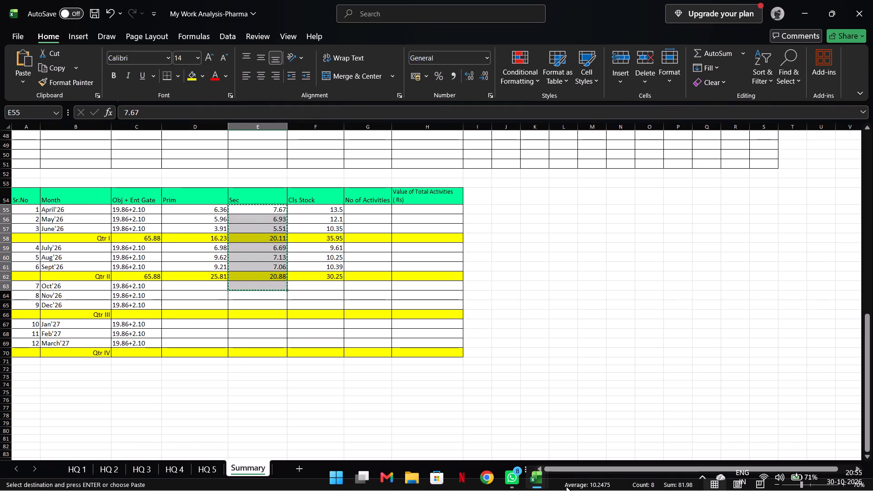
click(497, 424)
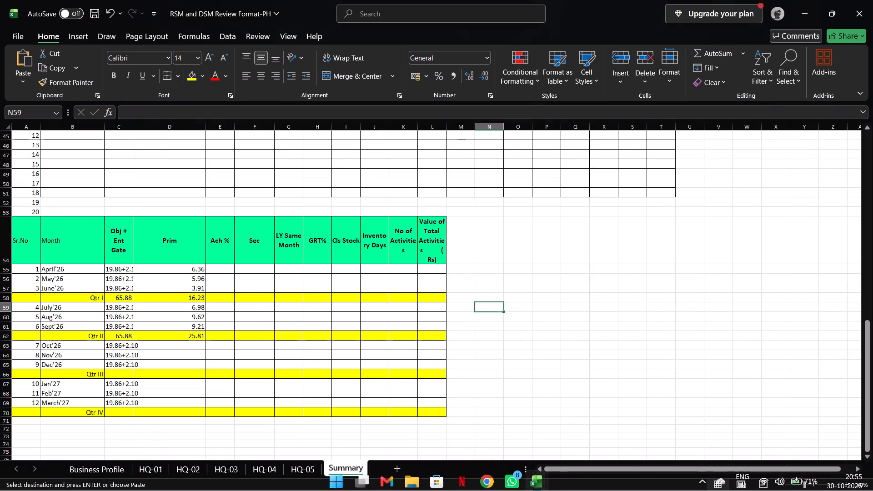
click(241, 270)
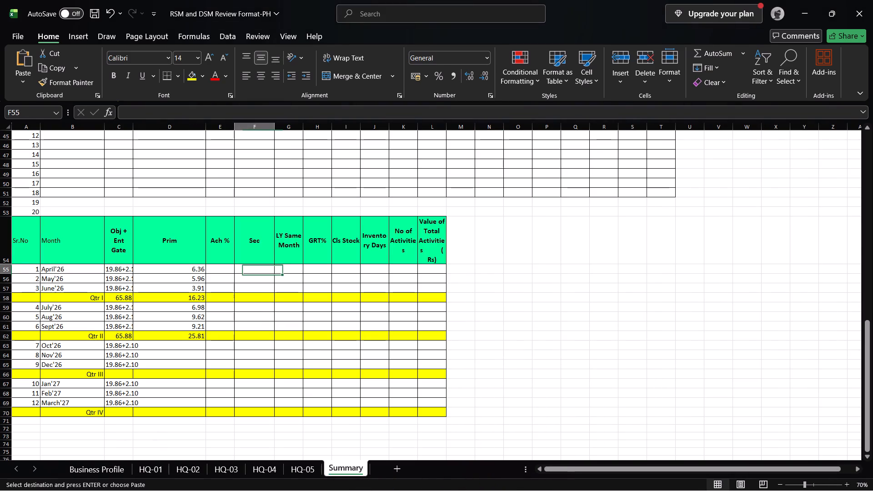
key(ctrl+v)
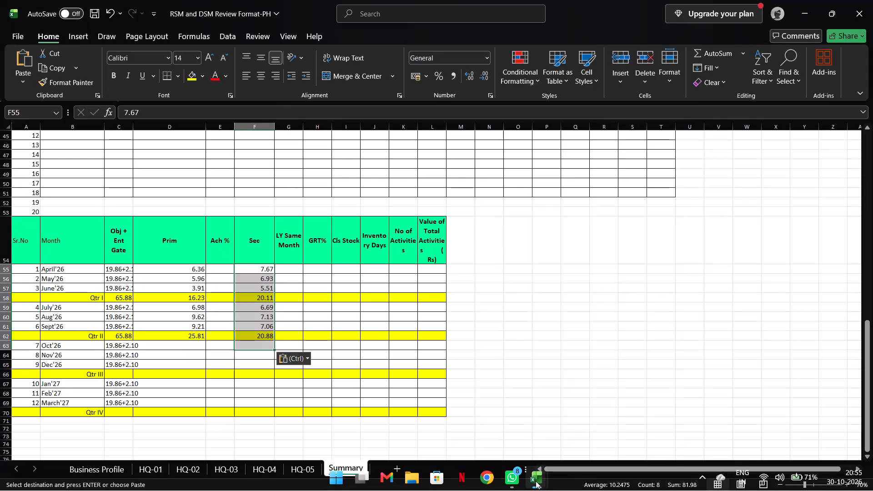
Copy Cls Stock for April'26 through Qtr II (F55:F62) from My Work Analysis-Pharma's Summary into the review workbook's Summary, starting at I55.
click(536, 481)
click(560, 430)
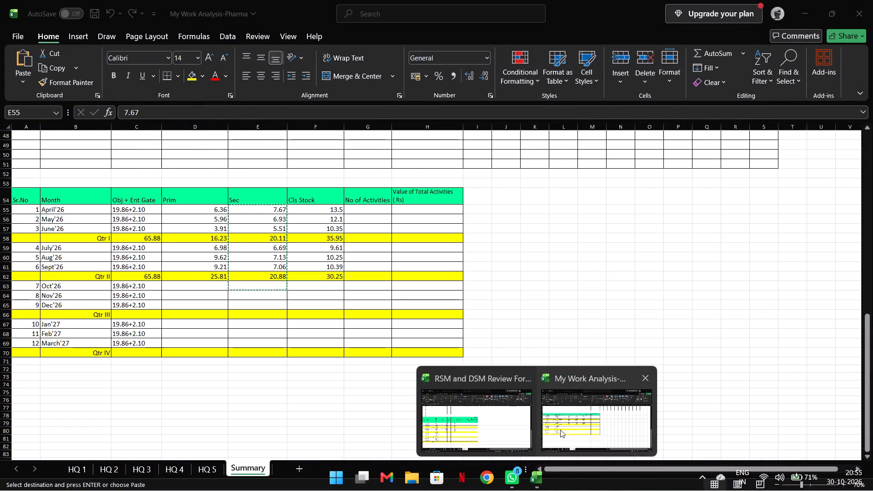
click(329, 208)
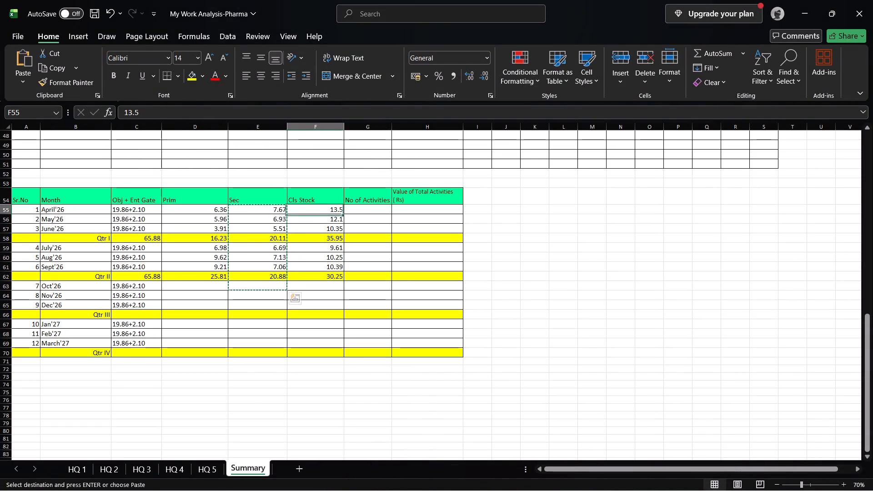
drag(329, 208, 332, 296)
click(332, 296)
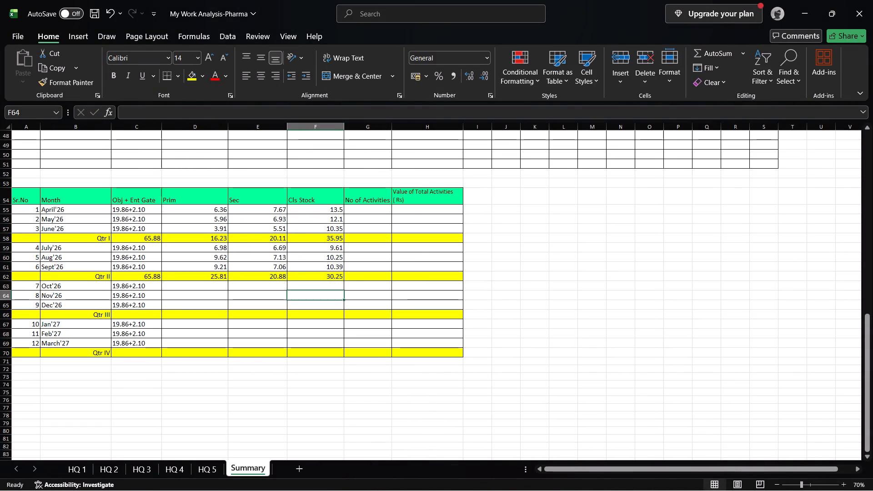
click(334, 209)
drag(334, 209, 332, 273)
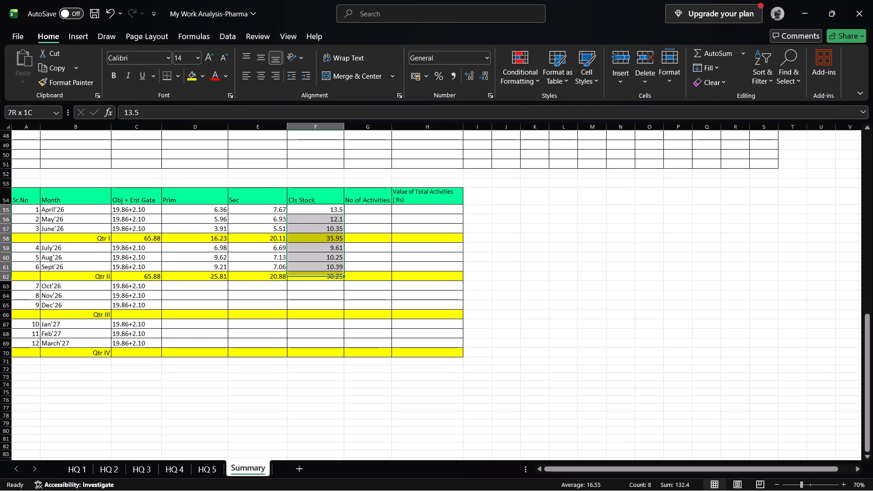
drag(332, 273, 332, 277)
key(ctrl+c)
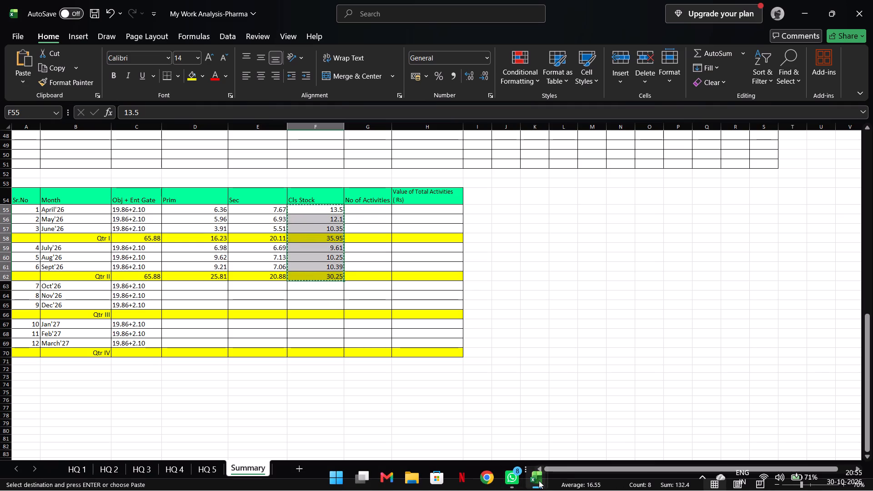
click(515, 424)
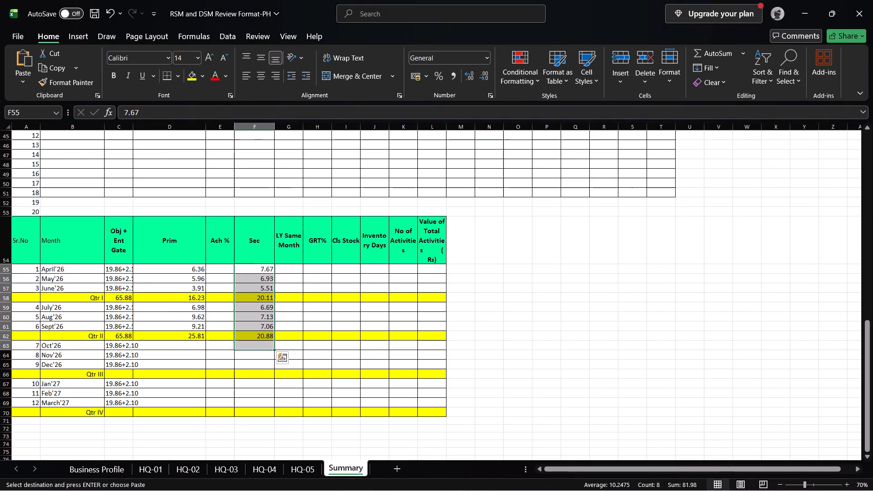
click(346, 271)
key(ctrl+v)
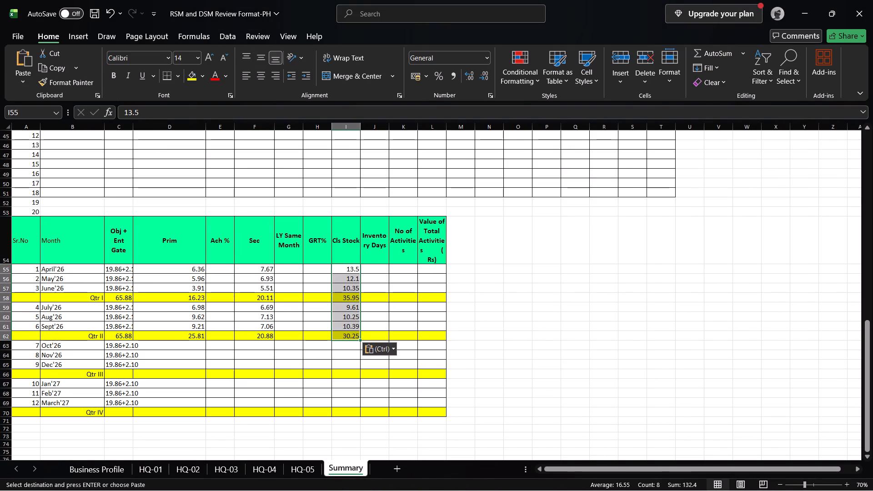
click(589, 345)
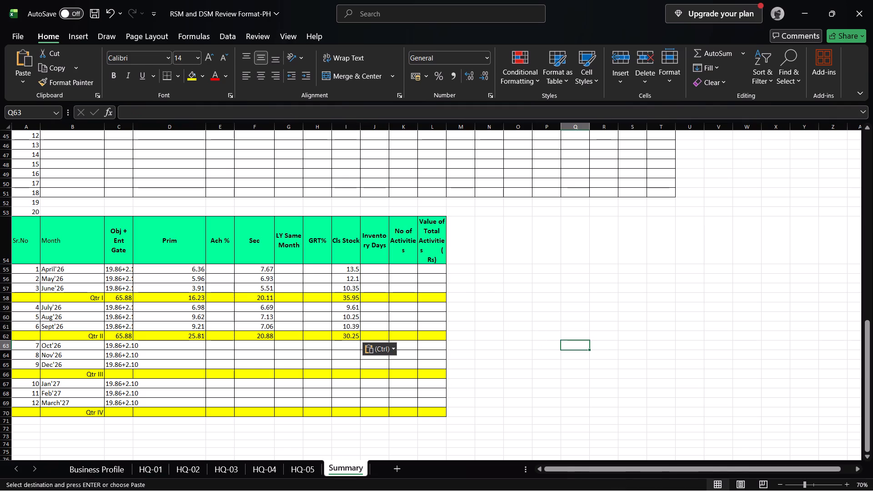
Autofit column C on the review workbook's Summary sheet to the width of its Obj + Ent Gate entries.
double_click(135, 124)
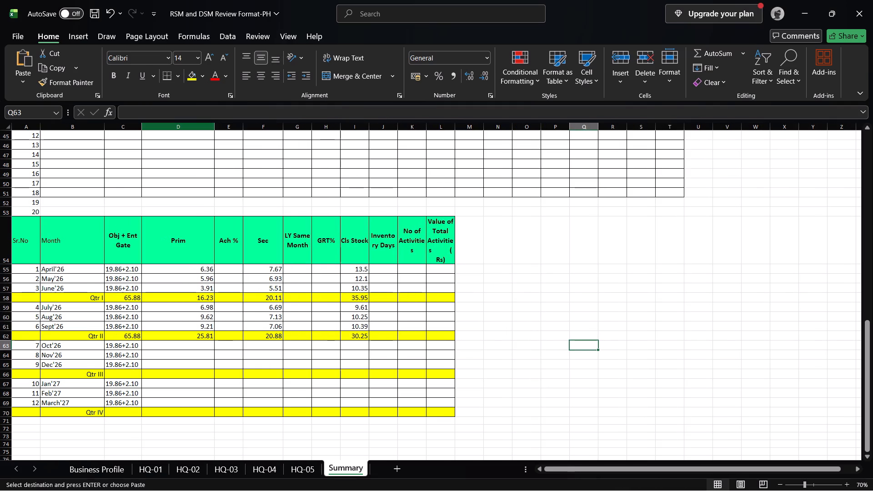
click(507, 291)
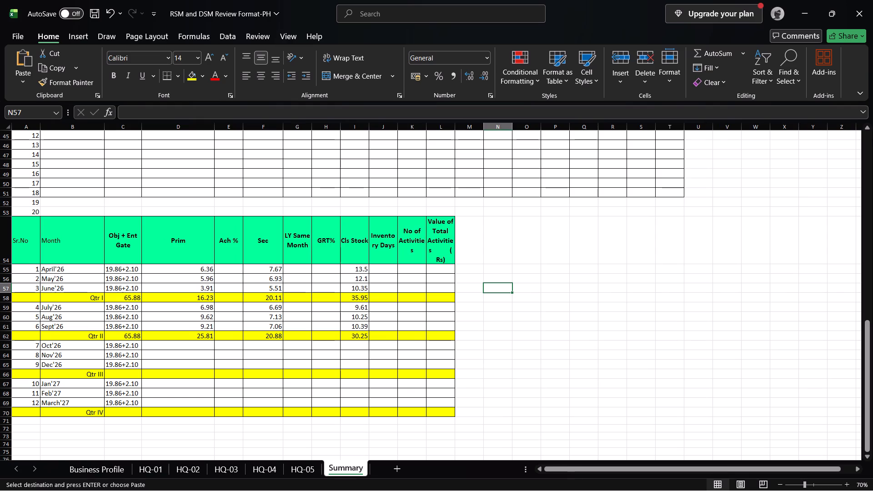
Examine the upper tables of the review workbook's Summary sheet, plus My Work Analysis-Pharma's Summary and HQ 1 sheets.
triple_click(872, 140)
drag(872, 140, 867, 151)
drag(867, 151, 867, 165)
triple_click(867, 165)
click(867, 165)
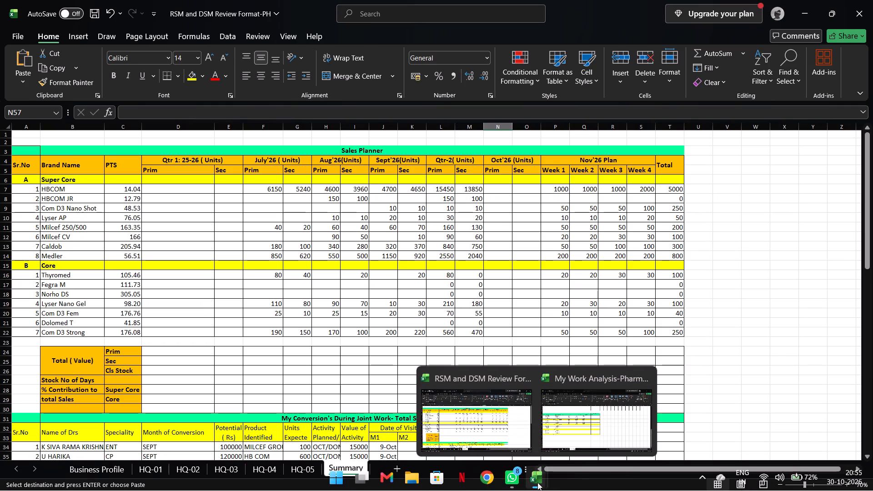
click(559, 427)
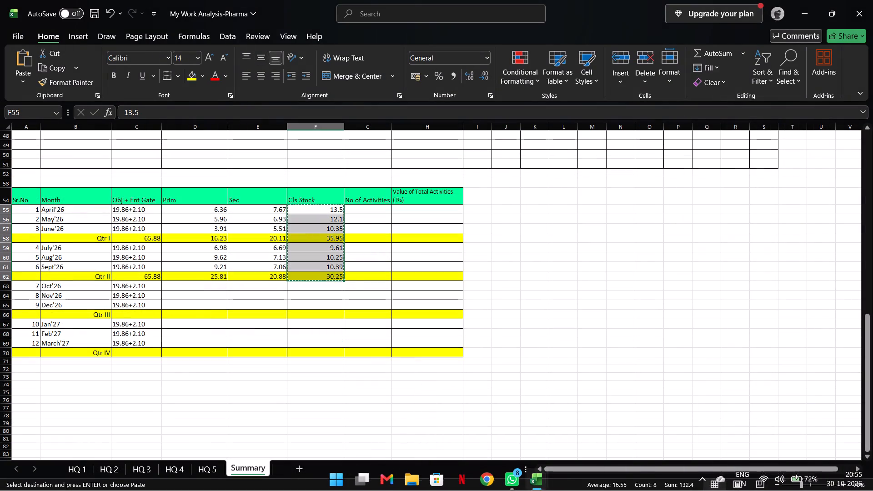
double_click(719, 250)
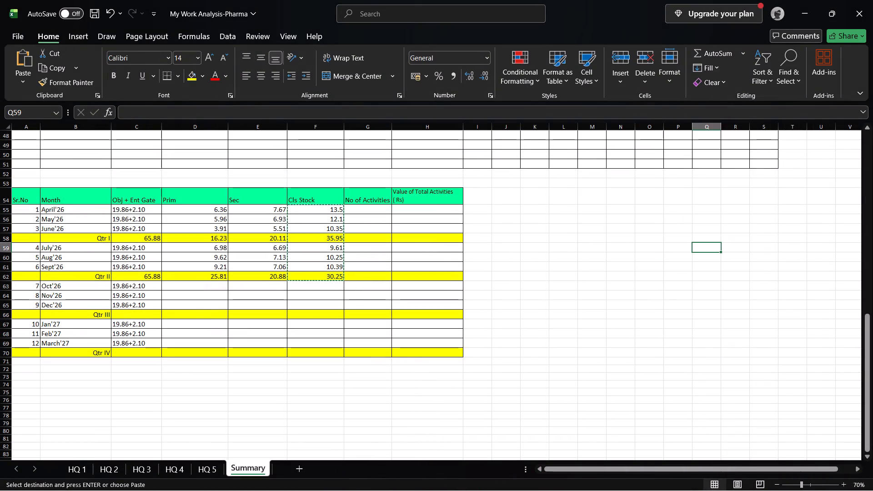
click(868, 143)
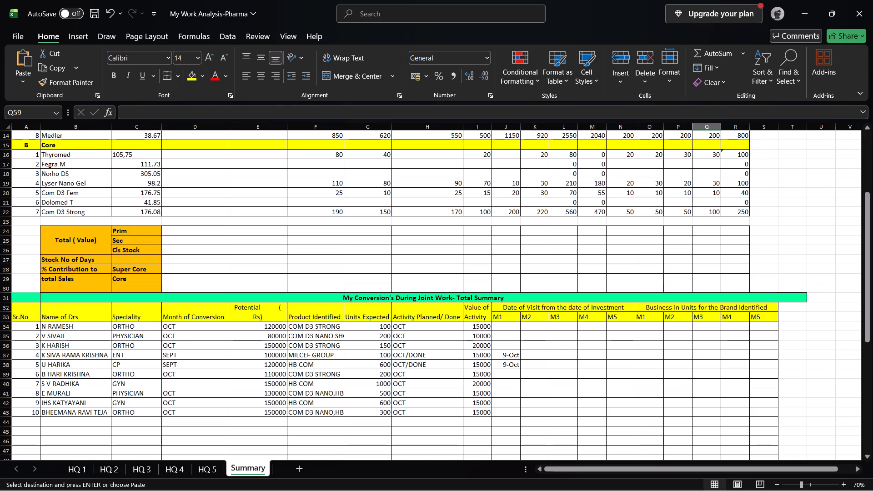
click(80, 471)
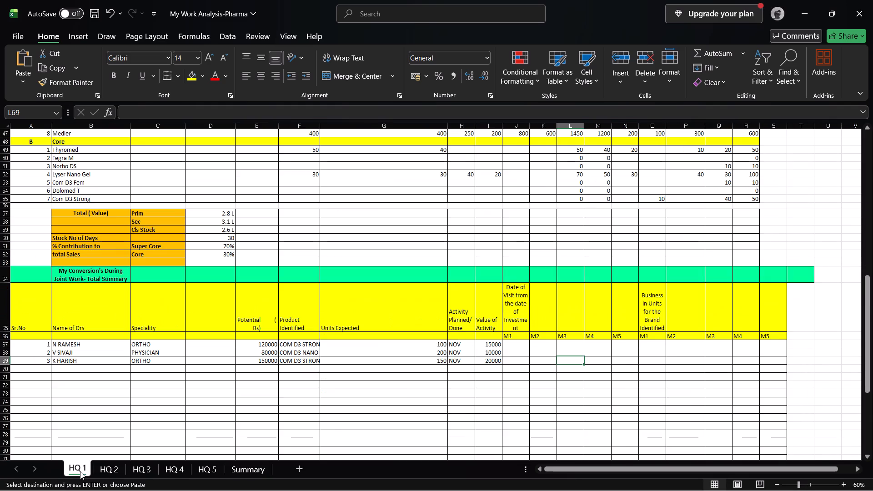
Close the My Work Analysis-Pharma workbook without saving its changes.
click(857, 13)
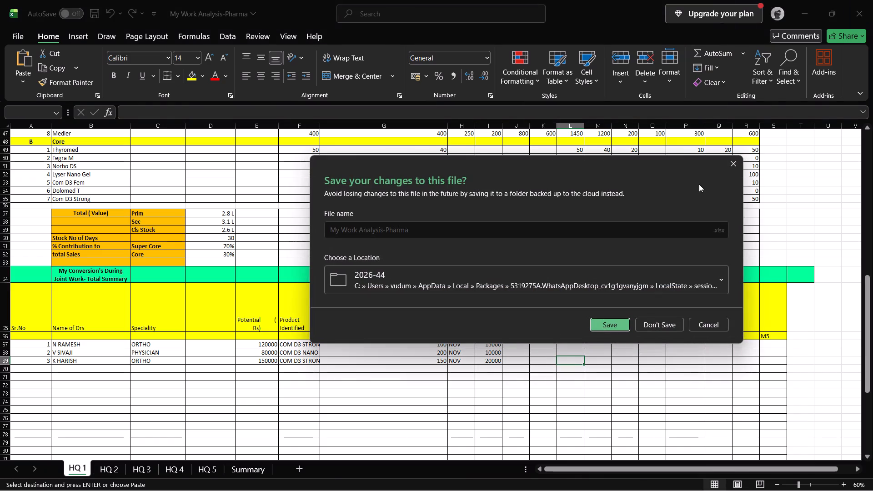
click(652, 330)
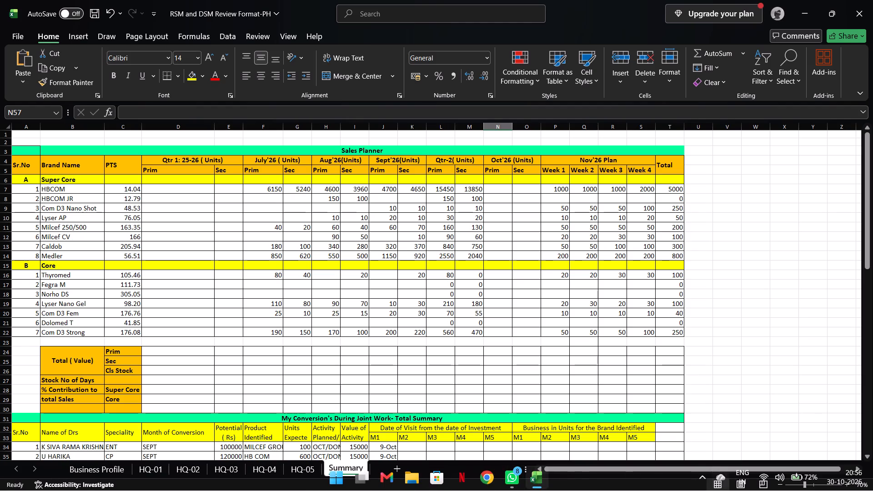
Enter the fifth doctor's name, speciality ORTHO and conversion month SEPT in row 38 of Summary's conversion table.
double_click(867, 456)
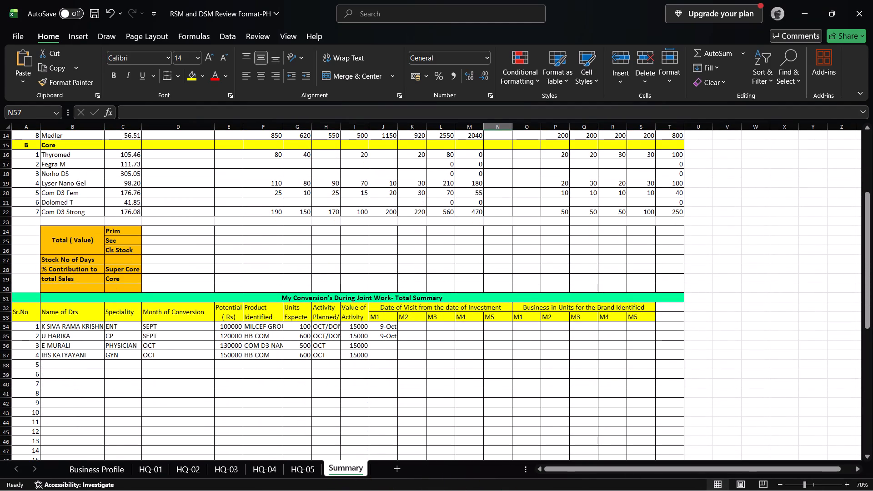
click(80, 361)
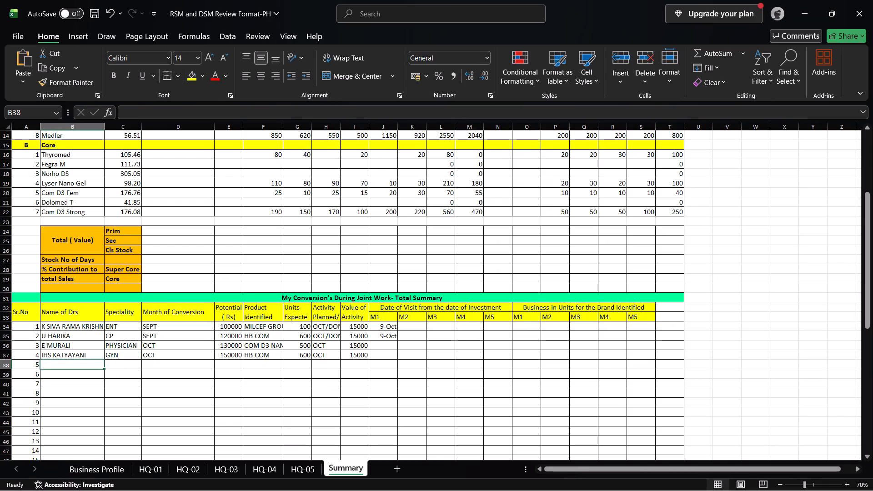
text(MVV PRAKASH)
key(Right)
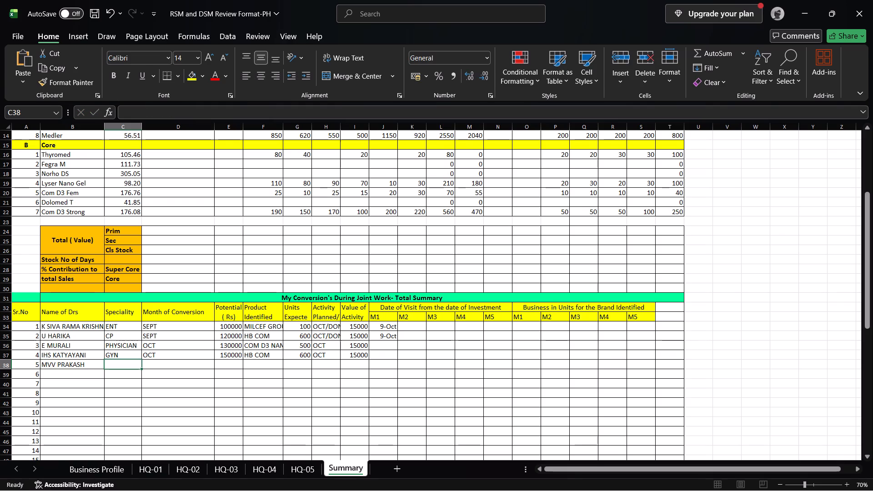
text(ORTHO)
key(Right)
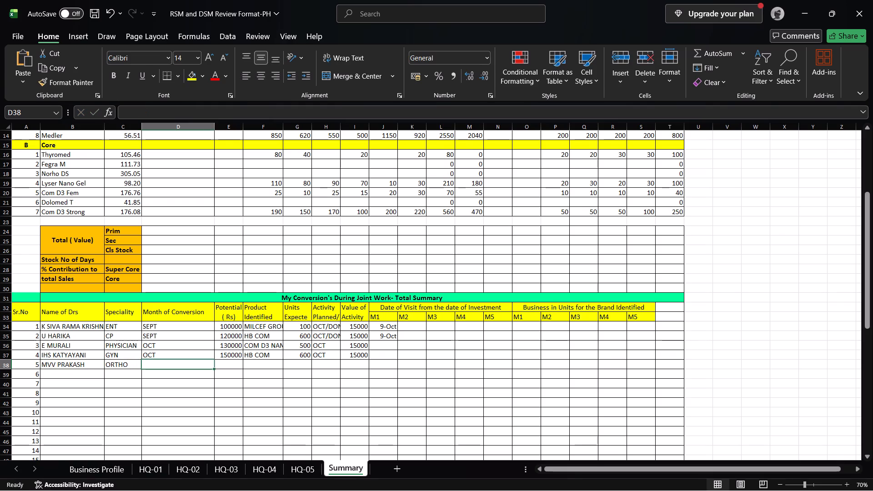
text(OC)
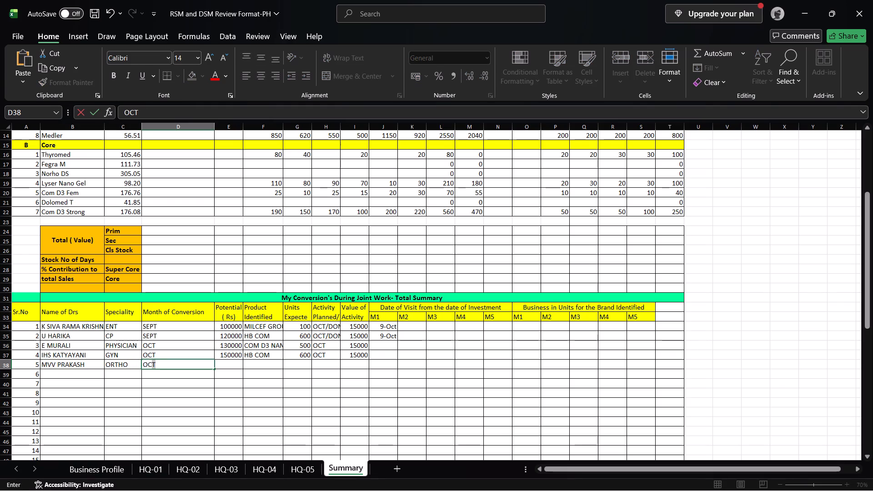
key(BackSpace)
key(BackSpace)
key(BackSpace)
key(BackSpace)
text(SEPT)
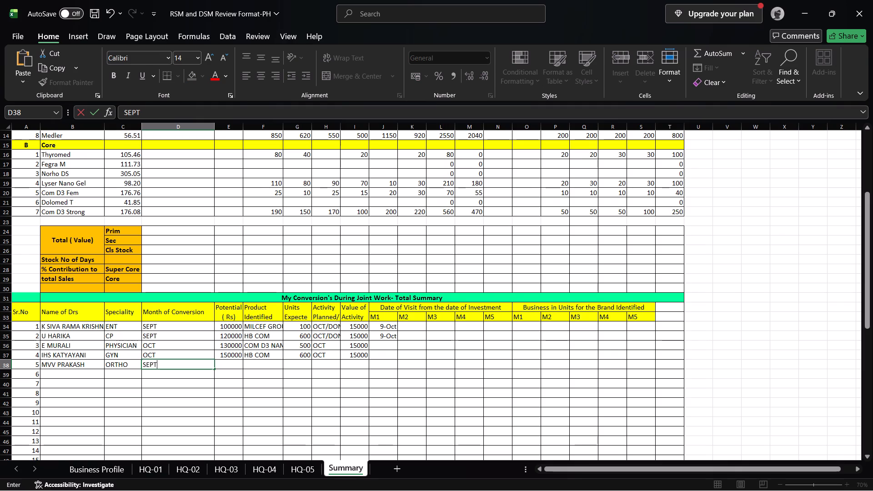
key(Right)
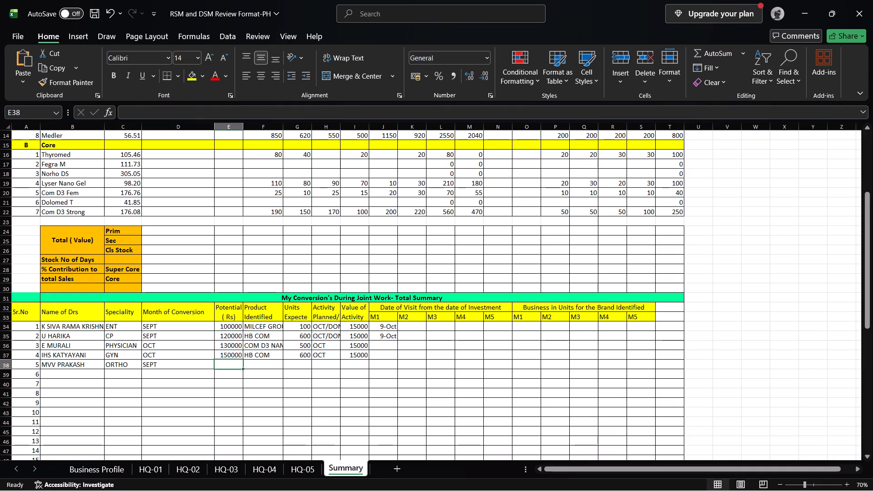
Enter the fifth doctor's potential as 200000 and the identified products as COM D3 NANO,HB COM in row 38.
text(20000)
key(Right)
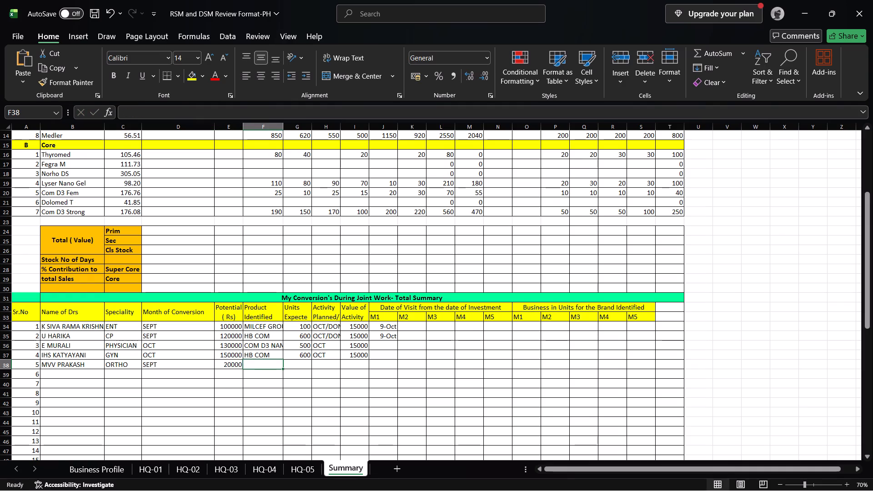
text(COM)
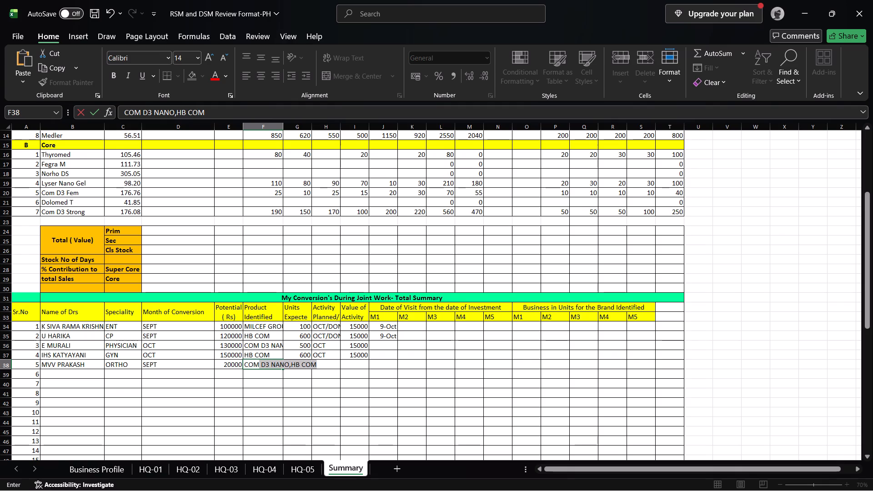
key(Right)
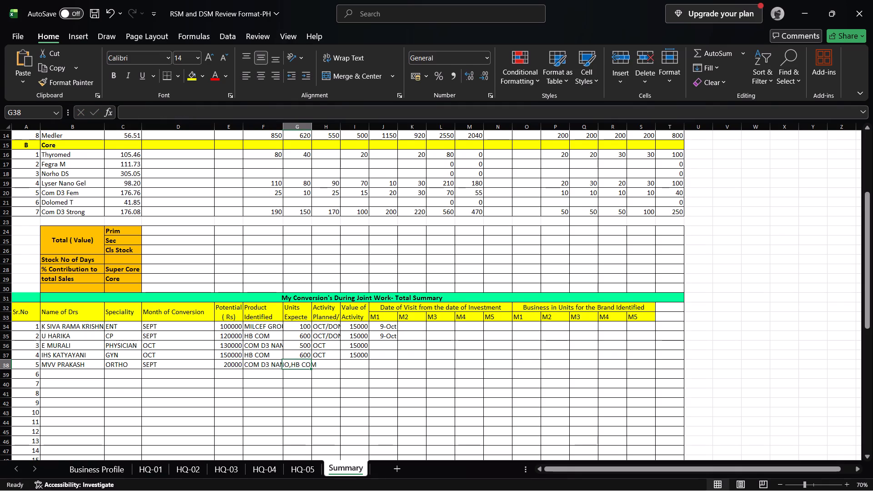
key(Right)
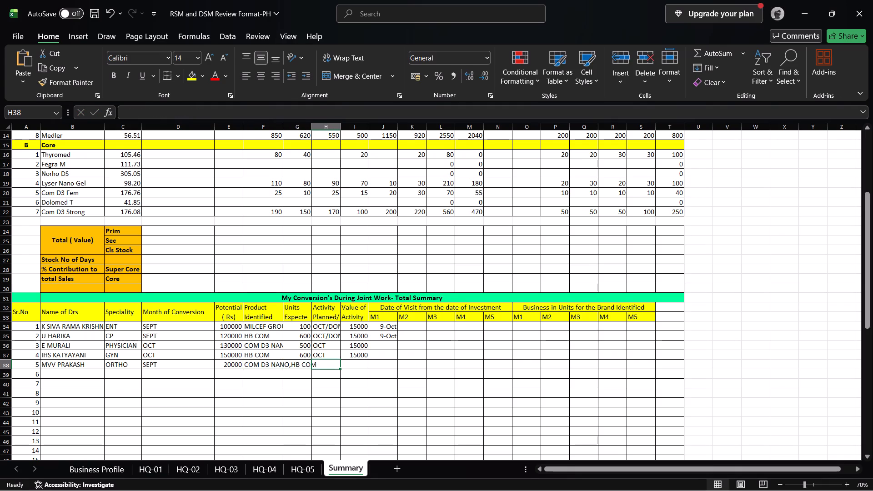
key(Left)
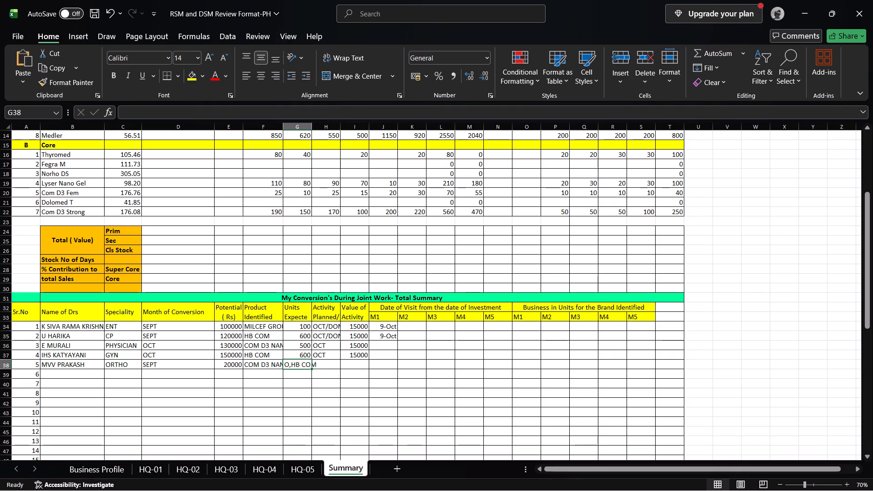
click(233, 366)
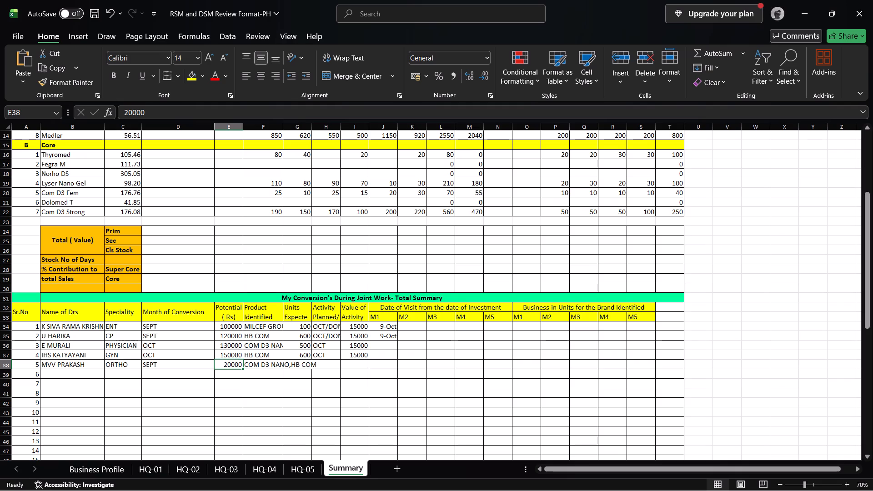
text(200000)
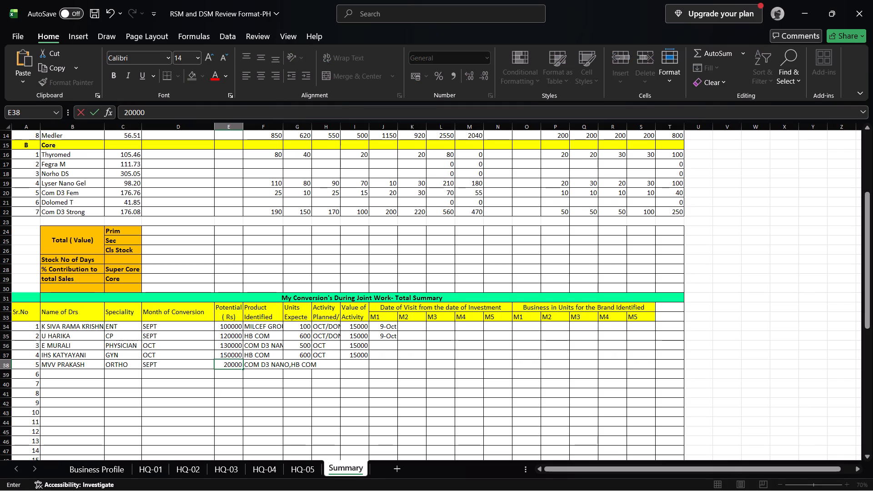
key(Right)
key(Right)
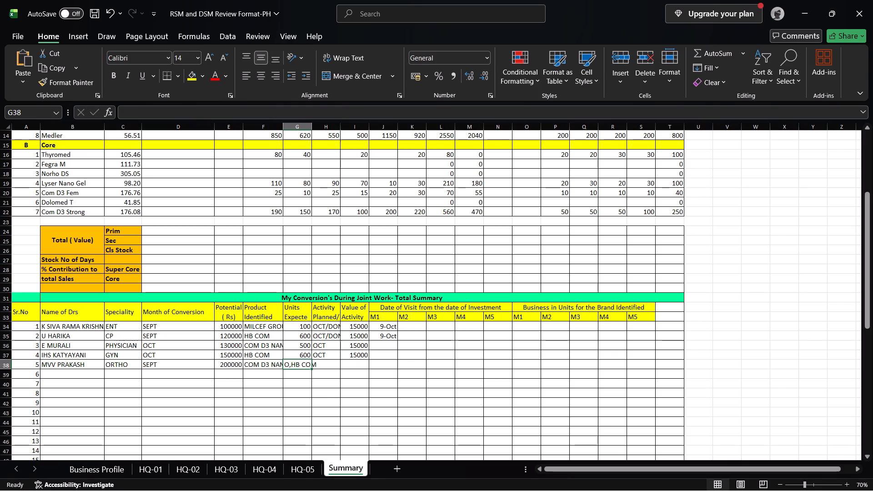
Complete the fifth doctor's row with 700 expected units, activity SEPT/DONE and an activity value of 20000.
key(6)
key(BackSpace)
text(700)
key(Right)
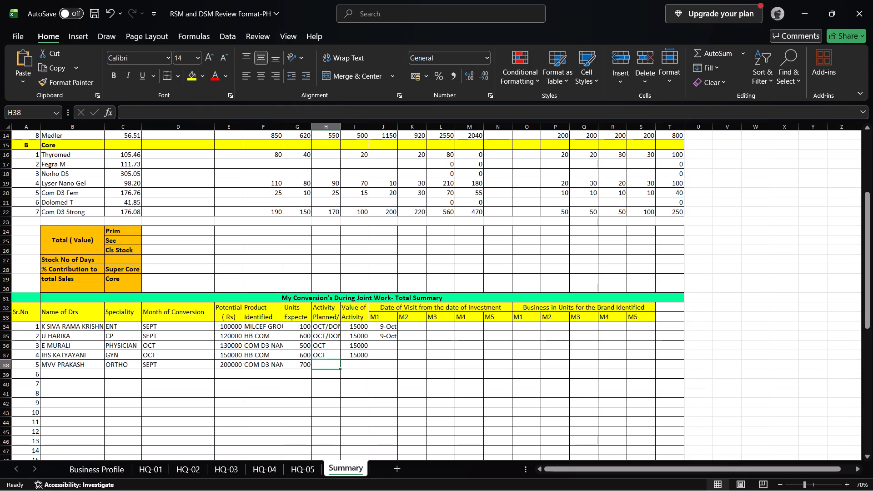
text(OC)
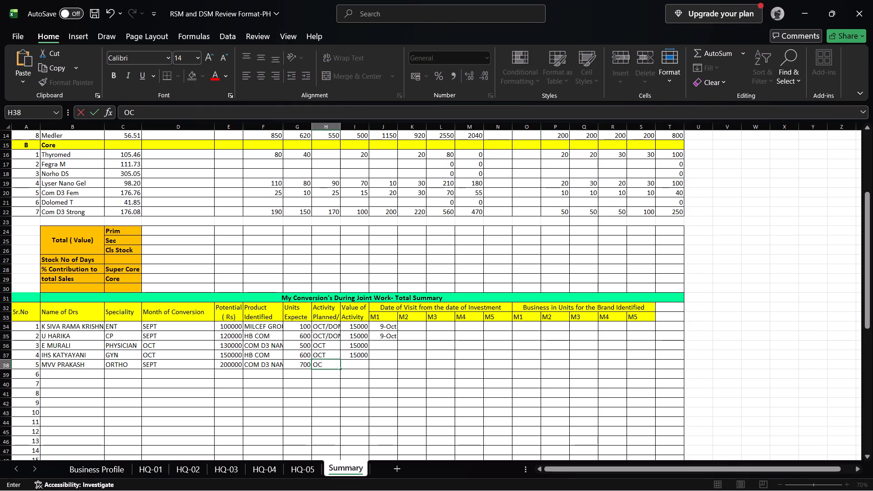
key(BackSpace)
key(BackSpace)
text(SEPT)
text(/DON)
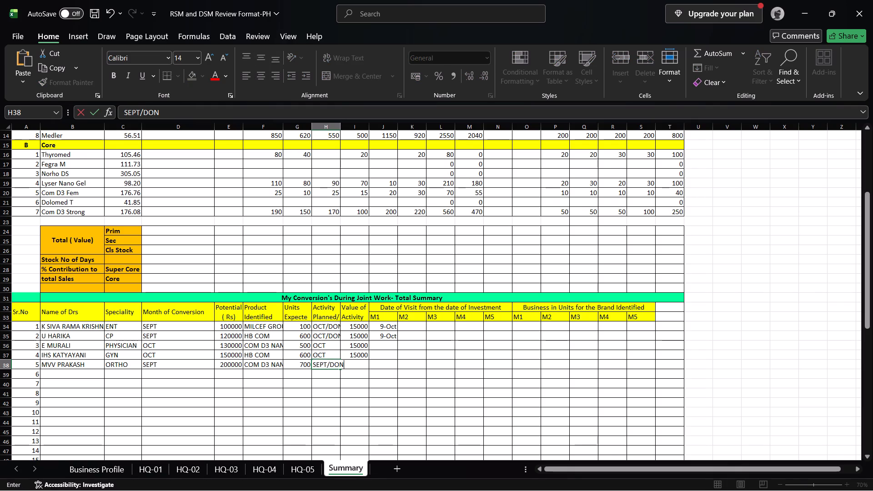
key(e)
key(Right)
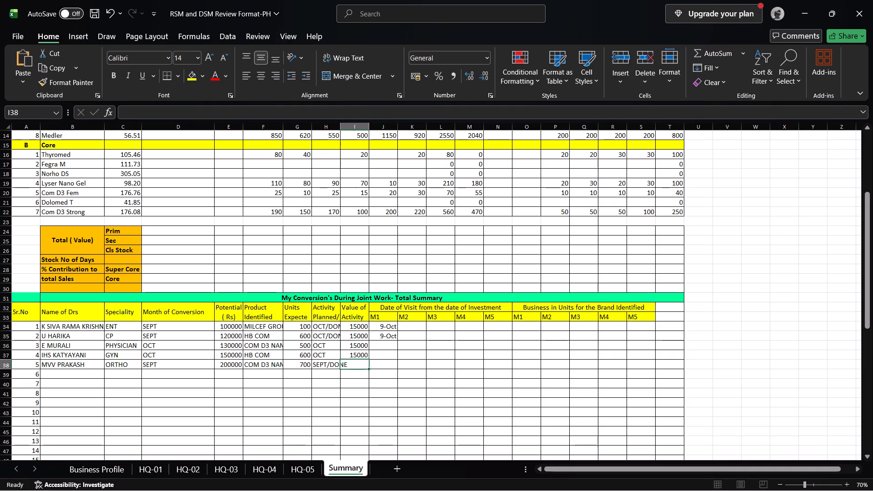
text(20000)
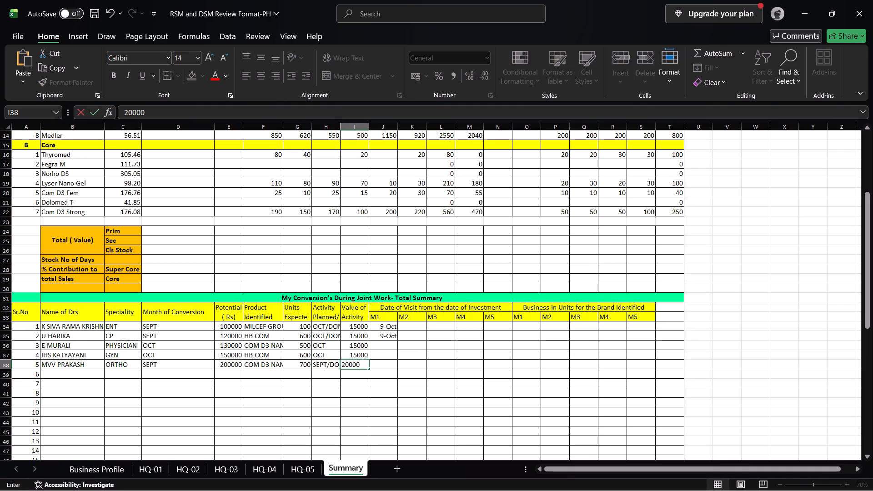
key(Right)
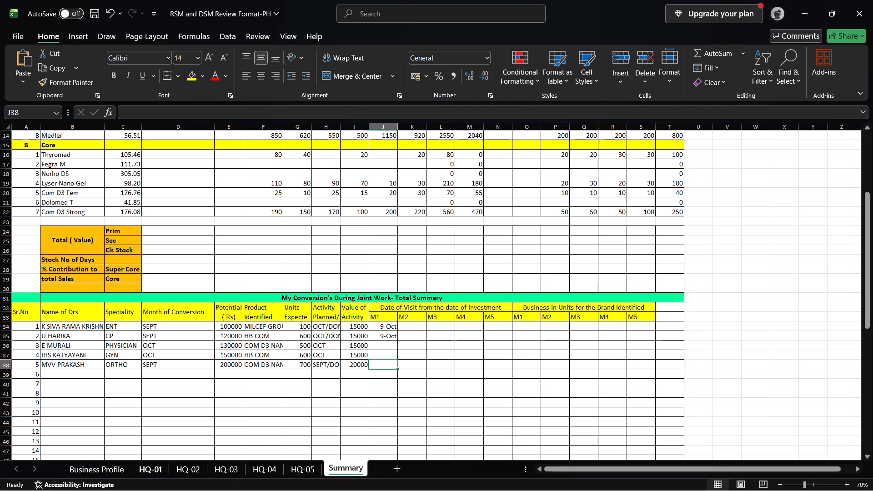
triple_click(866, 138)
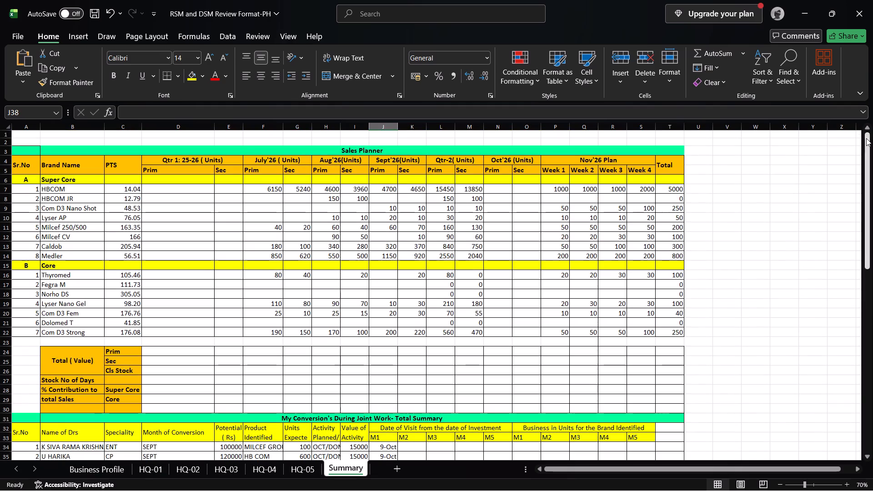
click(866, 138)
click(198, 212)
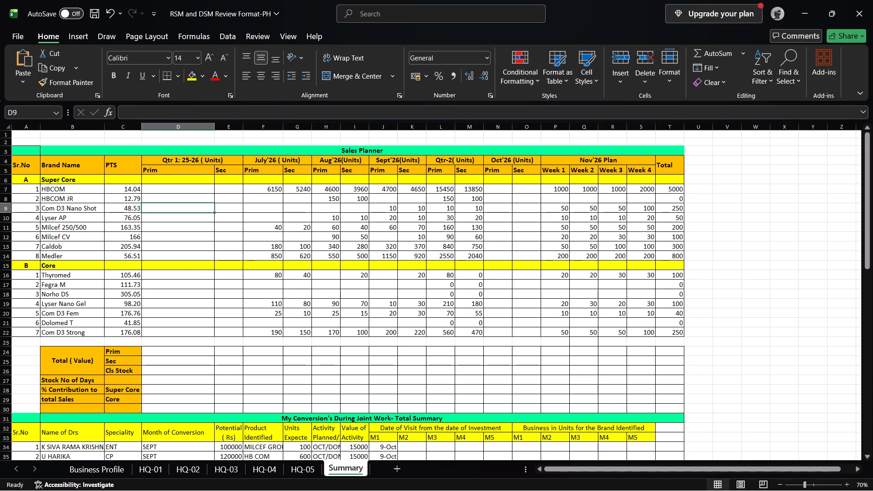
Select cell D15 in the No of days worked row of the Business Profile sheet's Joint Field Work Summary.
click(111, 470)
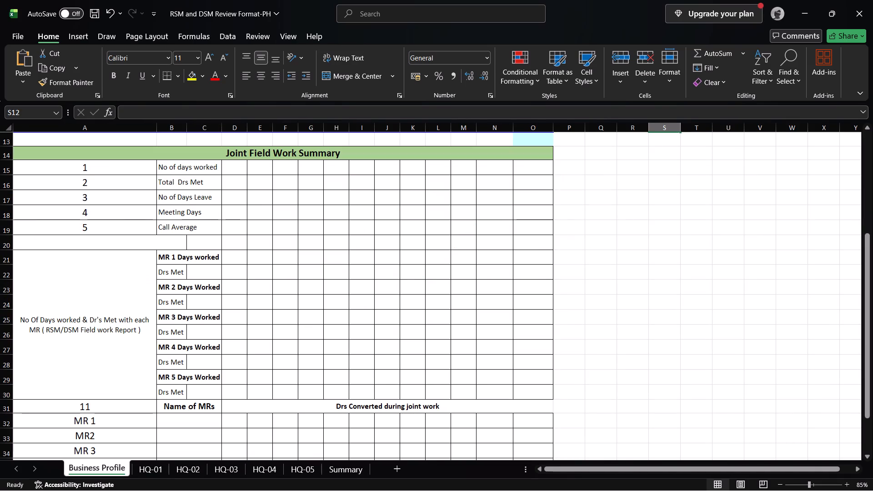
double_click(869, 140)
click(869, 140)
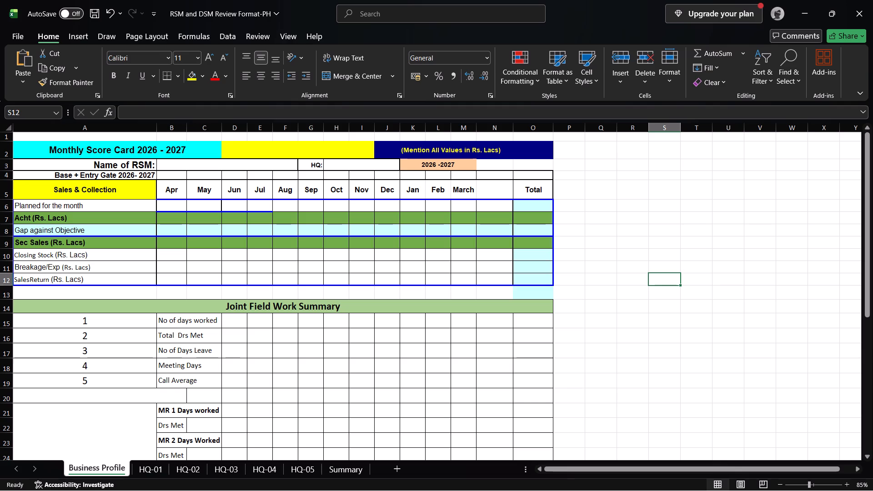
click(235, 323)
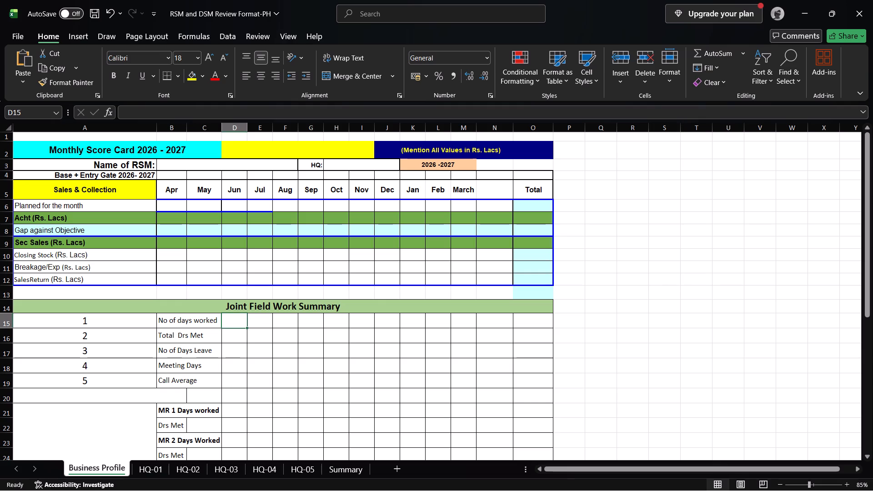
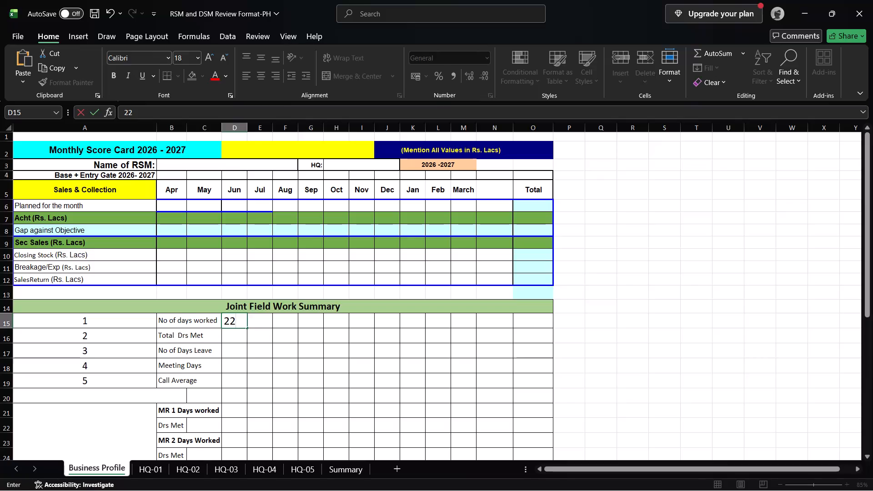
Continue the No of days worked row past June with 23 for Jul, 18 for Aug and 24 for Sep.
key(Right)
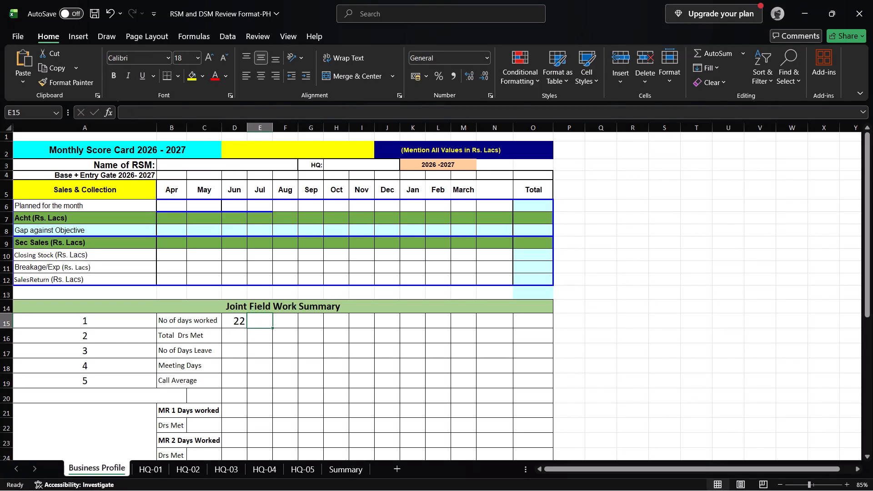
text(23)
key(Right)
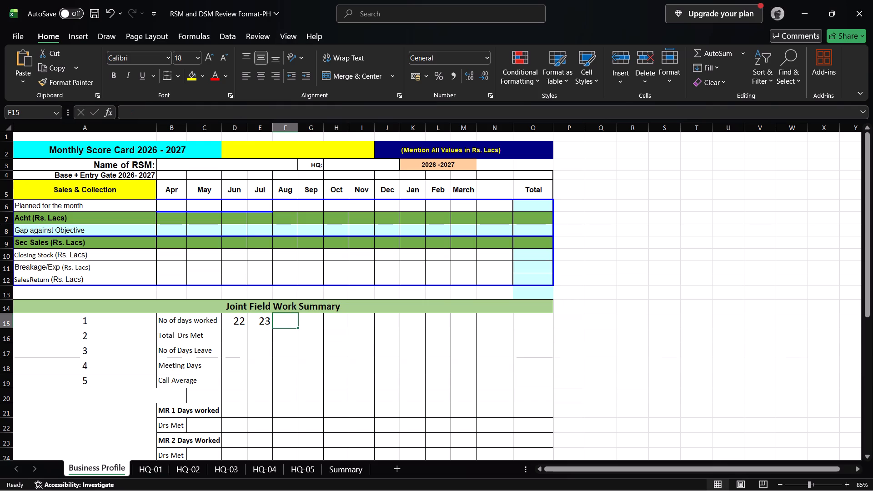
text(18)
key(Right)
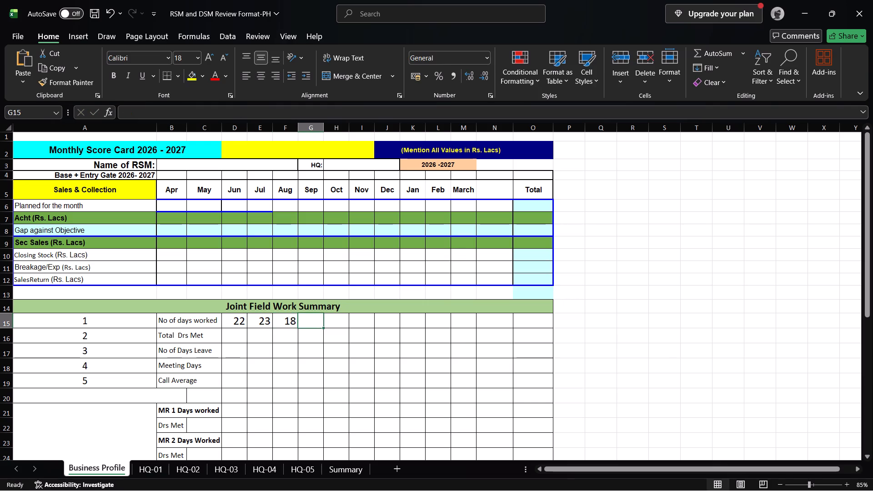
text(24)
key(Right)
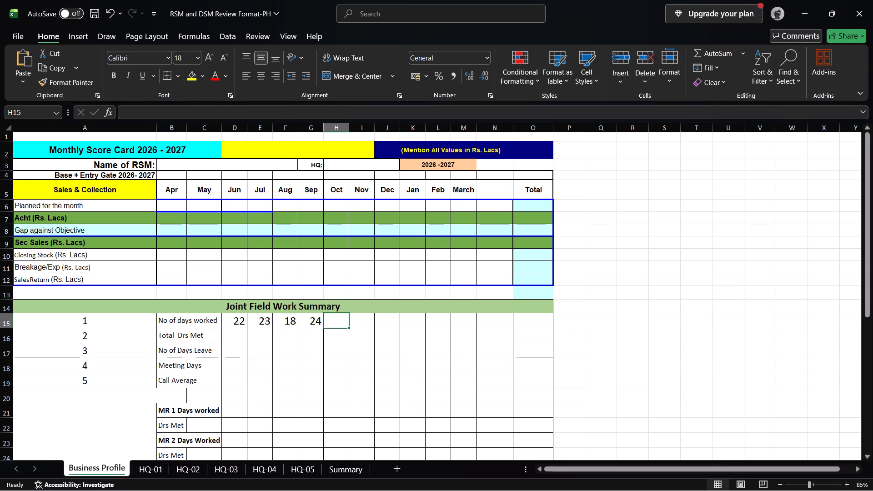
Fill the No of Days Leave row with 1 for Jun, 2 for Jul, 2 for Aug and 1 for Sep.
click(232, 349)
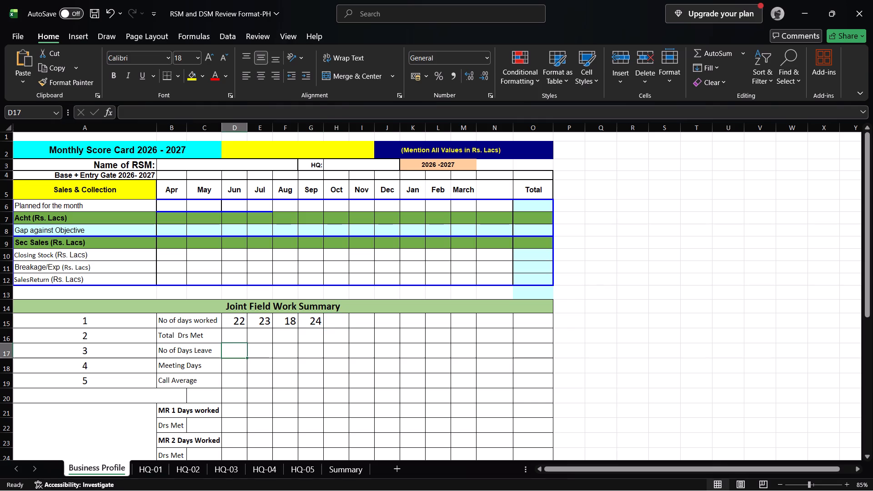
key(1)
key(Right)
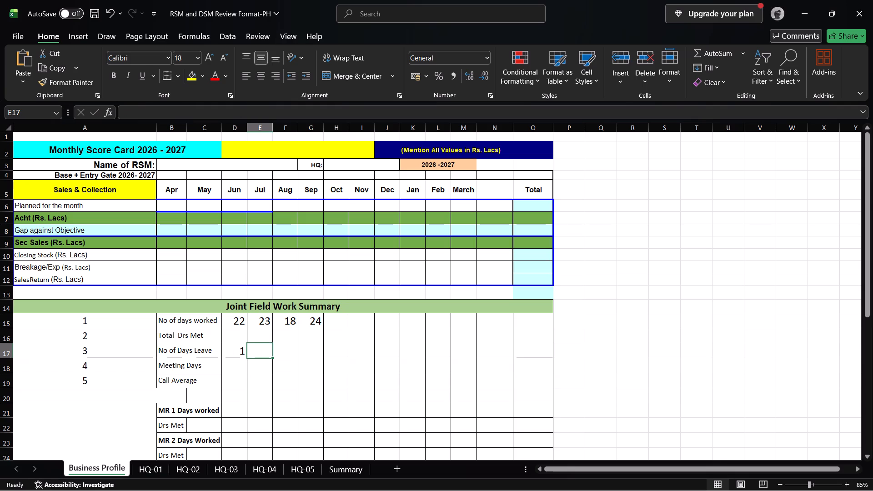
key(2)
key(Right)
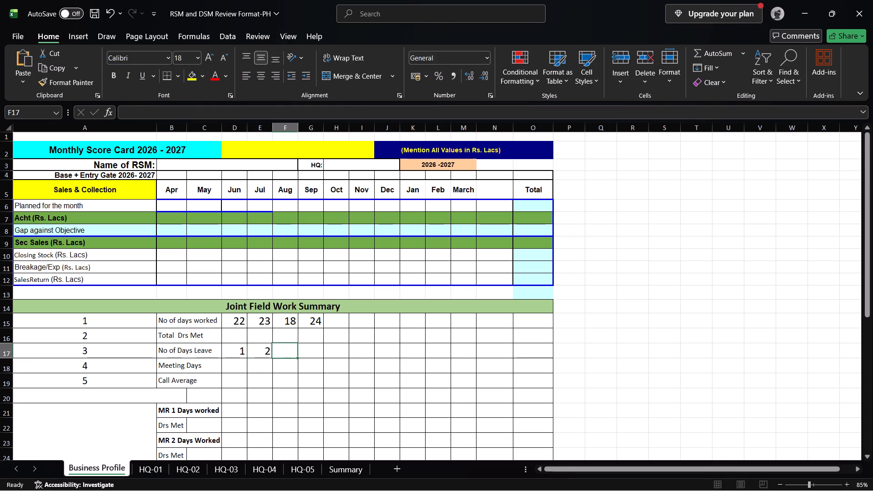
key(2)
key(Right)
key(1)
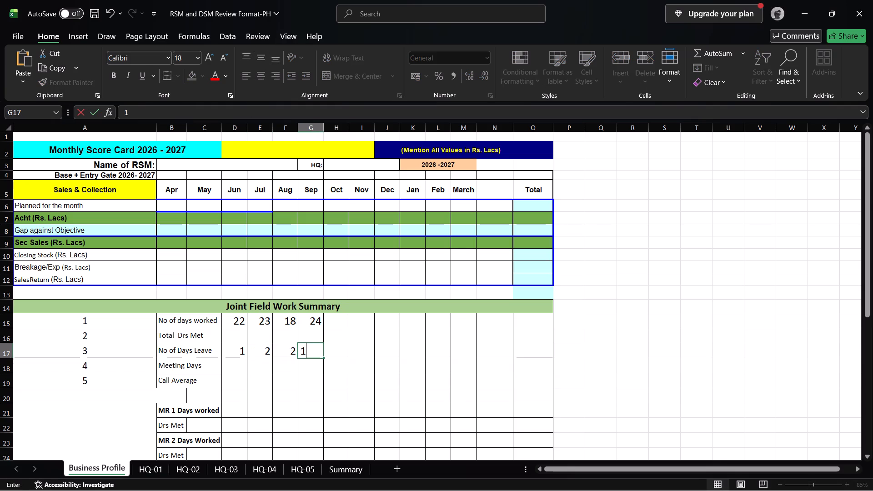
key(Right)
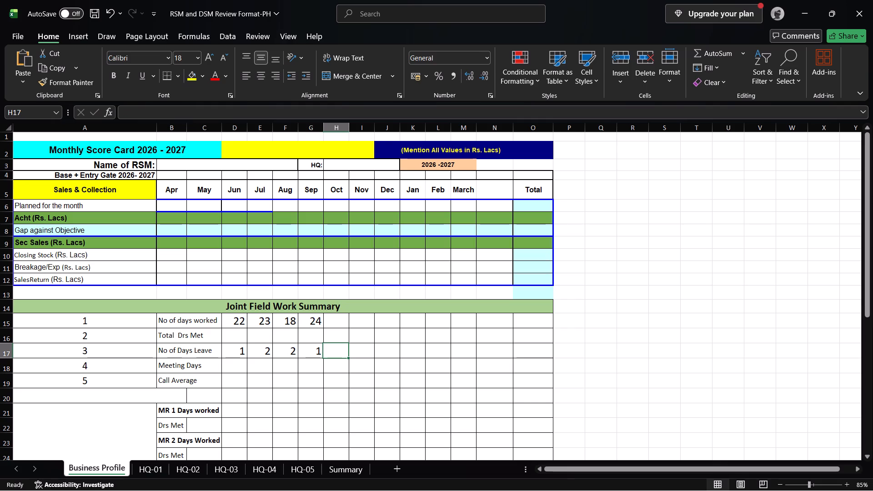
Enter Meeting Days of 2 for Jul and 7 for Aug in row 18, leaving Jun blank.
click(243, 368)
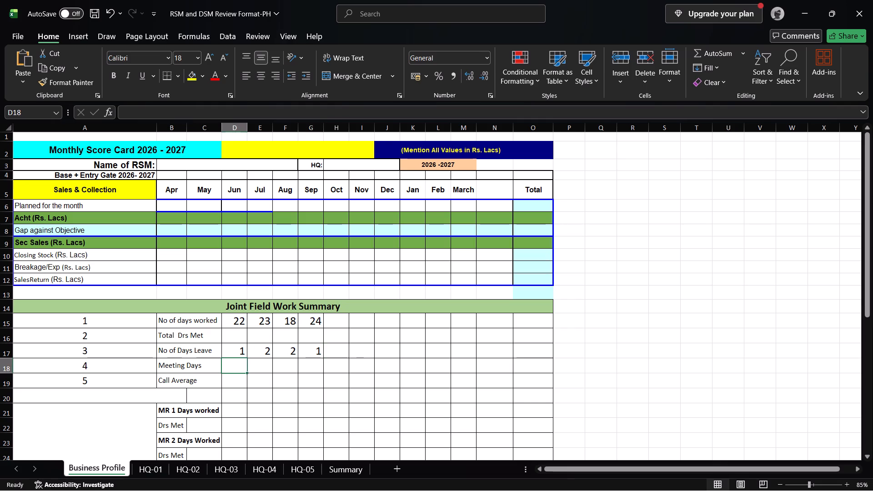
key(Right)
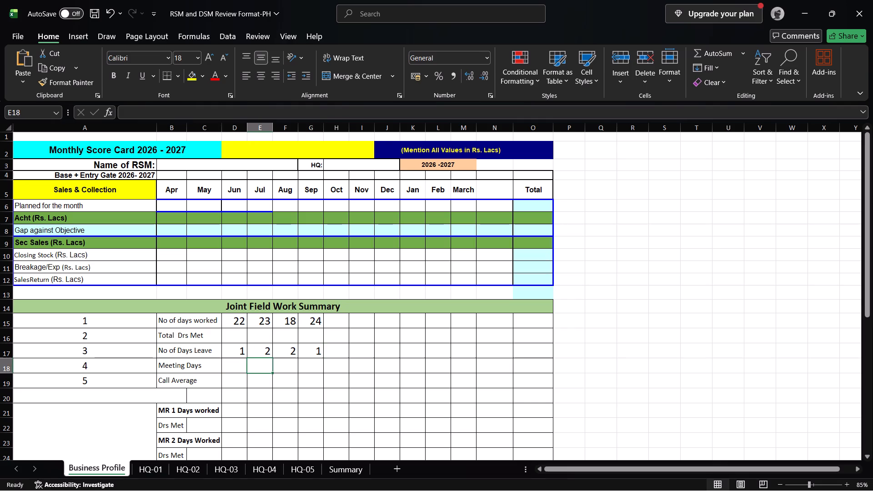
key(2)
key(Right)
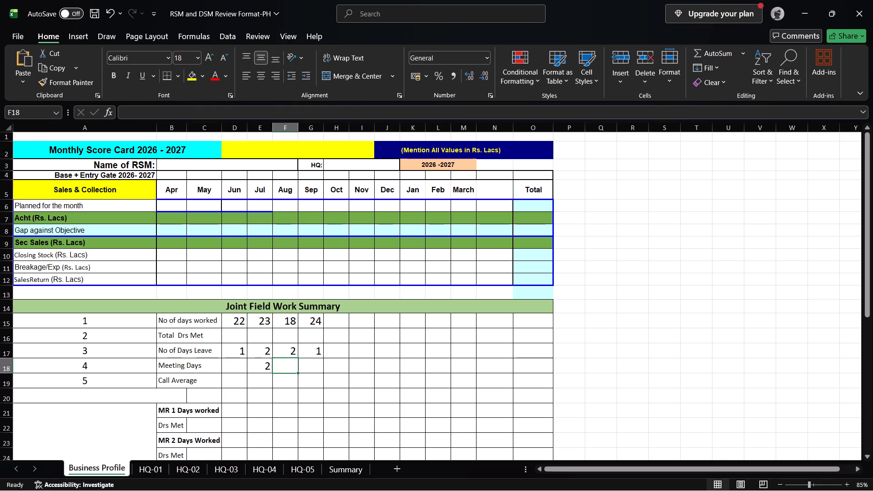
key(7)
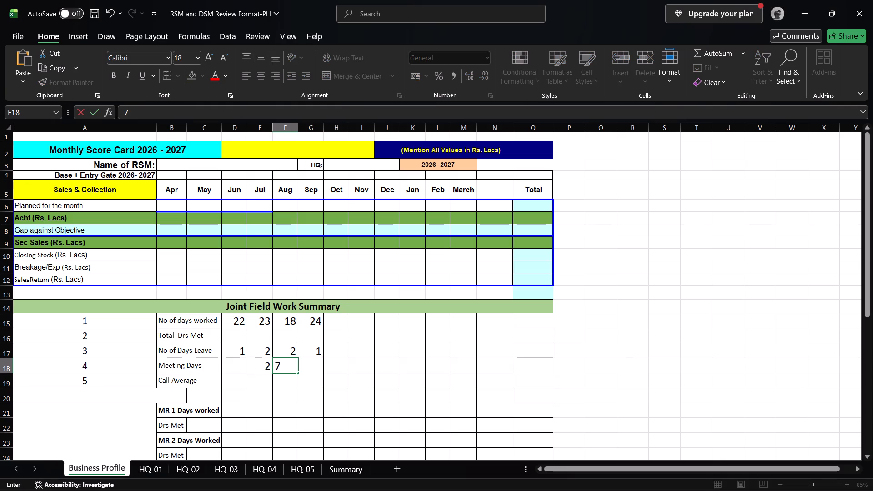
key(Right)
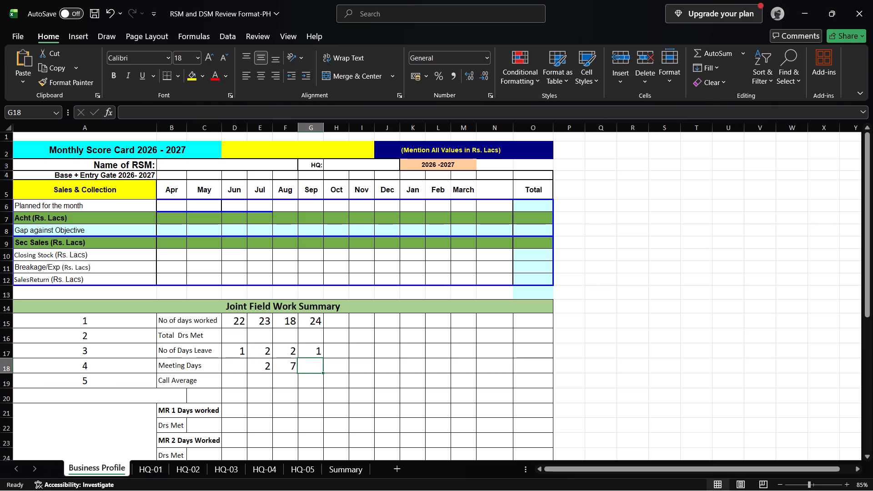
Select the June cell D19 in the Call Average row of the Joint Field Work Summary.
click(237, 385)
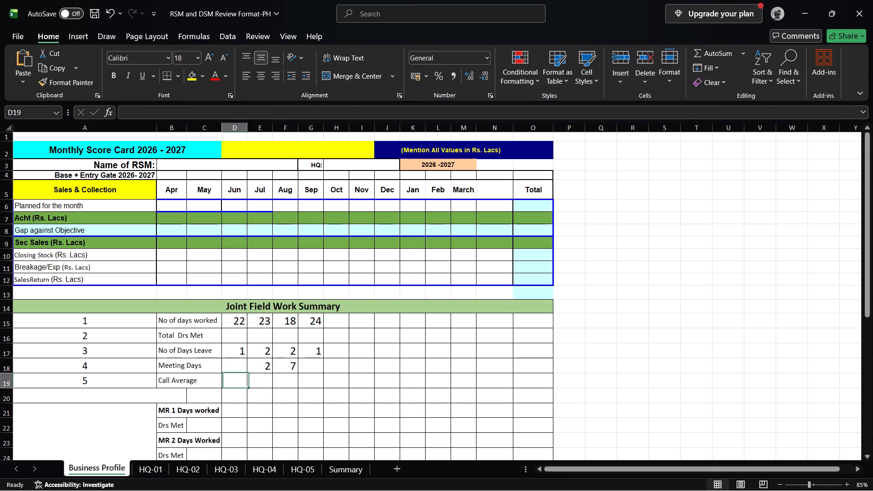
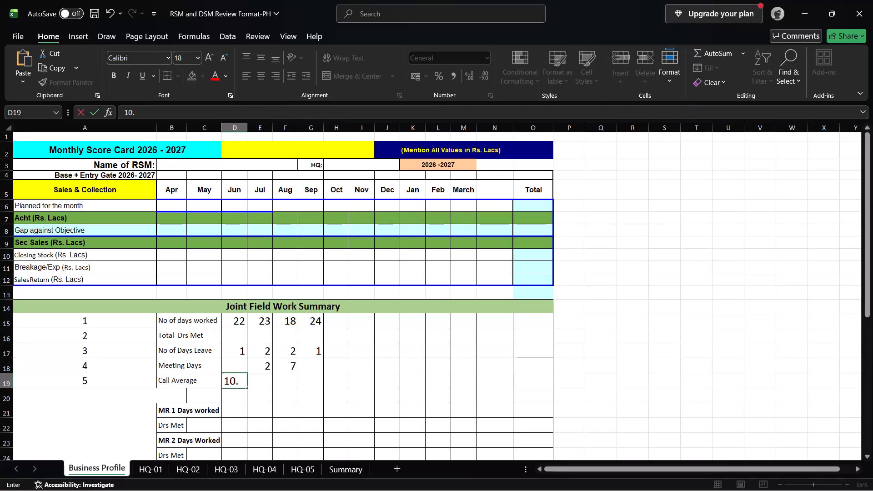
Fill the Call Average row with 10.41 for Jun, 10.78 for Jul, 10.67 for Aug and 10.67 for Sep.
text(41)
key(Right)
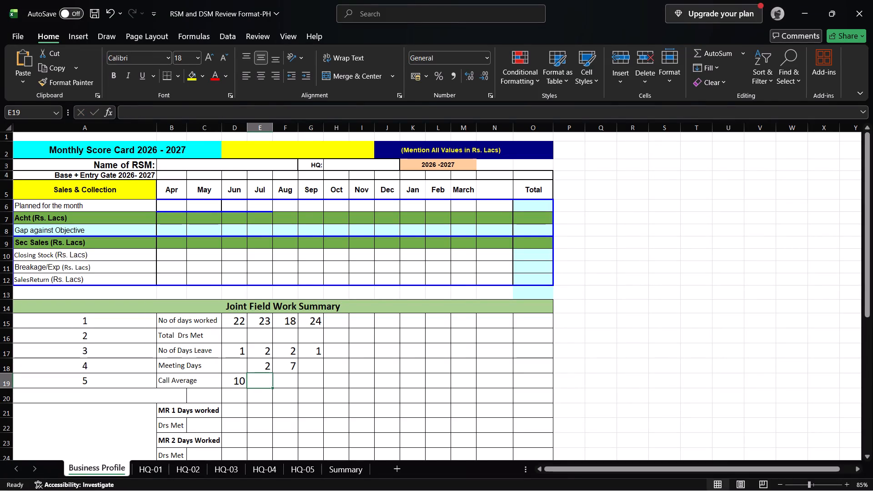
text(10.78)
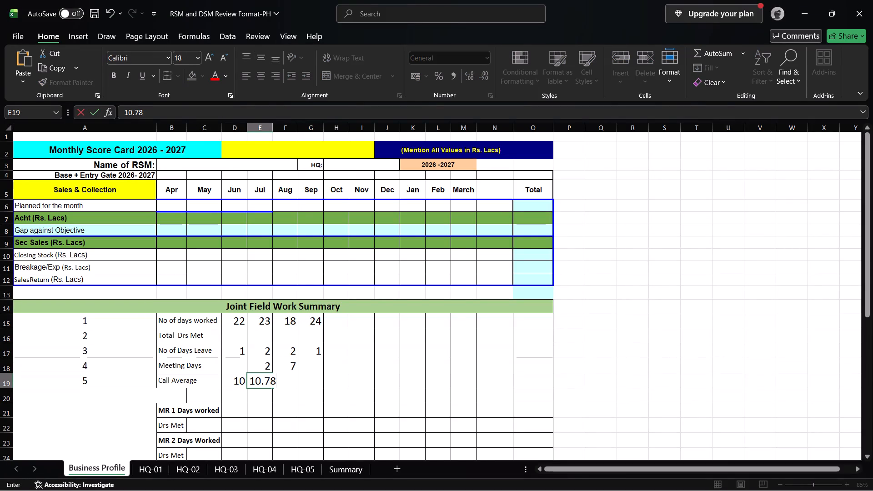
key(Right)
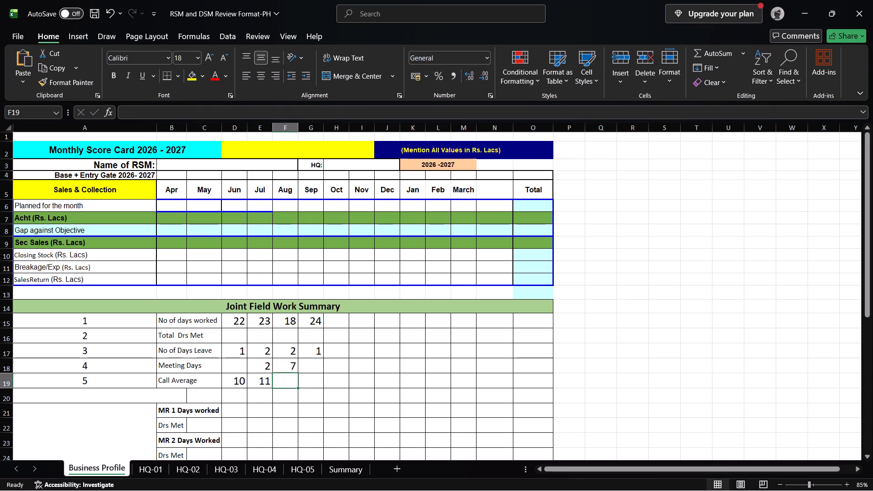
text(10.67)
key(Right)
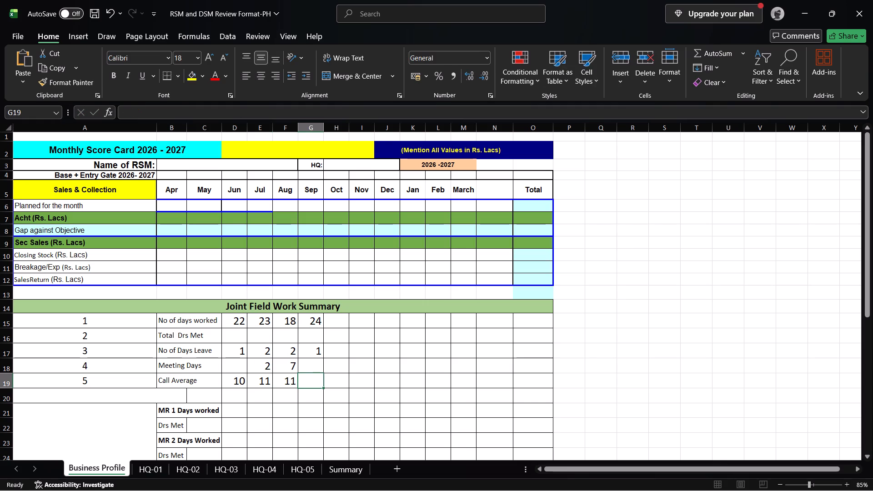
text(10.67)
key(Right)
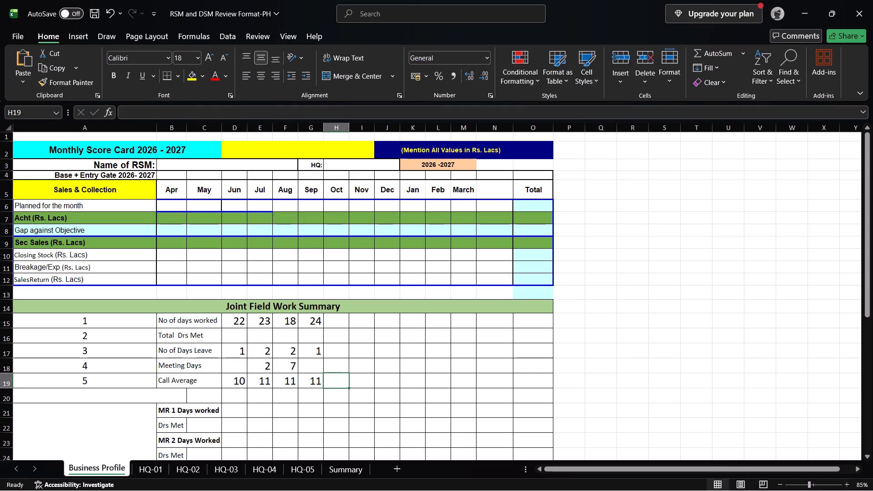
Fill the Total Drs Met row with 196 for Jun, 237 for Jul, 192 for Aug and 229 for Sep.
click(241, 340)
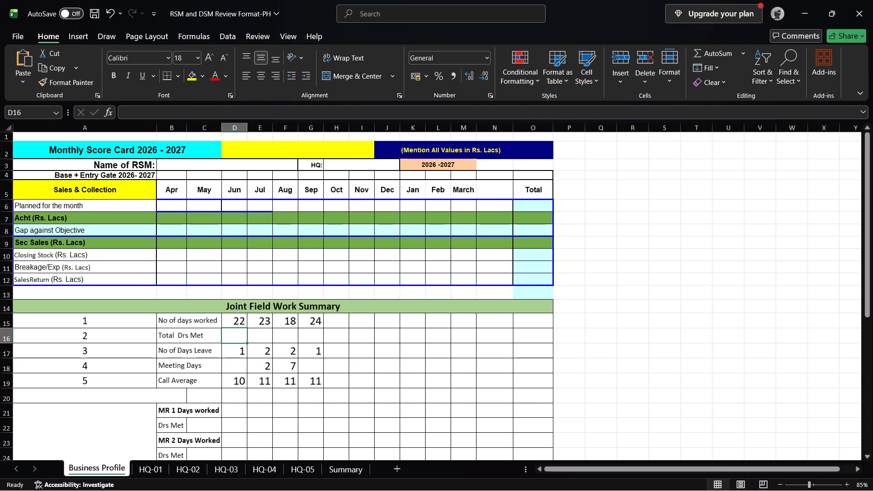
text(196)
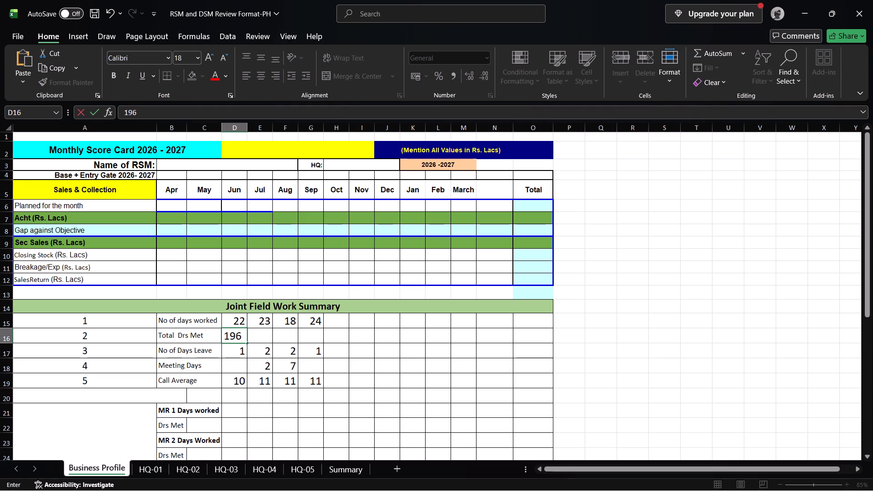
key(Right)
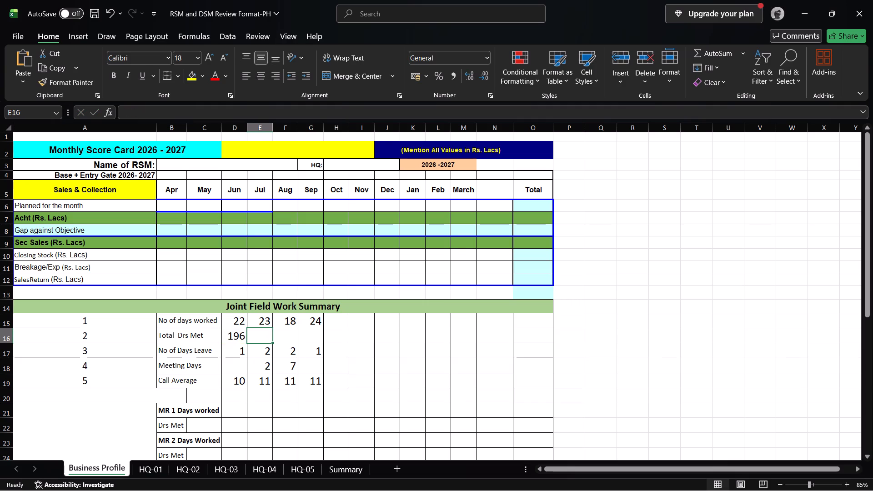
key(2)
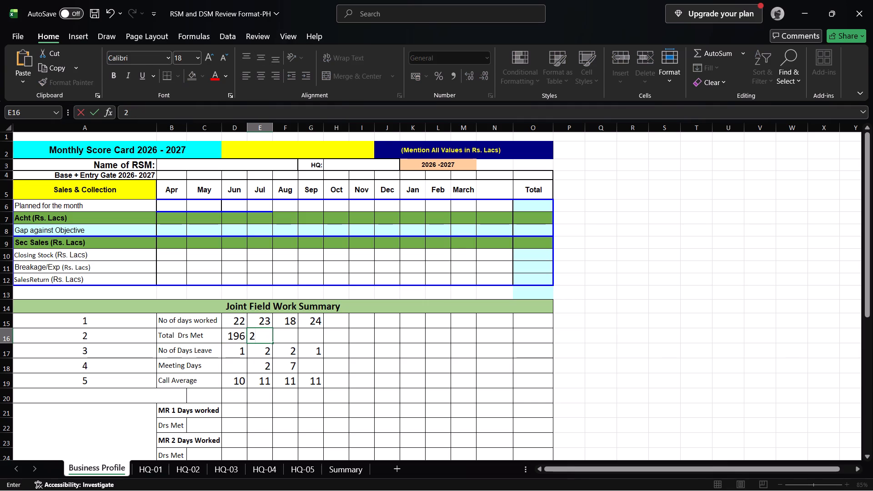
key(7)
key(BackSpace)
text(37)
key(Right)
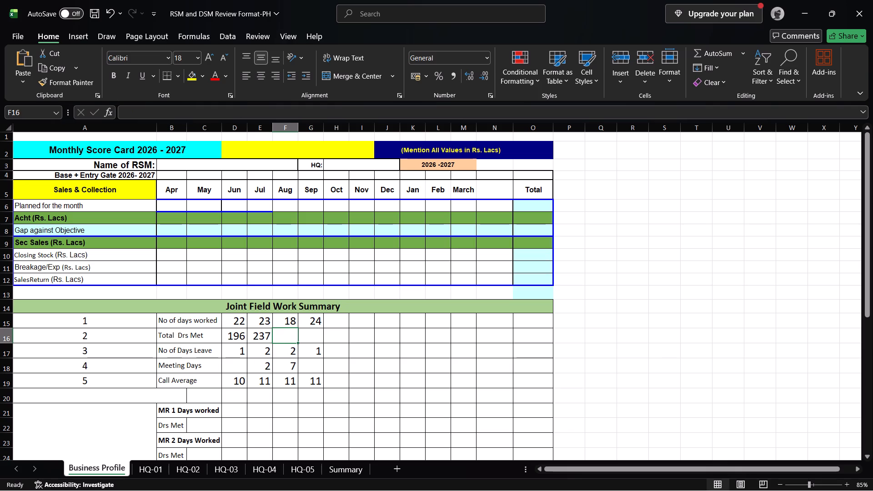
text(192)
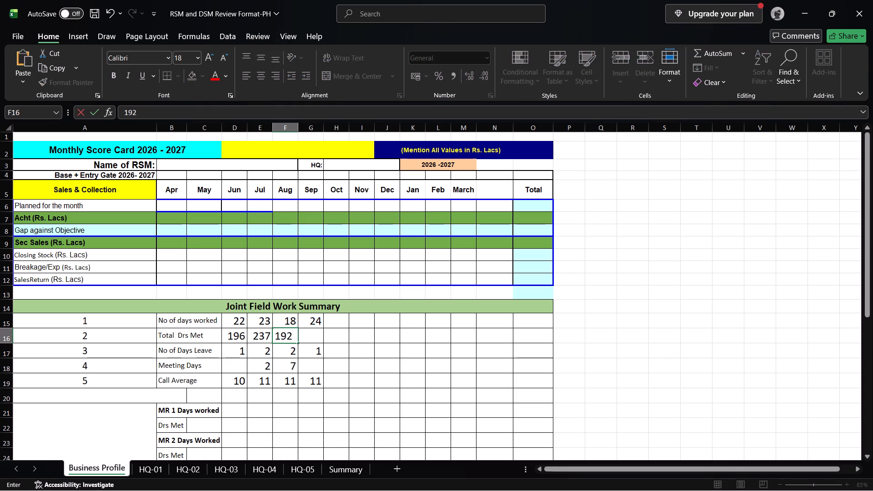
key(Right)
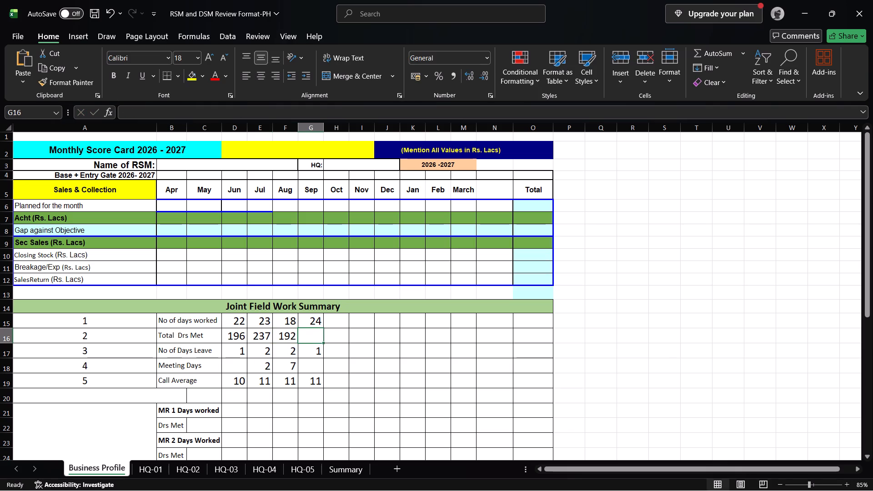
text(229)
key(Right)
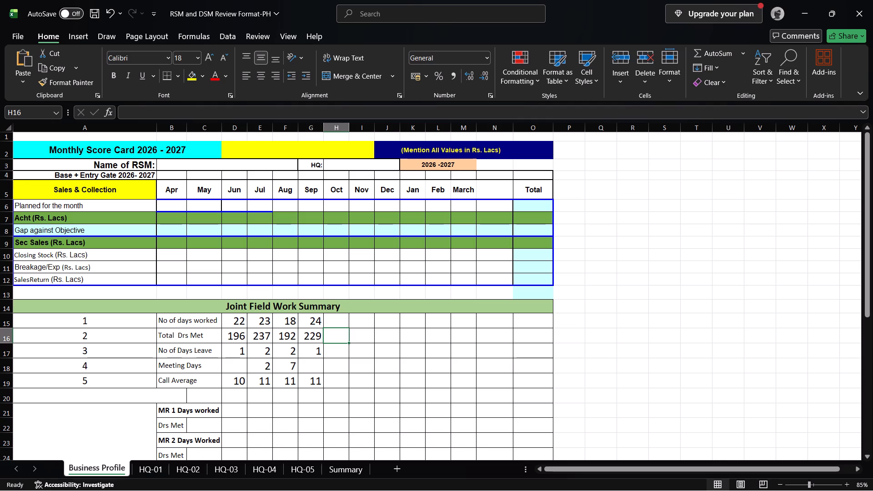
Select the June cell D21 in the MR 1 Days worked row.
triple_click(866, 455)
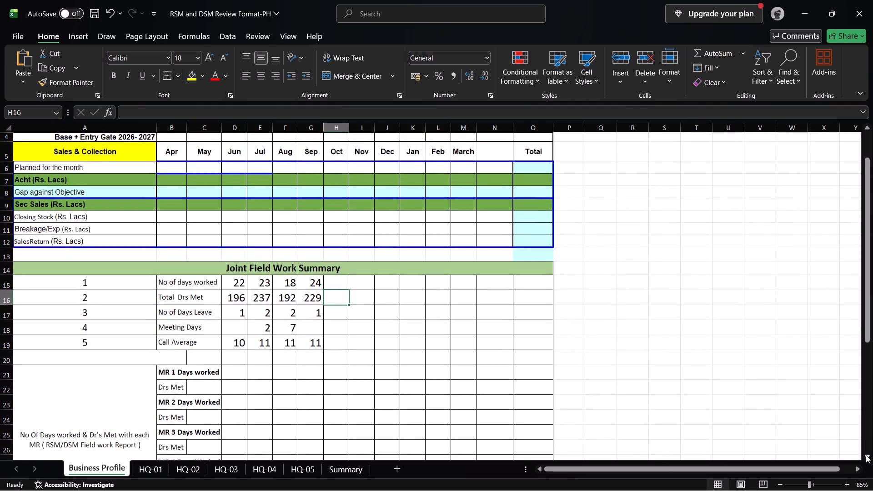
triple_click(866, 455)
triple_click(866, 455)
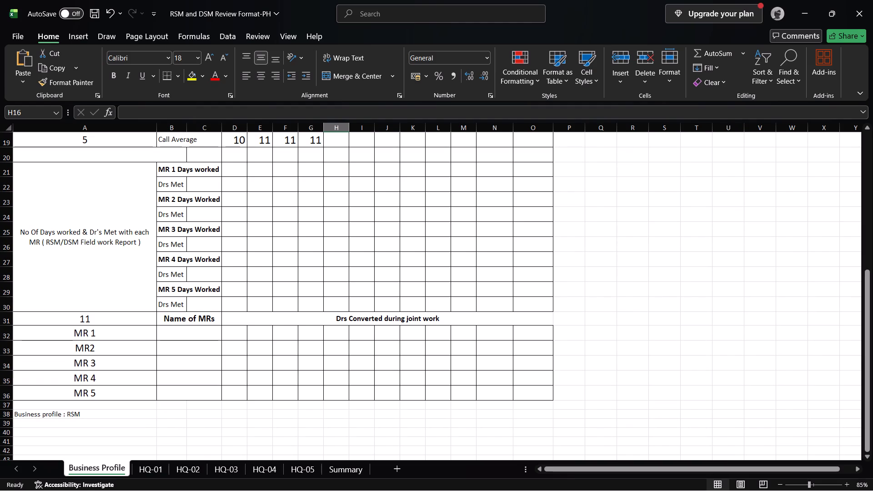
click(237, 169)
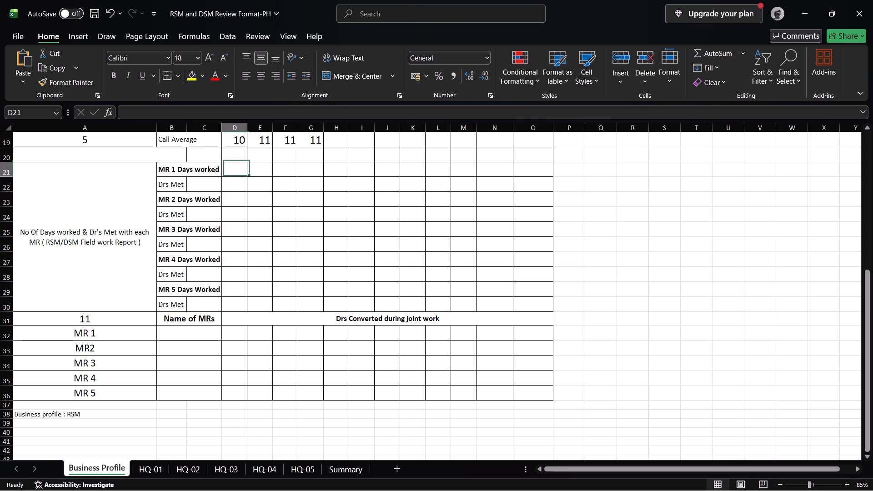
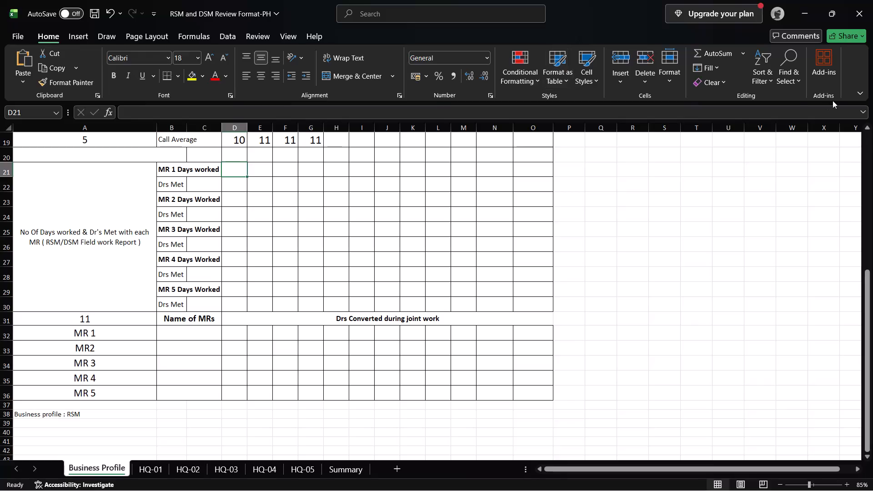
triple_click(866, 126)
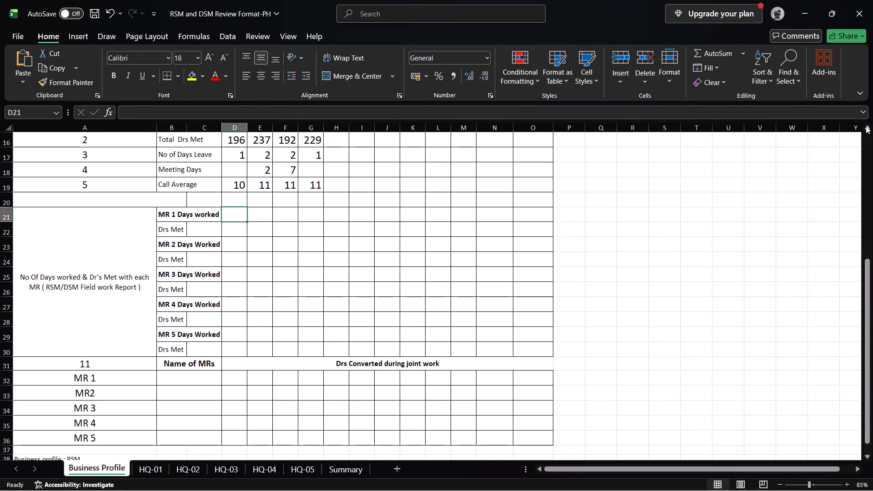
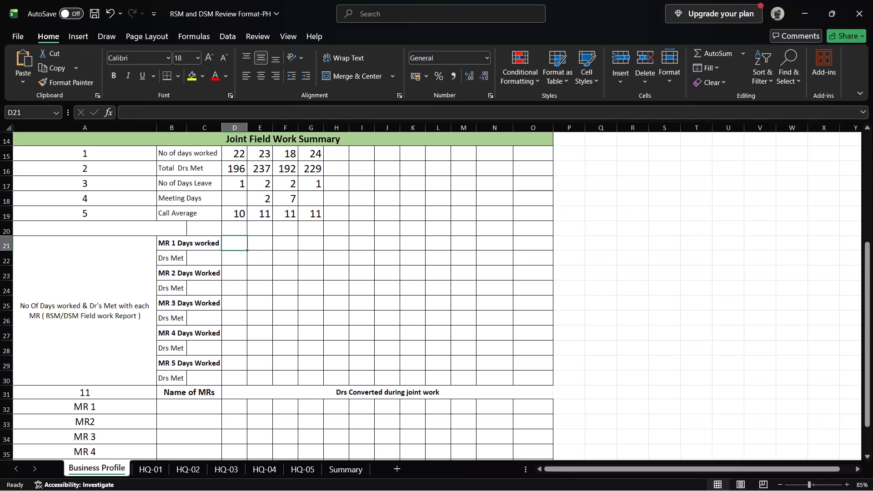
Replace MR with VIJAYAWADA in the MR 1 label in B21, so it reads "VIJAYAWADA 1 Days worked".
click(168, 242)
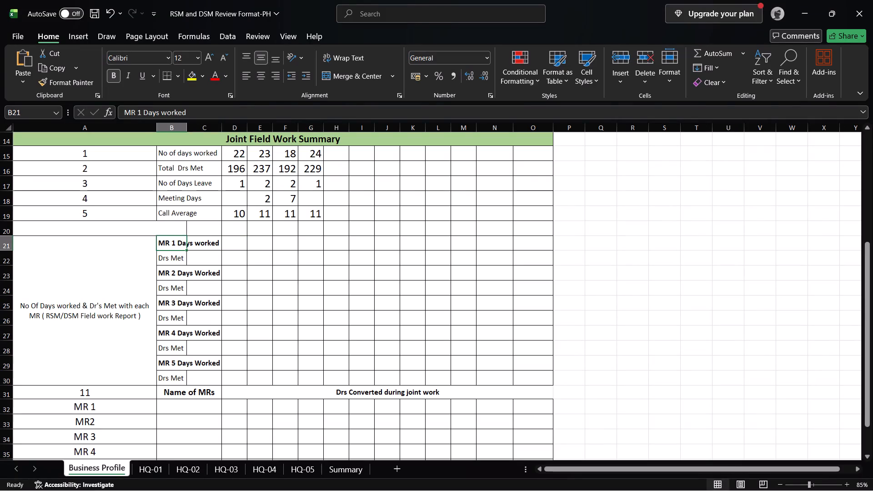
double_click(168, 242)
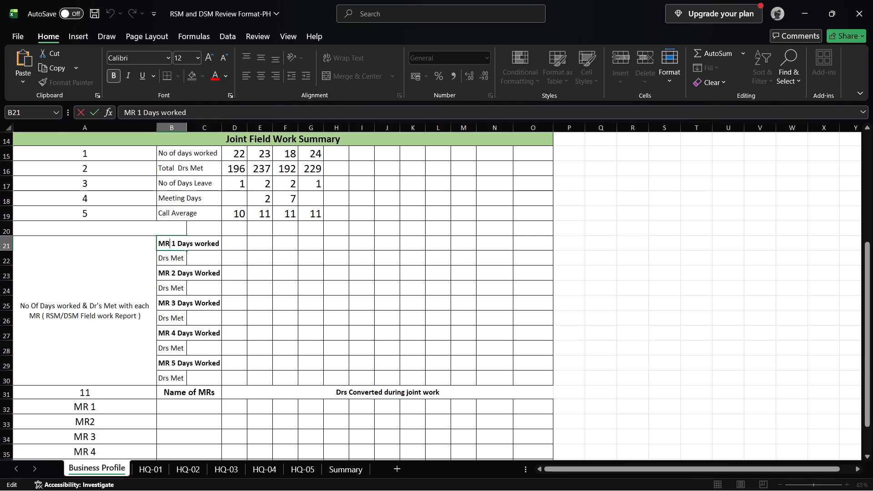
click(135, 112)
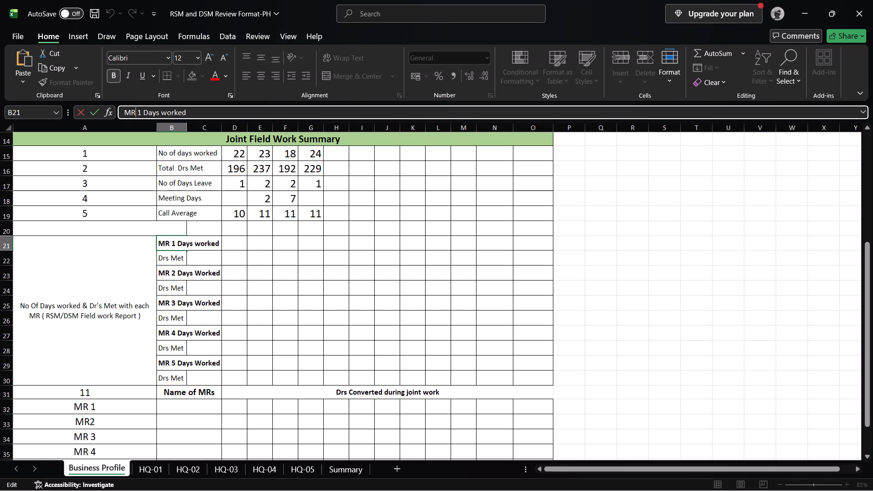
key(BackSpace)
key(BackSpace)
key(BackSpace)
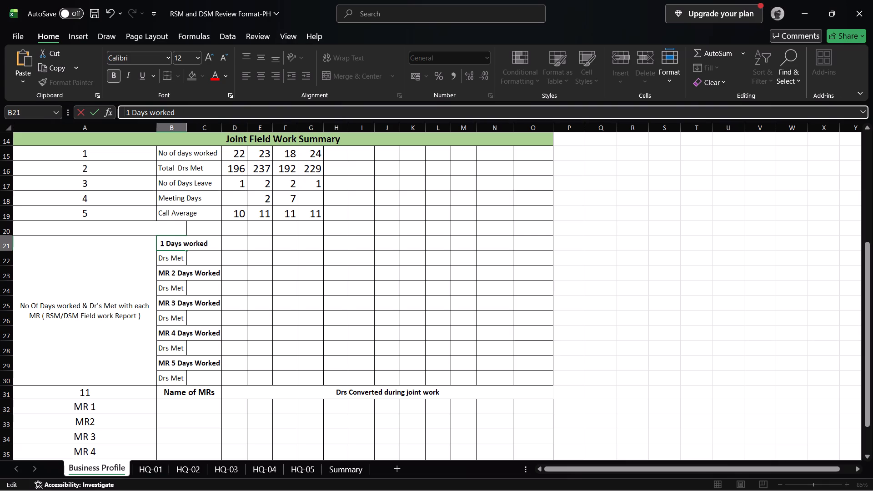
key(v)
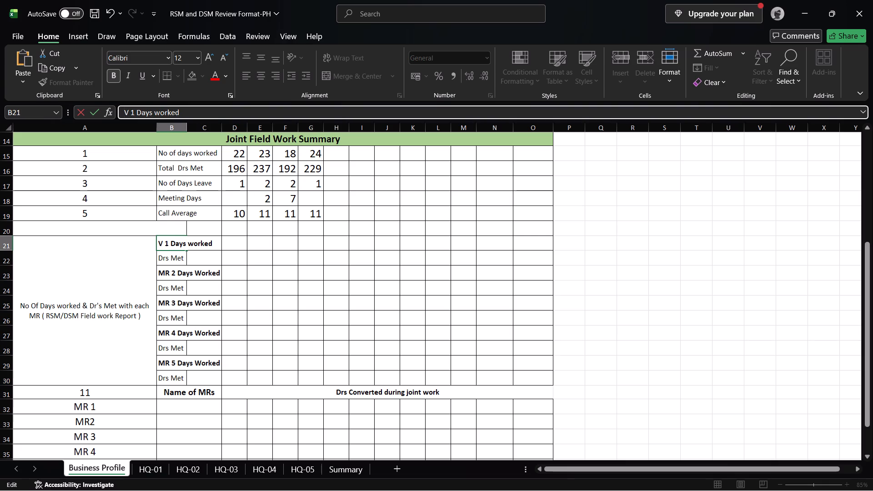
text(IJAYAWADA)
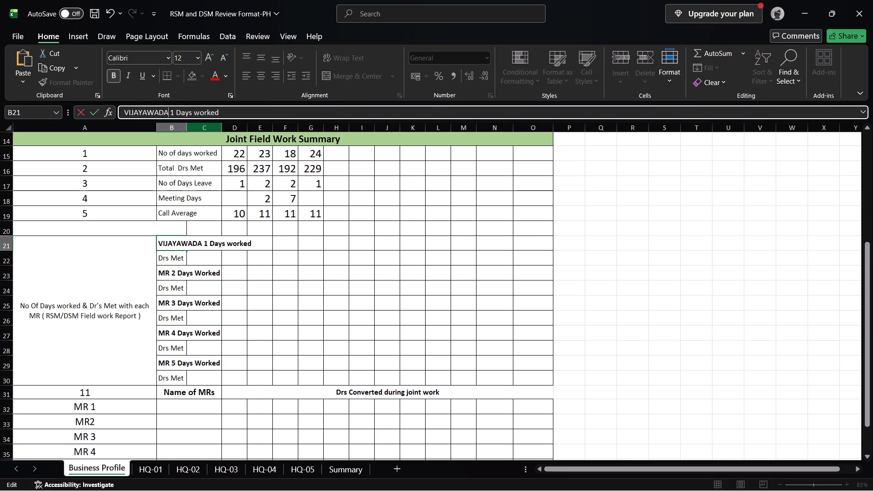
click(276, 286)
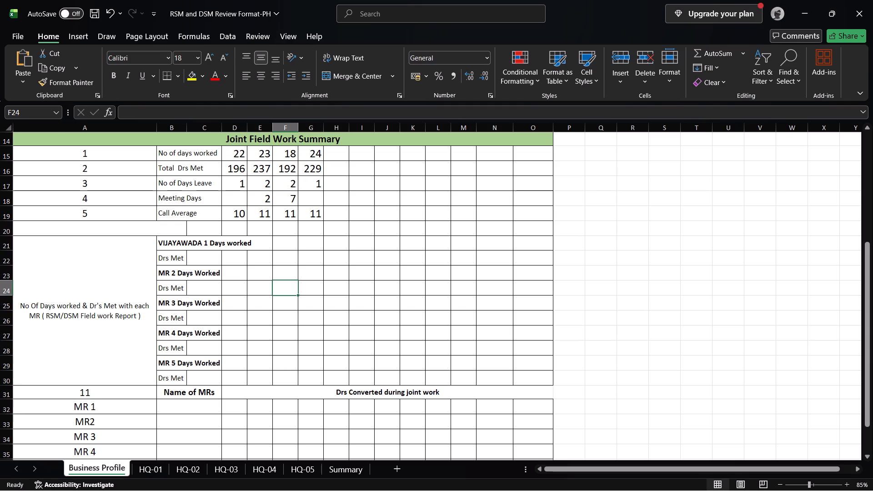
In column G, enter 6 days worked and 59 Drs Met for VIJAYAWADA 1, and 5 and 50 for MR 2.
click(313, 246)
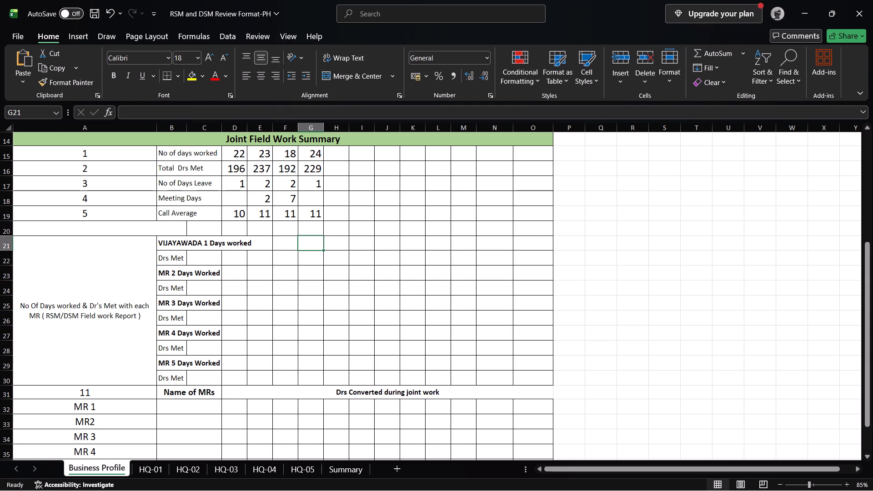
key(6)
key(Down)
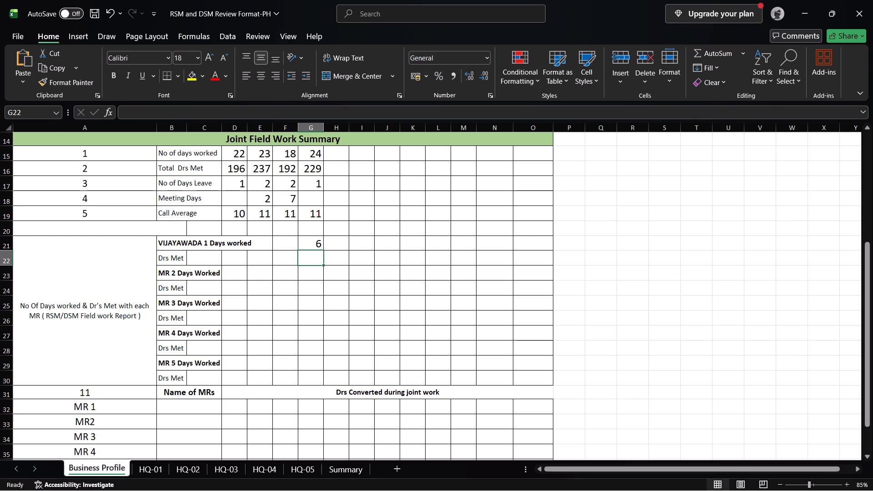
text(59)
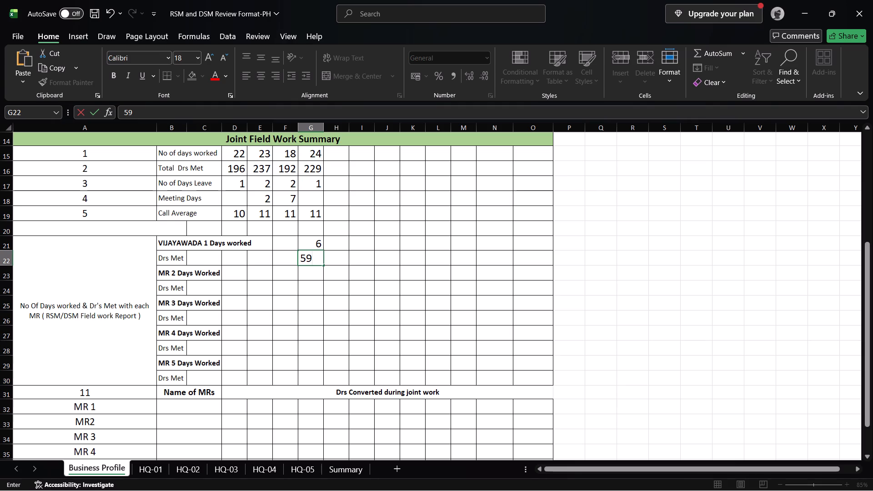
key(Down)
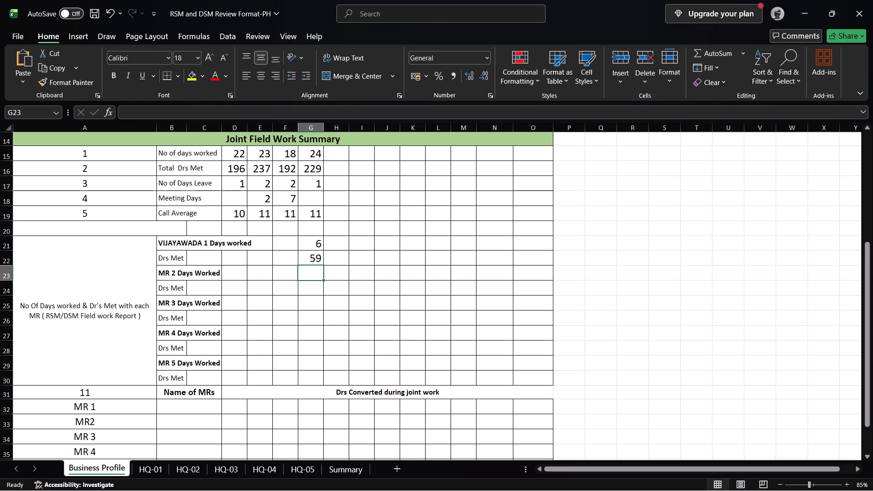
key(5)
key(Down)
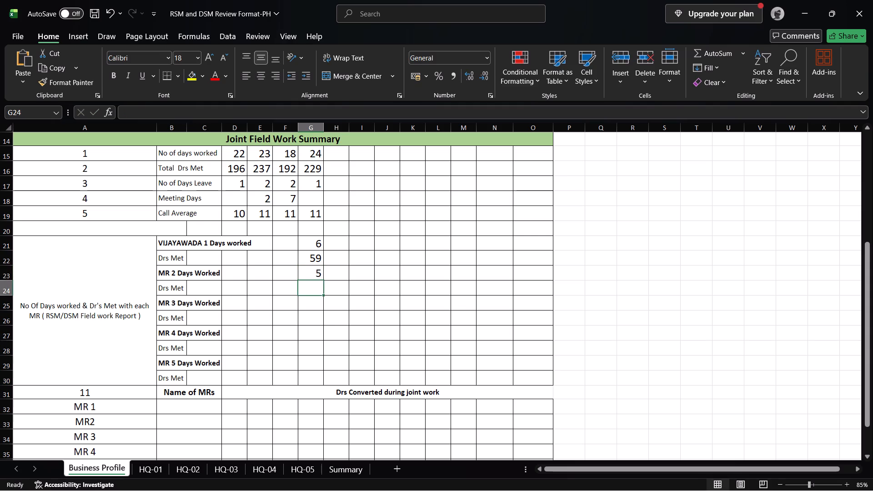
text(50)
key(Down)
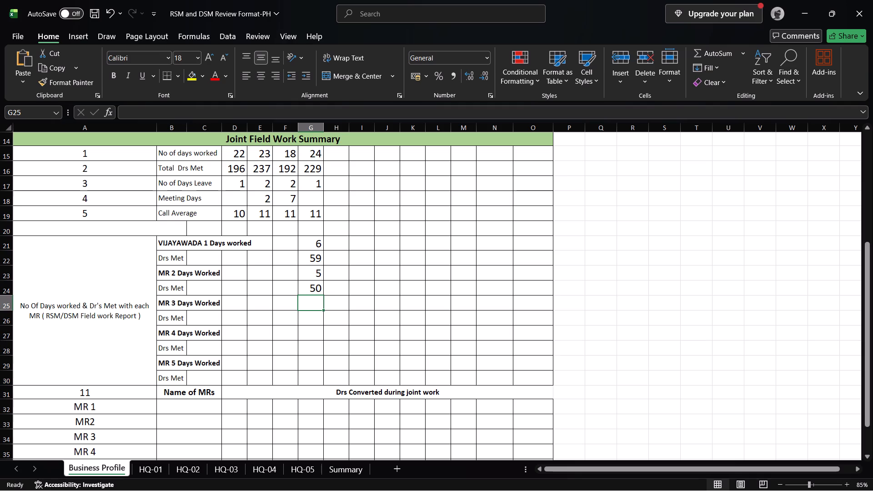
In column G, enter days worked and Drs Met as 5 and 38 for MR 3, 5 and 51 for MR 4, 3 and 31 for MR 5.
key(5)
key(Down)
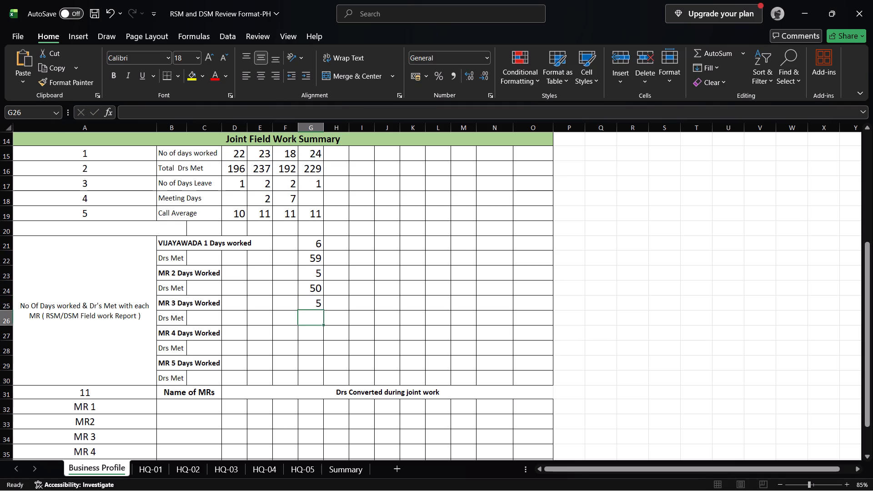
text(38)
key(Down)
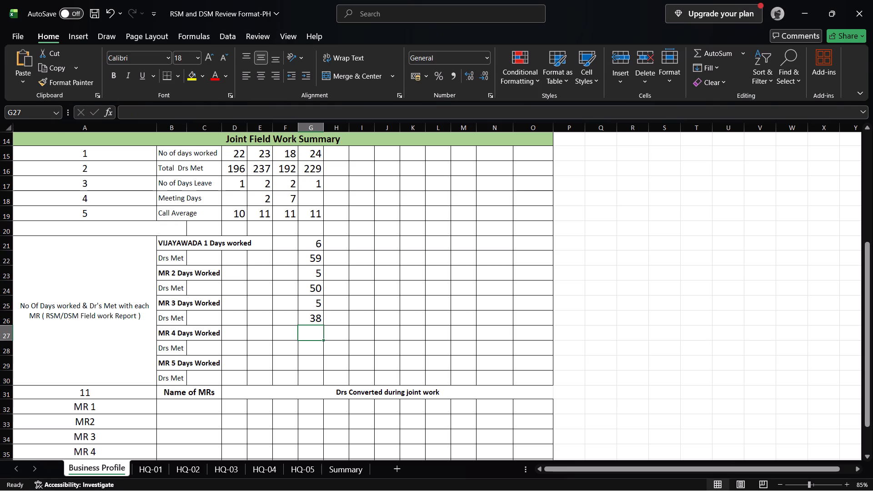
key(5)
key(Down)
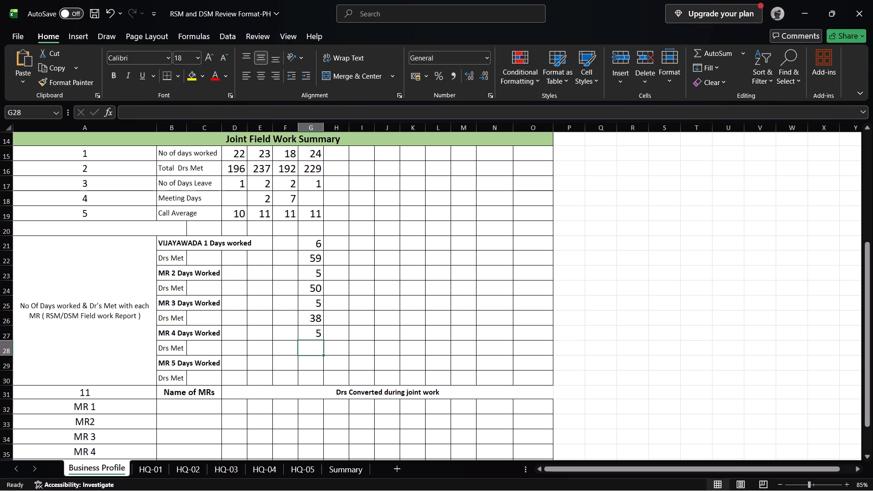
text(51)
key(Down)
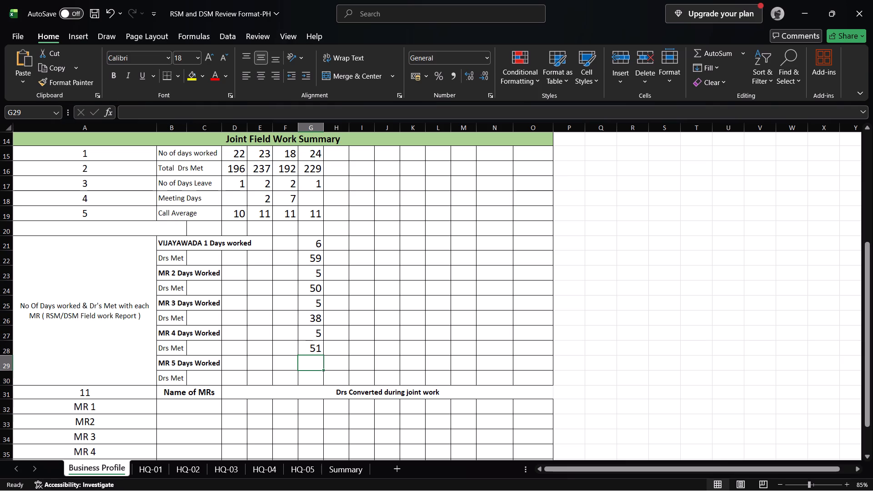
key(3)
key(Down)
text(31)
In column F, enter 6 days worked and 67 Drs Met for VIJAYAWADA 1, and 1 and 10 for MR 2.
click(287, 243)
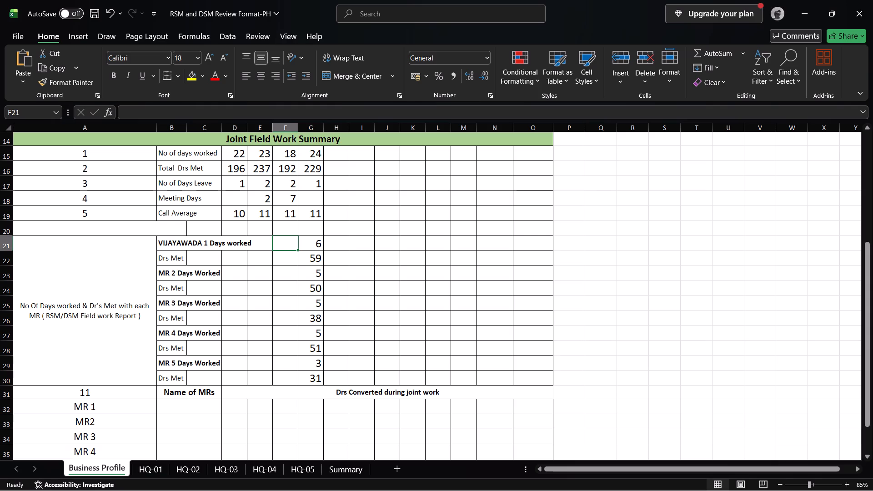
key(6)
key(Down)
text(67)
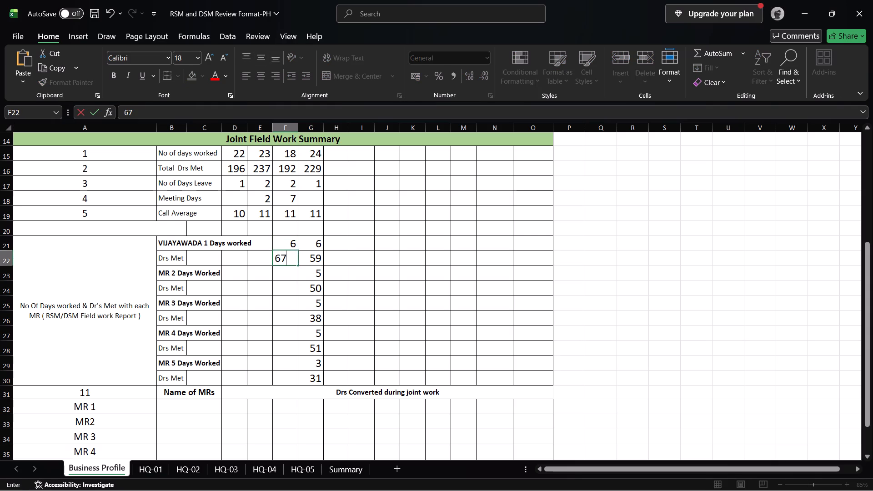
key(Down)
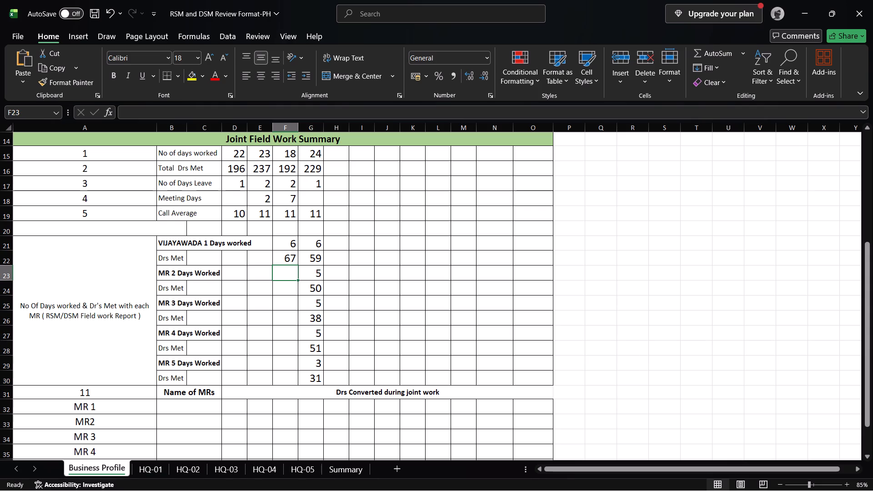
key(1)
key(Down)
text(10)
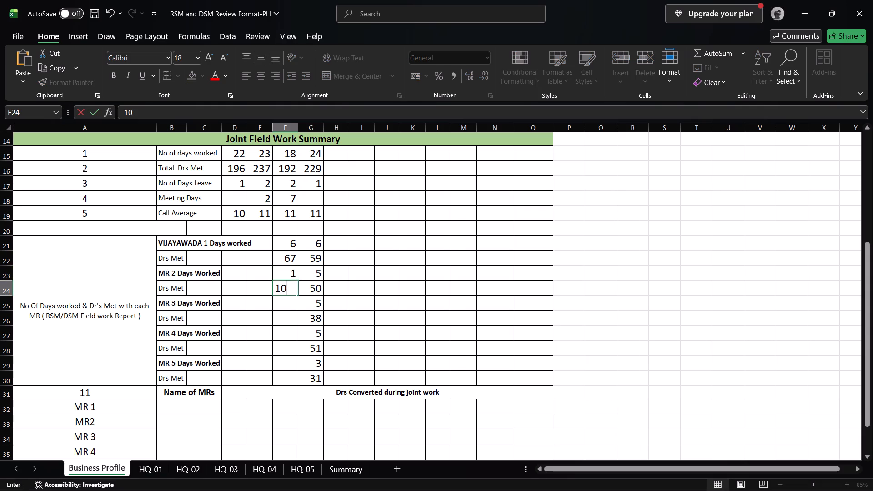
key(Down)
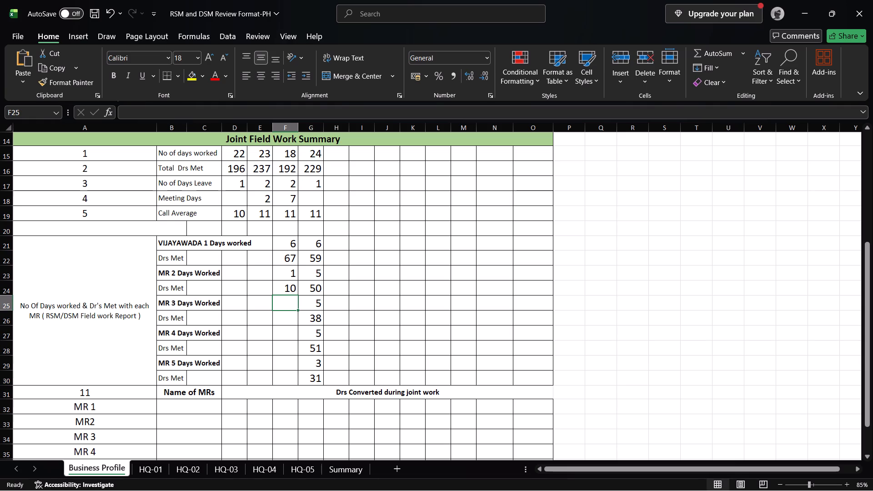
In column F, enter days worked and Drs Met as 4 and 32 for MR 3, 5 and 63 for MR 4, 2 and 20 for MR 5.
key(4)
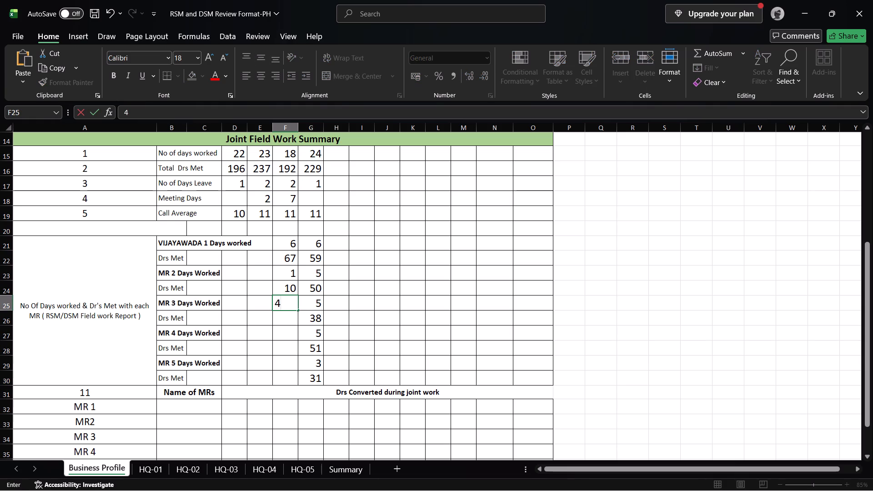
key(Down)
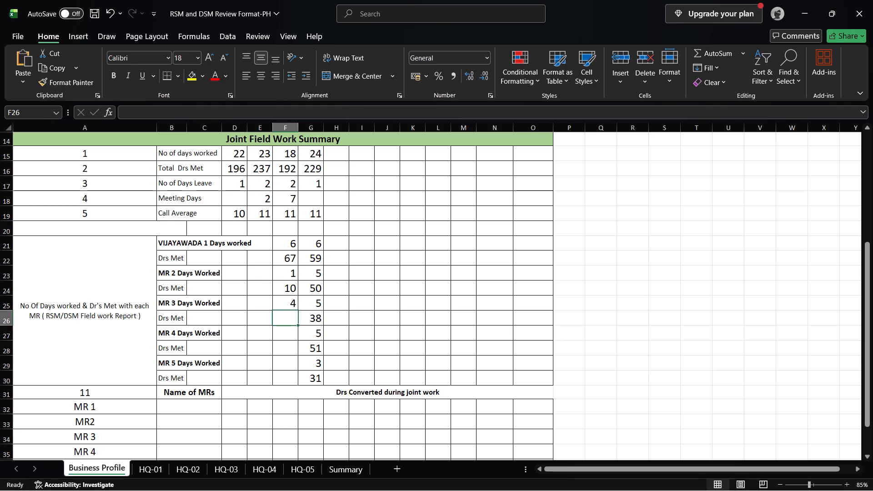
key(3)
key(2)
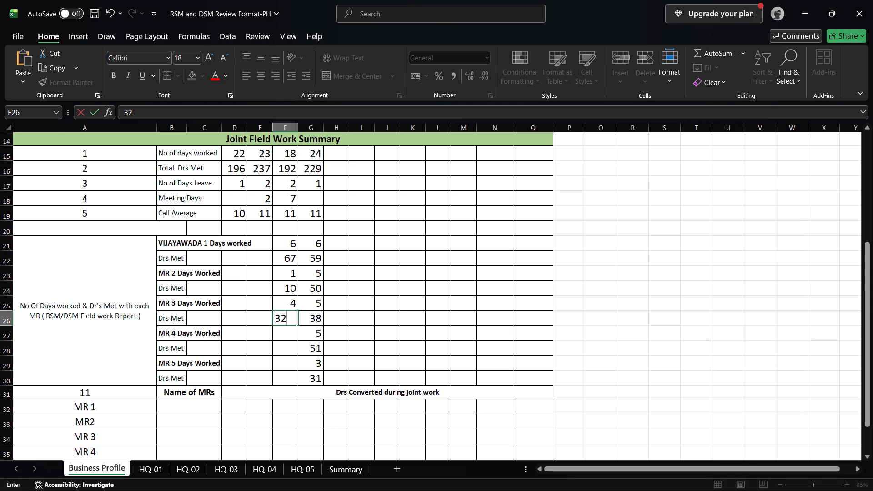
key(Down)
key(5)
key(Down)
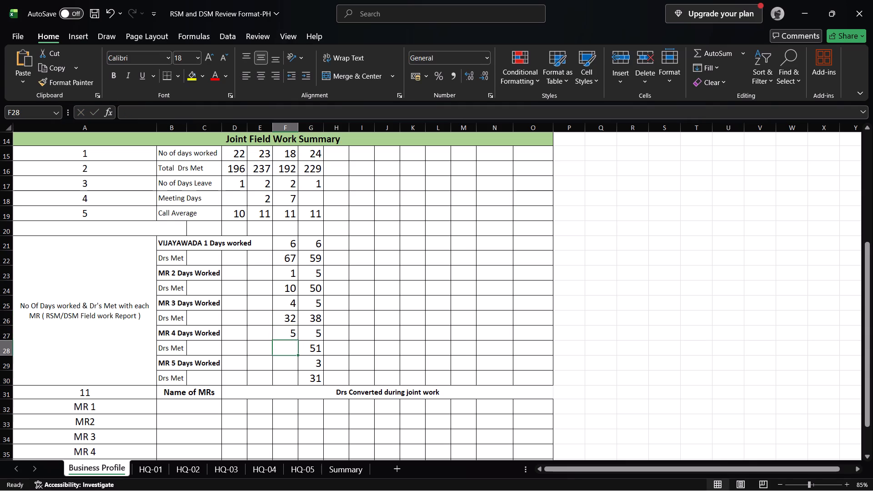
text(63)
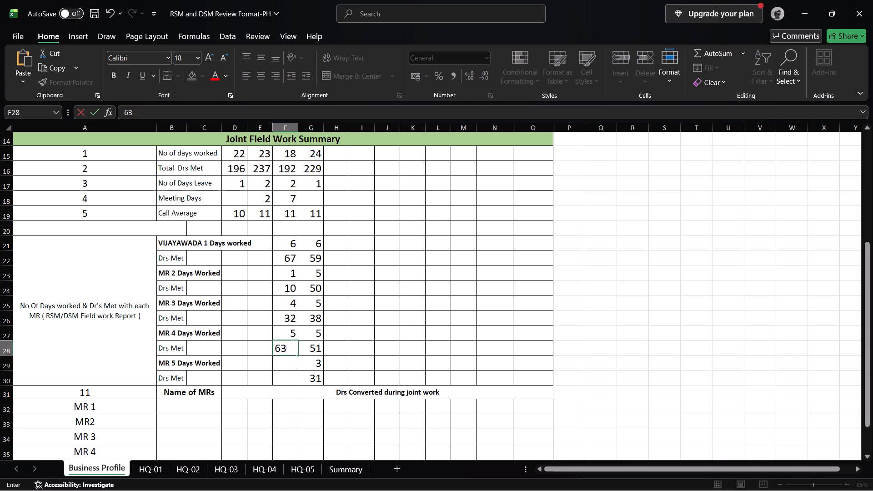
key(Down)
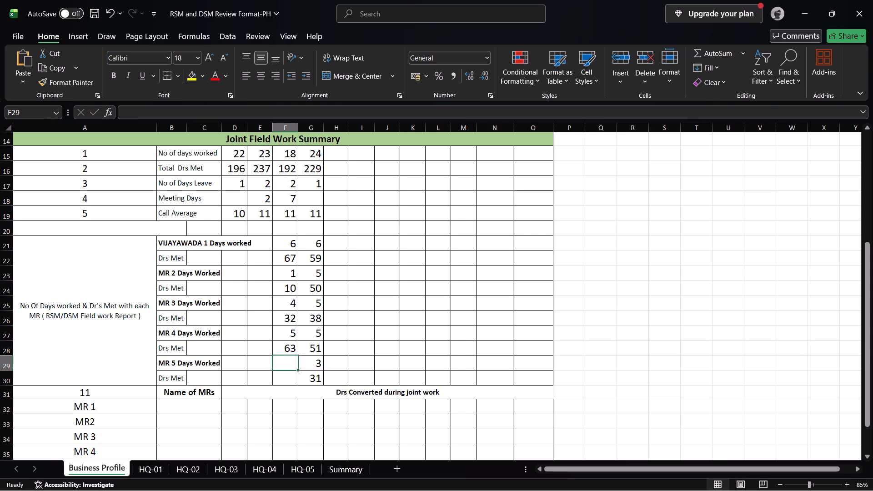
key(2)
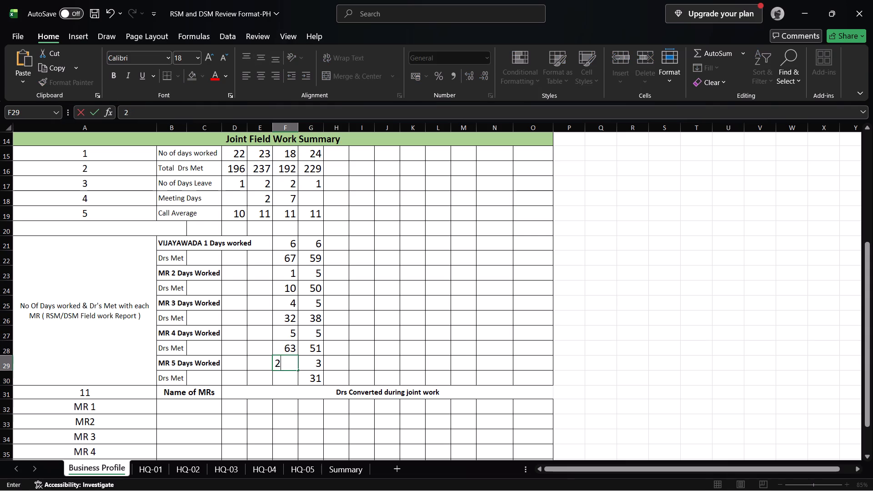
key(Down)
text(20)
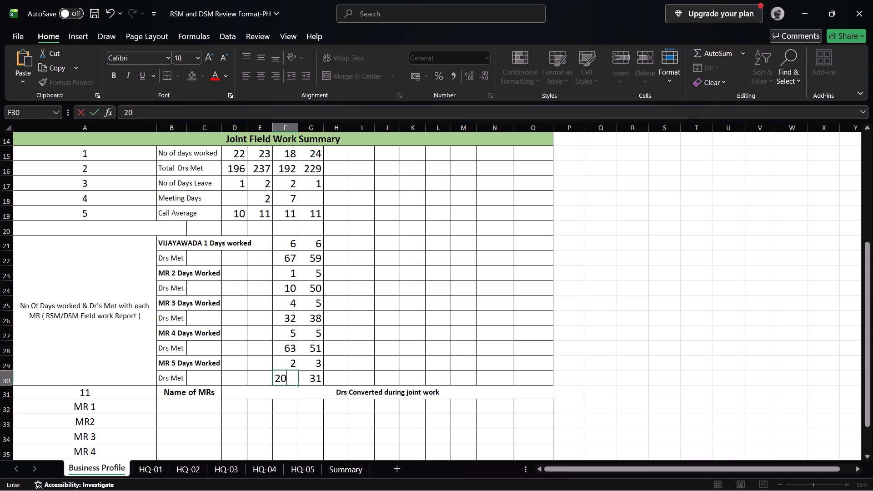
key(Up)
In column E, enter 7 days worked and 77 Drs Met for VIJAYAWADA 1.
key(Up)
key(Up)
key(Up)
key(Up)
key(Up)
key(Up)
key(Up)
key(Up)
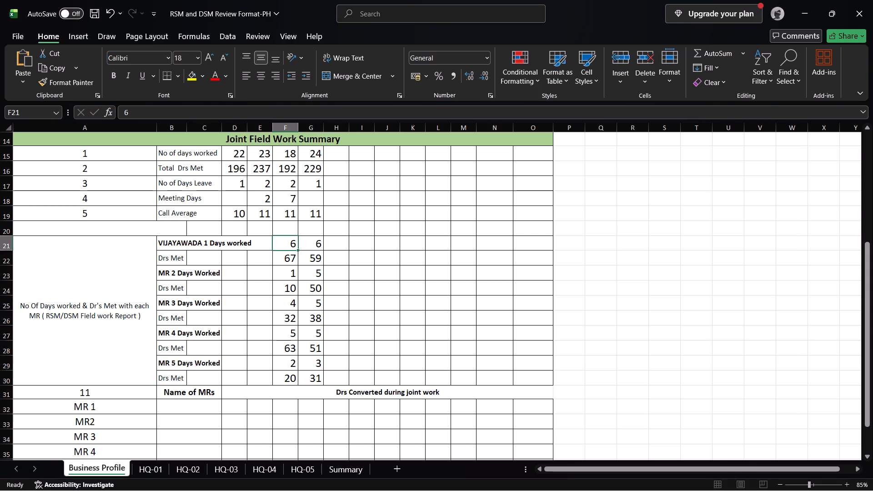
key(Left)
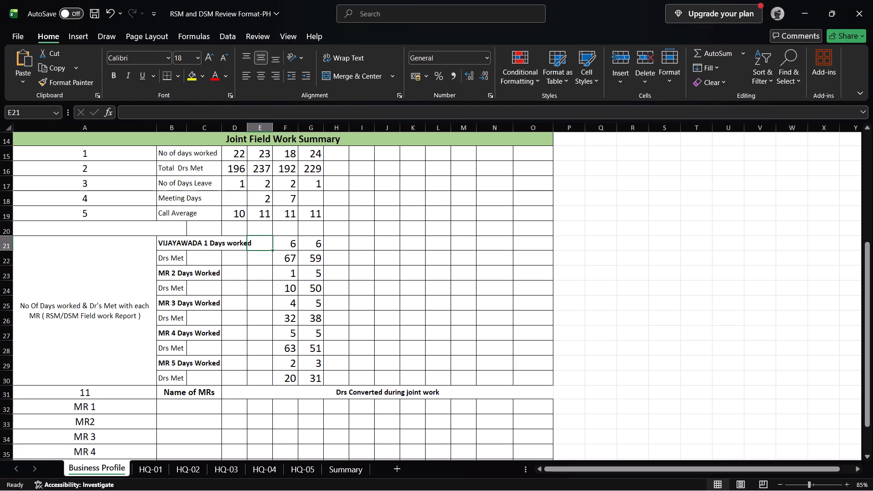
key(7)
key(Down)
text(77)
key(Down)
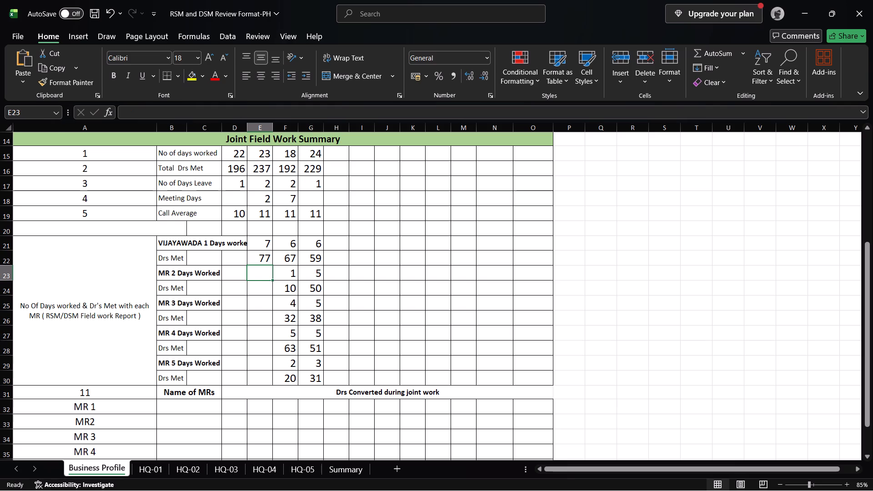
In column E, enter days worked and Drs Met as 5 and 48 for MR 2, 5 and 57 for MR 3.
key(5)
key(Down)
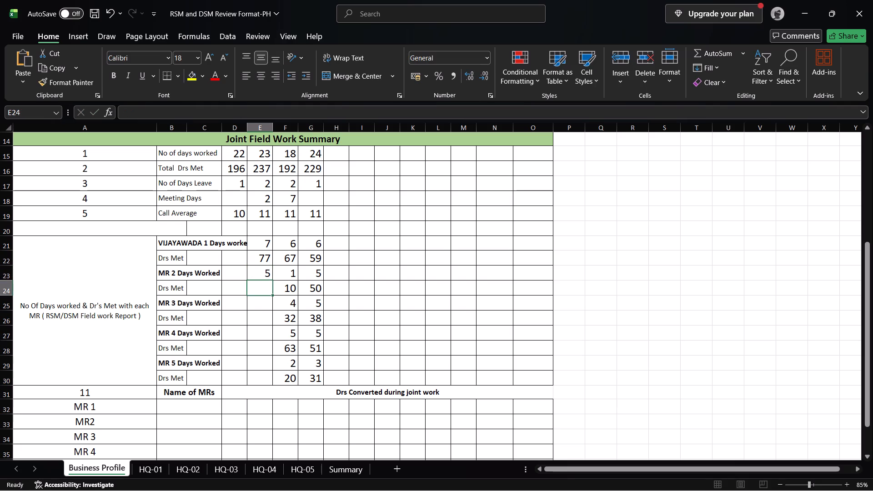
text(48)
key(Down)
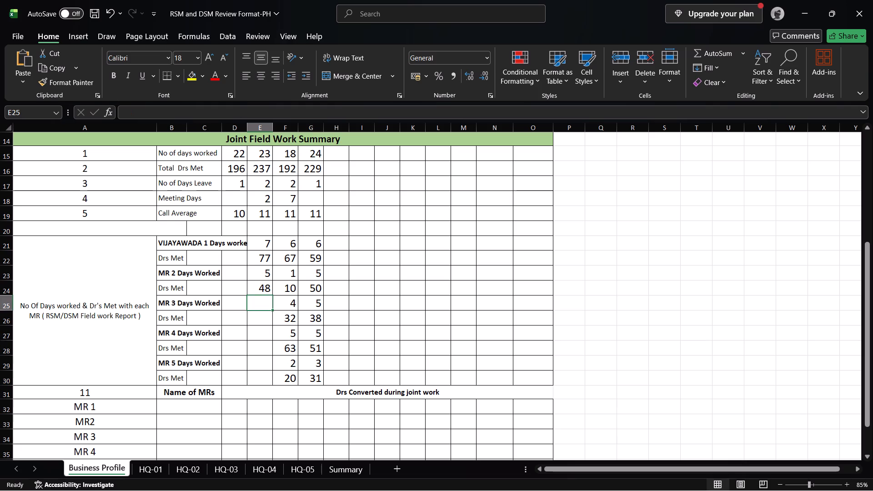
key(5)
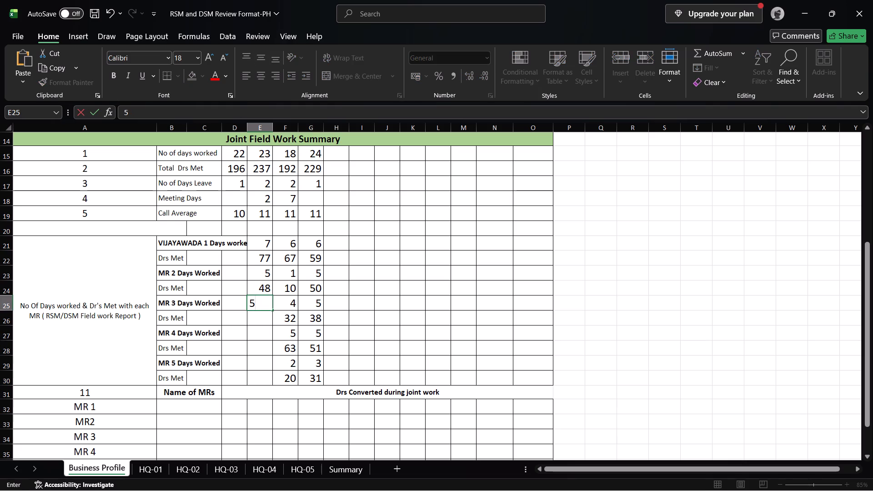
key(Down)
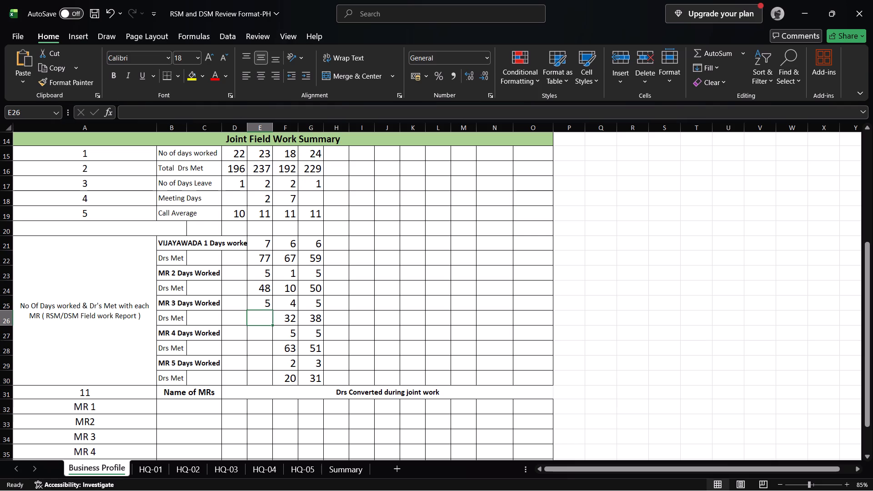
text(57)
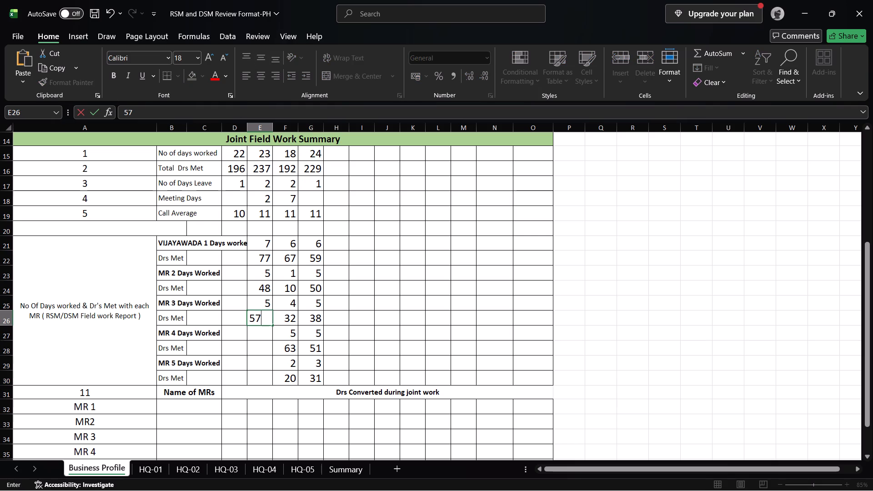
key(Down)
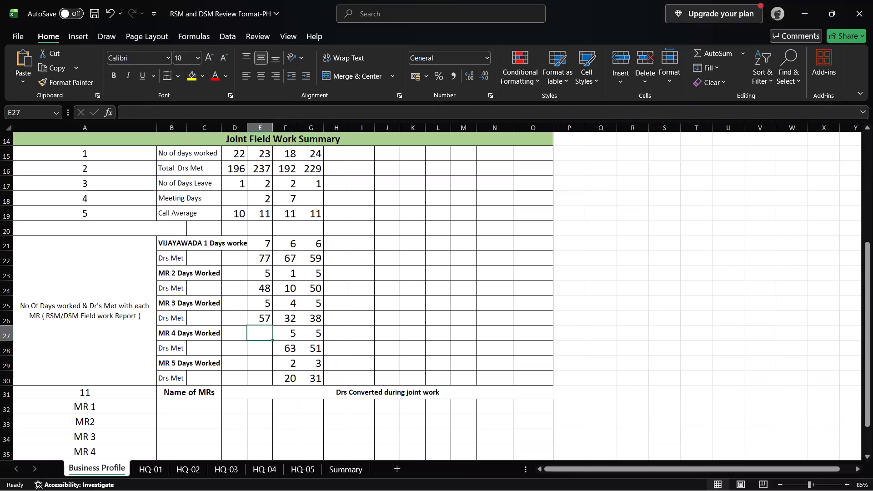
In column E, enter days worked and Drs Met as 2 and 22 for MR 4, 3 and 33 for MR 5.
key(2)
key(Down)
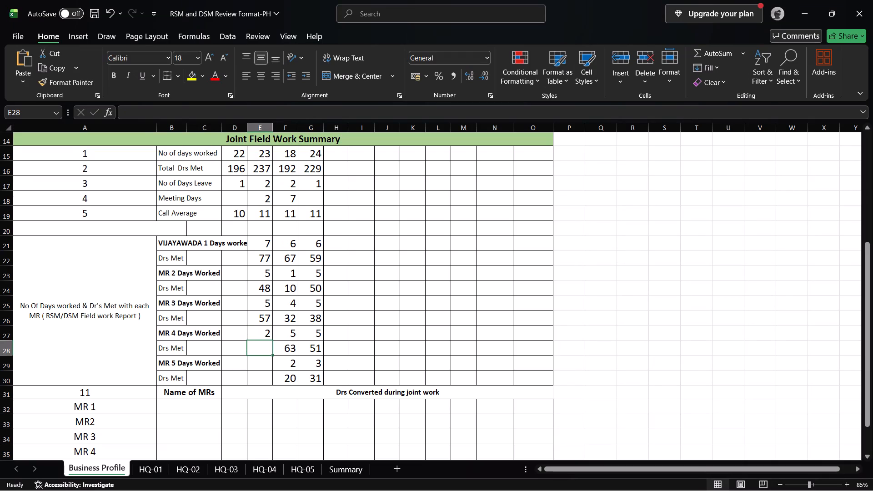
text(22)
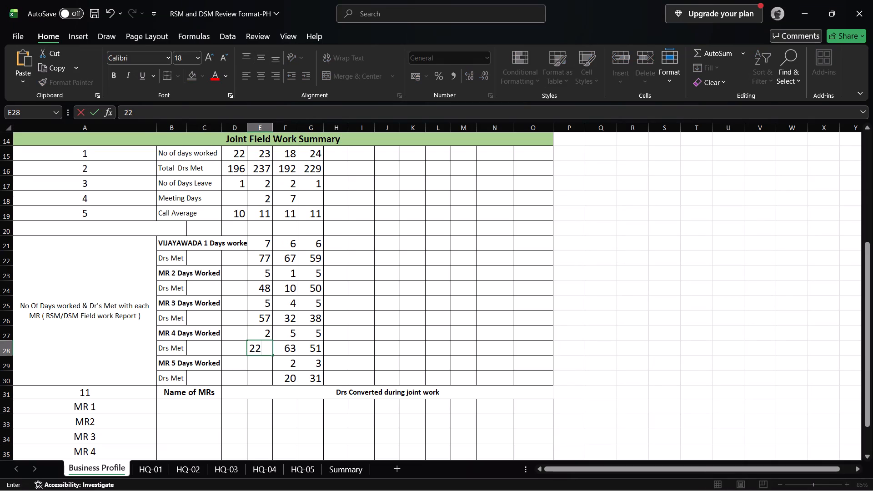
key(Down)
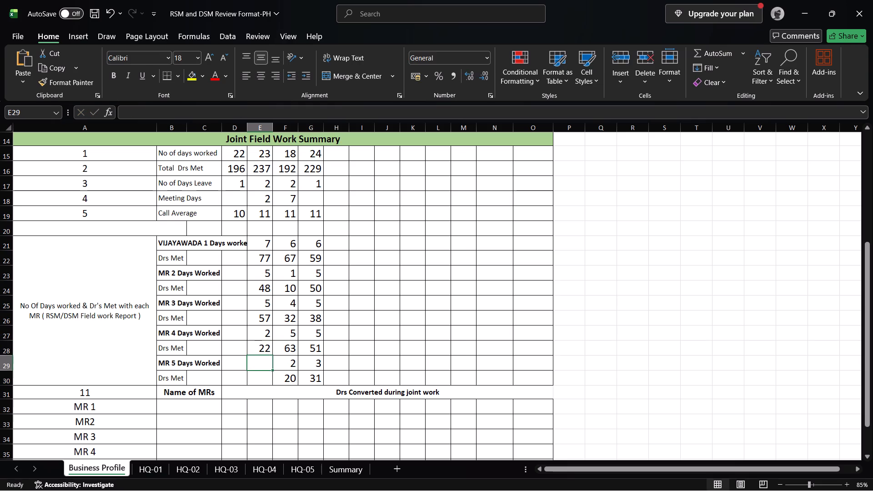
key(3)
key(Down)
text(33)
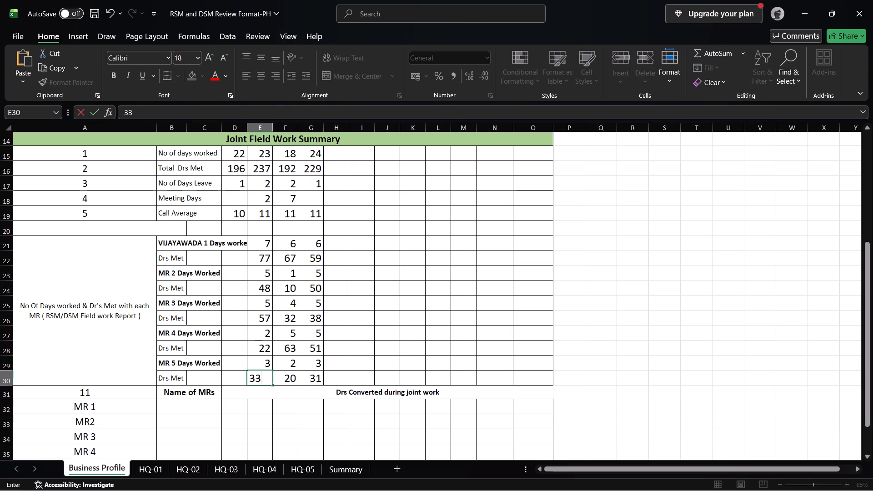
click(240, 242)
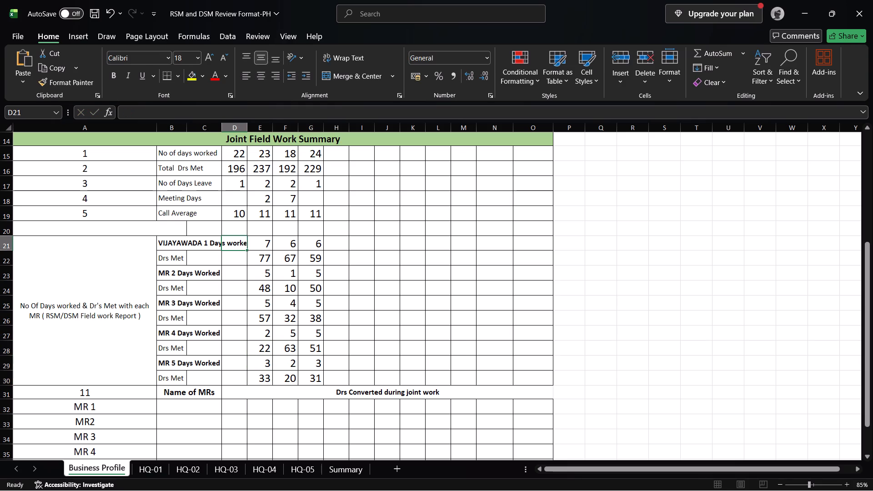
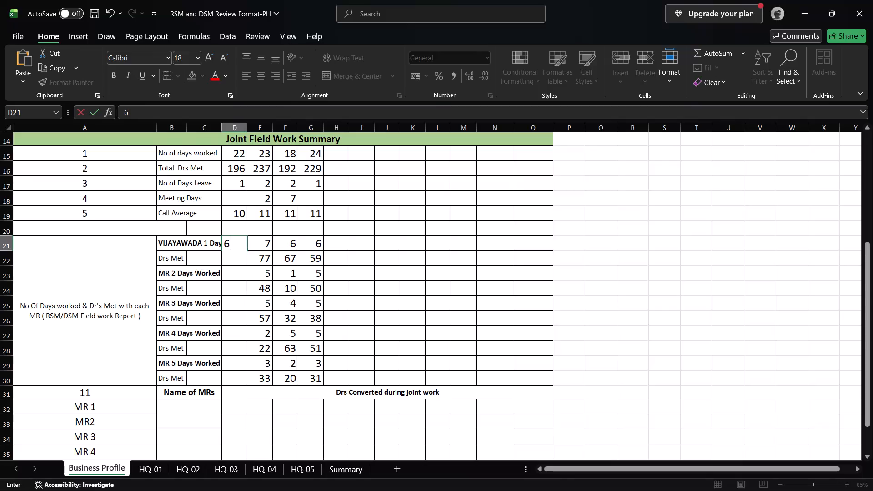
In column D, enter 6 days worked and 62 Drs Met for VIJAYAWADA 1.
key(Down)
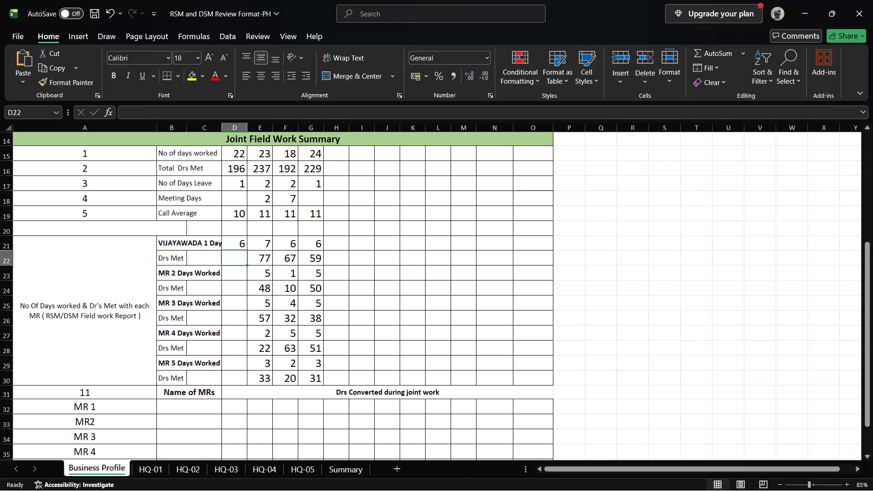
text(62)
key(Down)
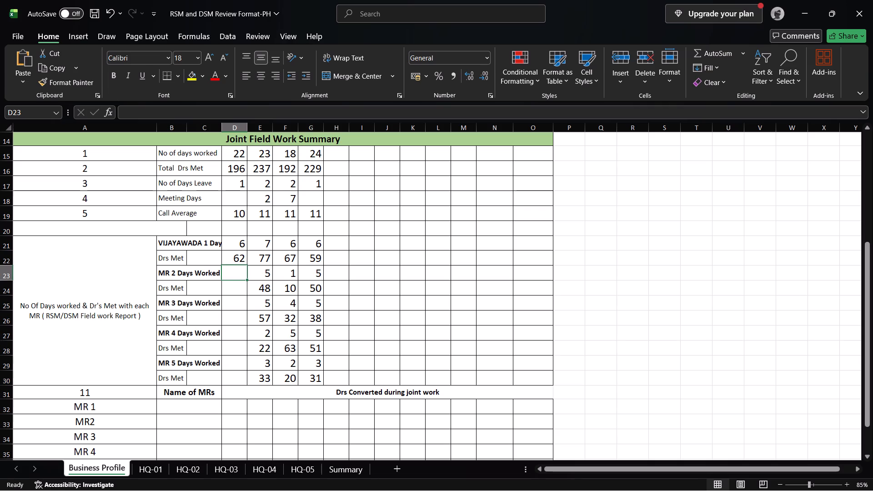
In column D, enter days worked and Drs Met as 5 and 36 for MR 2, 6 and 42 for MR 3.
key(5)
key(Down)
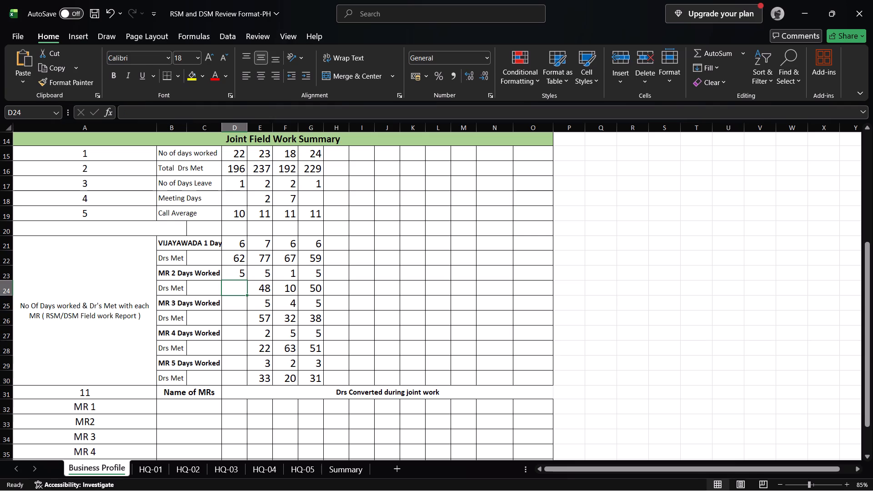
text(36)
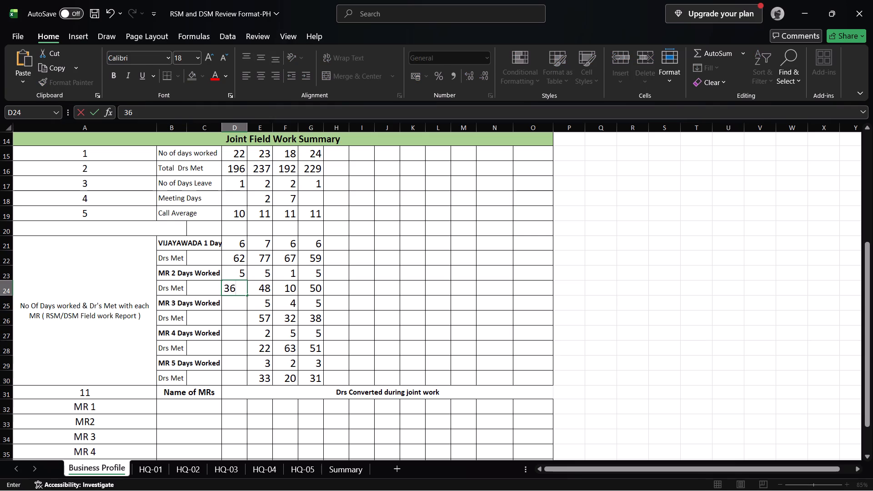
key(Down)
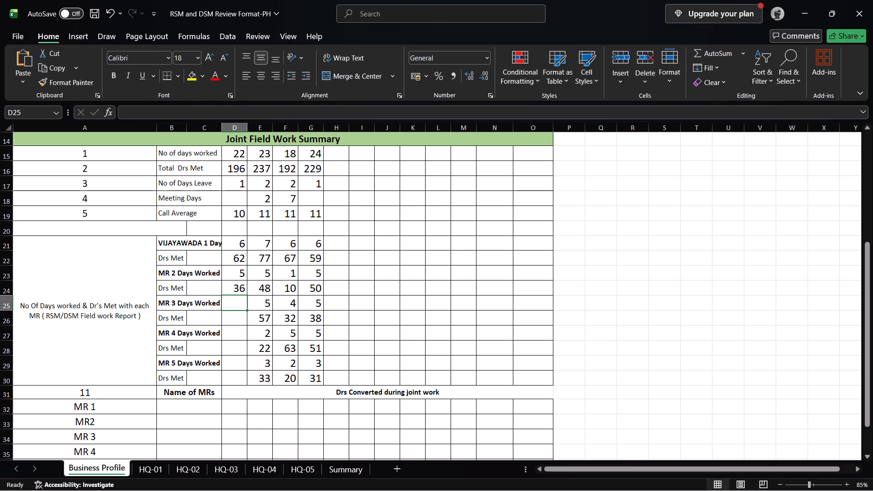
key(6)
key(Down)
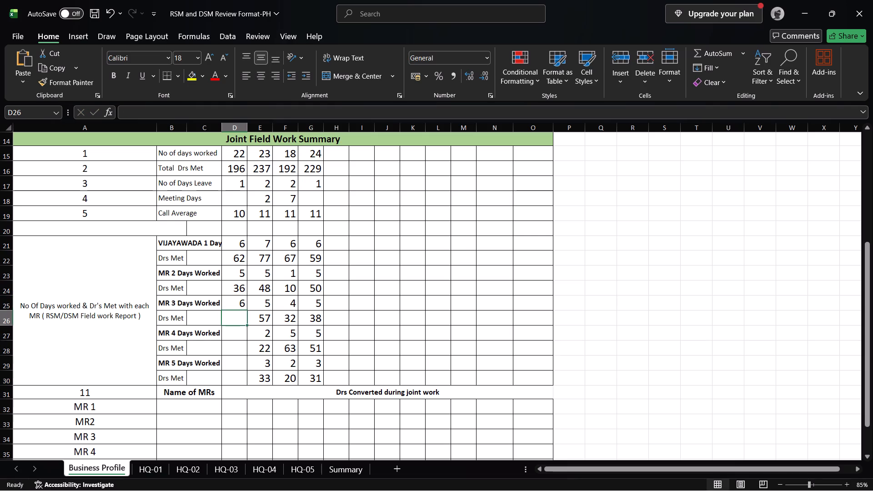
text(42)
key(Down)
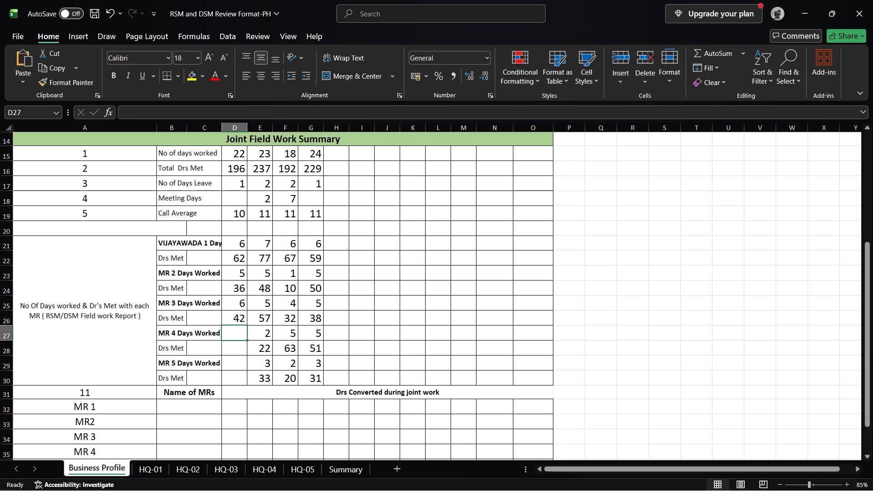
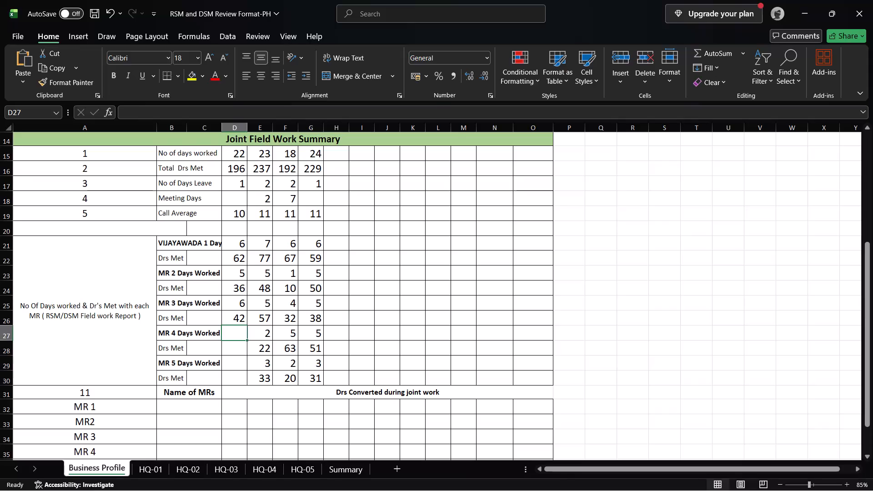
In column D, enter 2 days worked for MR 4.
key(2)
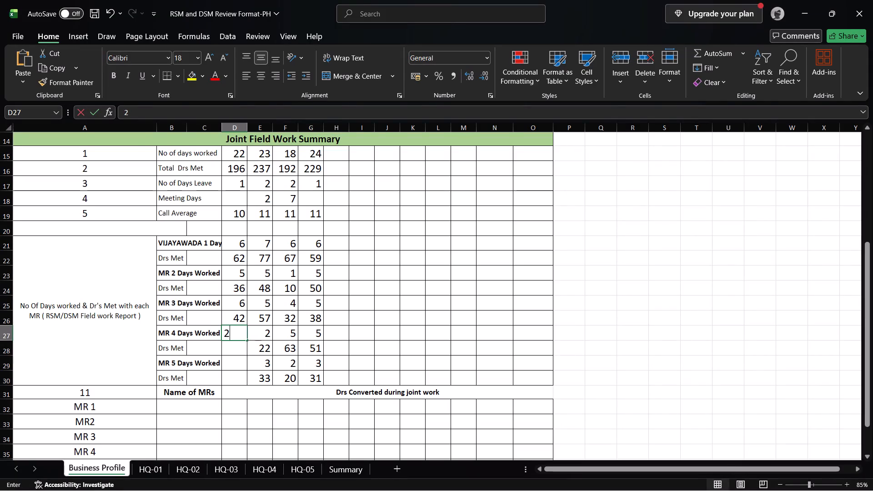
key(Down)
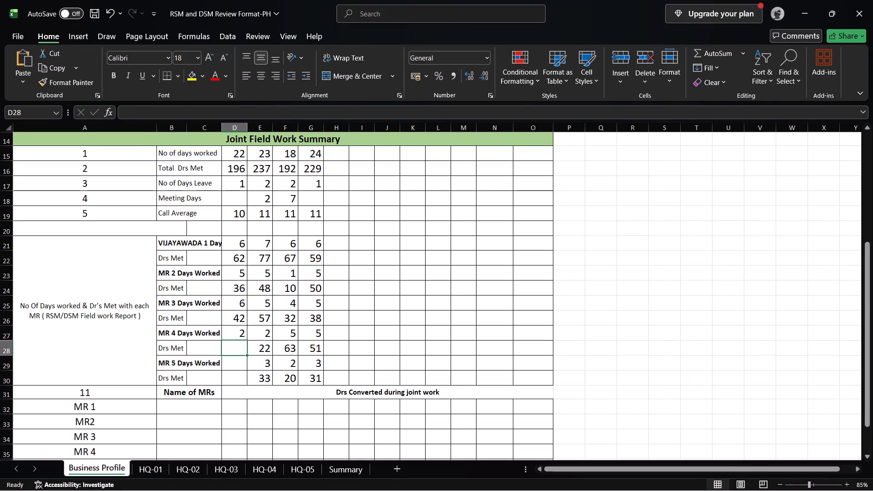
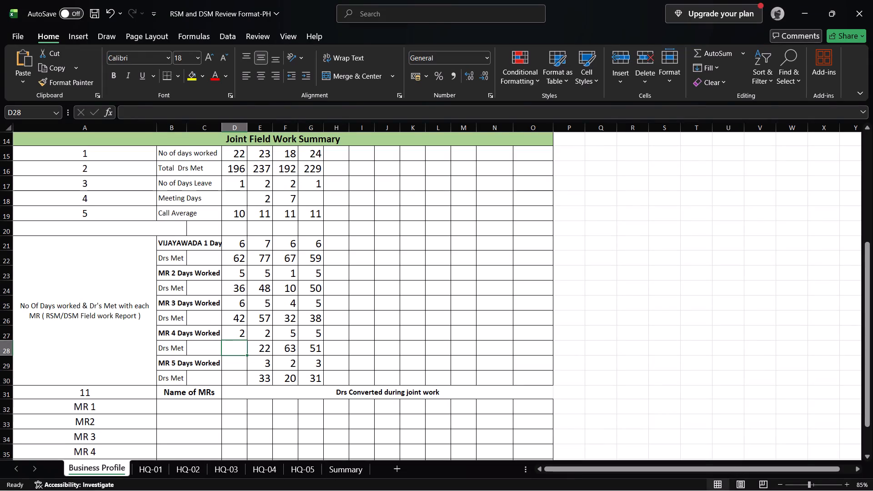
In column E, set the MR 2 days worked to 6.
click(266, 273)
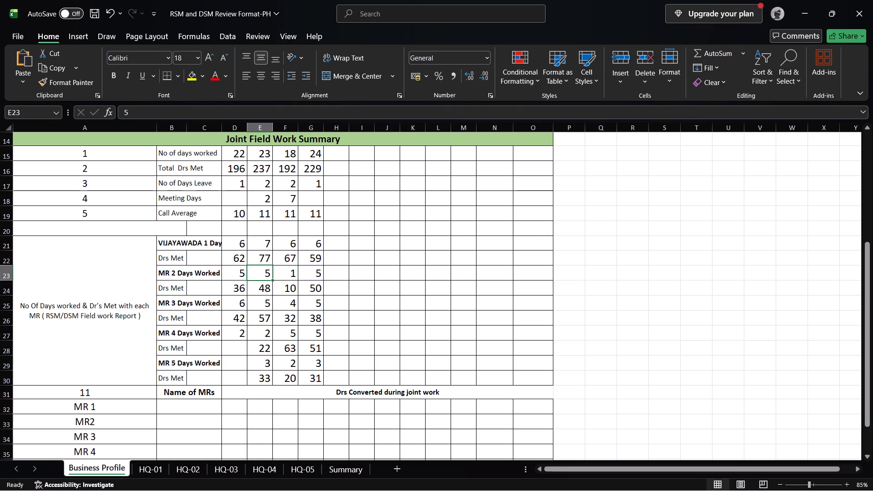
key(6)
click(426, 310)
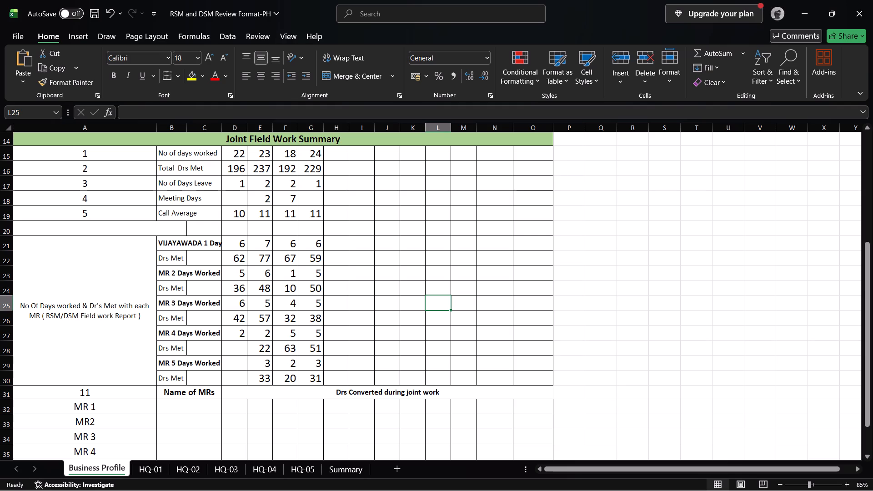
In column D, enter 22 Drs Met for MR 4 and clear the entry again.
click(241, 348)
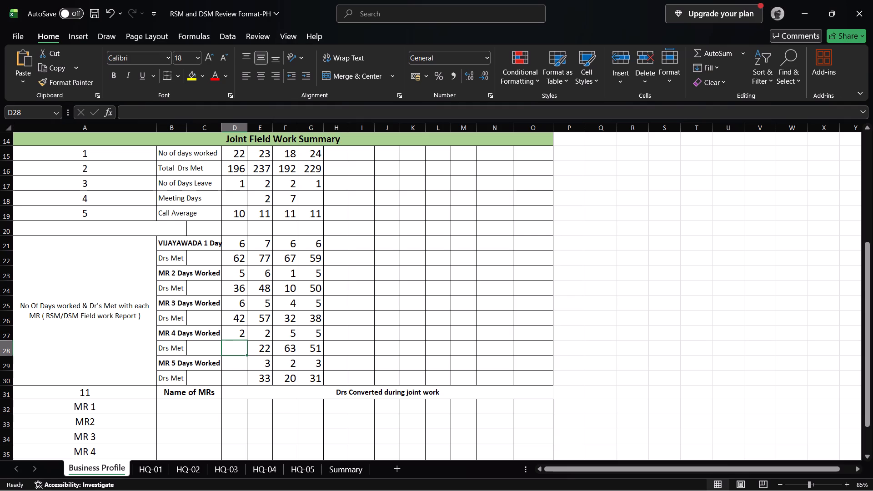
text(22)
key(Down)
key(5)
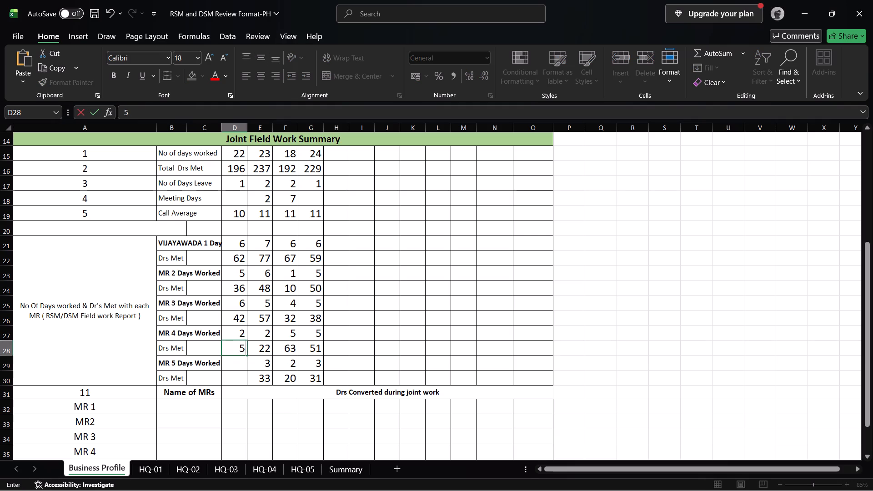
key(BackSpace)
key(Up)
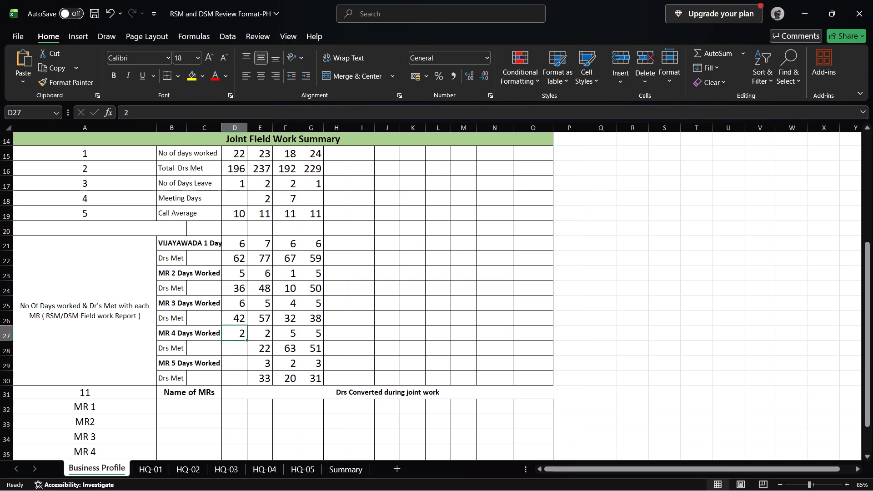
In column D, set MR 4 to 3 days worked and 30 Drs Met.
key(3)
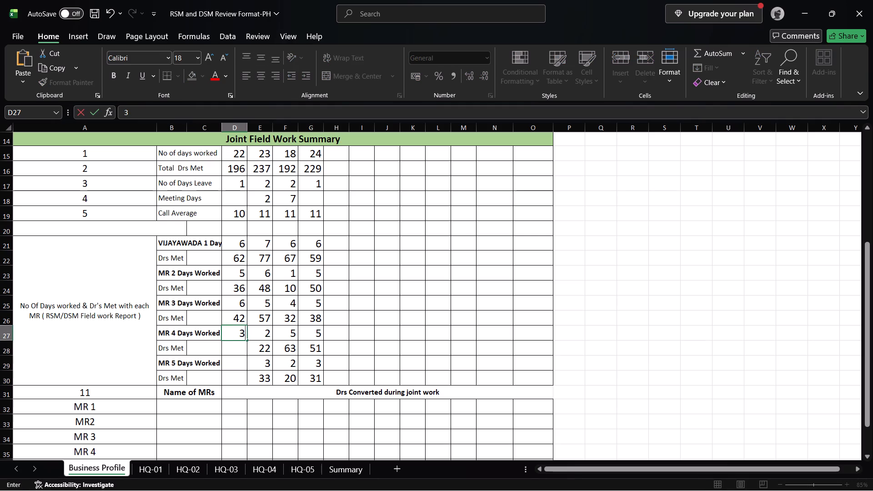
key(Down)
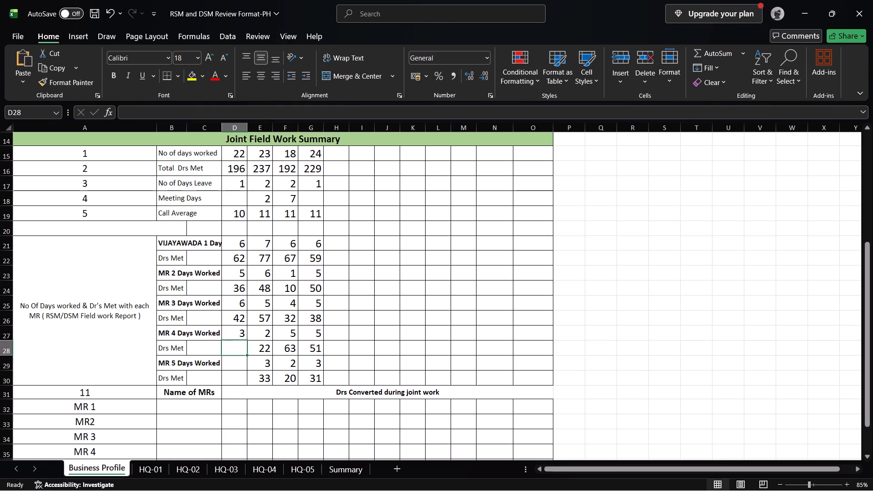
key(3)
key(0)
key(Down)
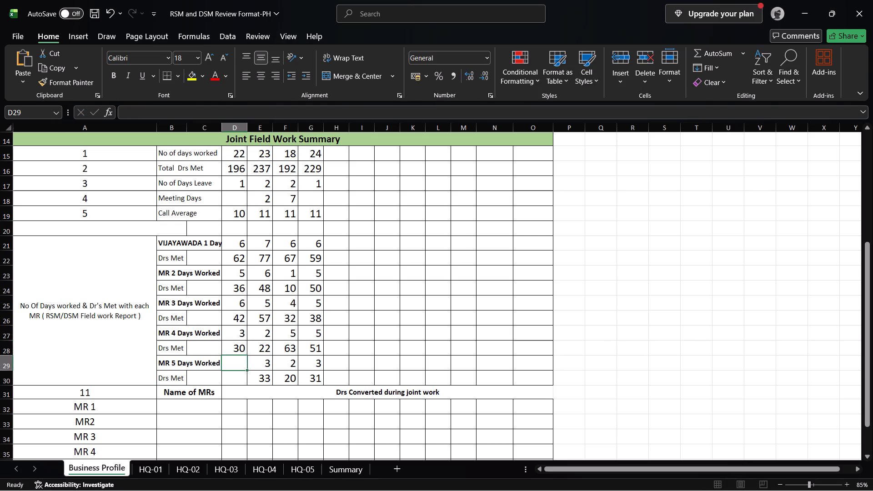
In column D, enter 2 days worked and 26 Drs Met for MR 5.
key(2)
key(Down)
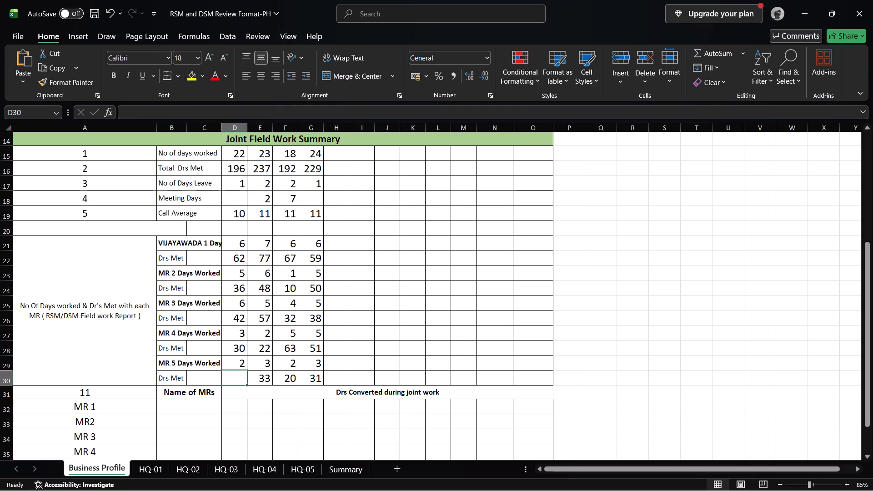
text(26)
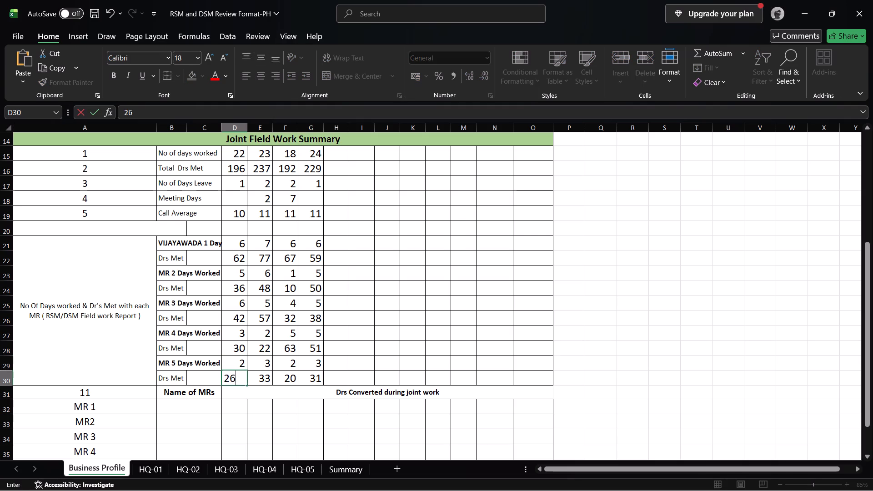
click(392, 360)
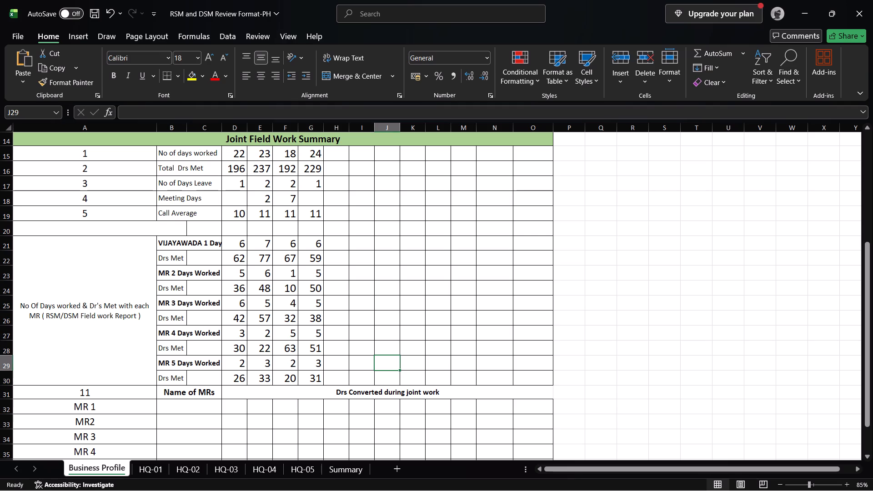
In column D, set MR 4 to 5 days worked and 56 Drs Met.
click(238, 333)
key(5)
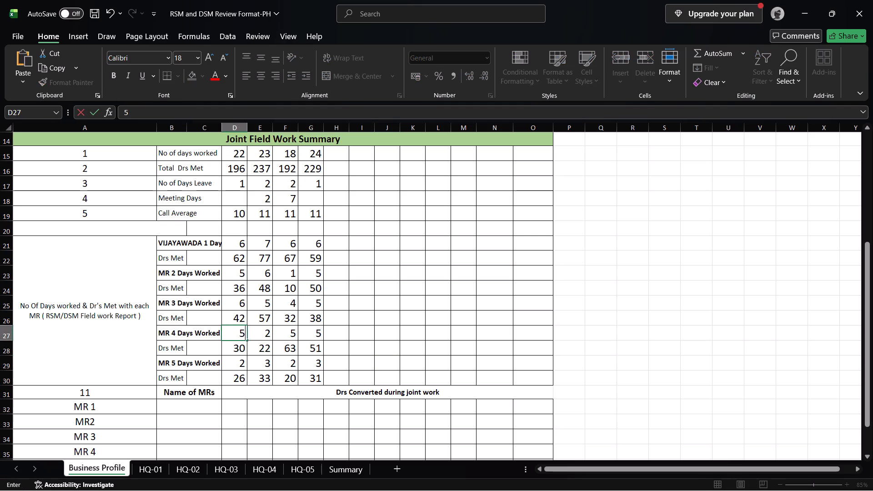
key(Down)
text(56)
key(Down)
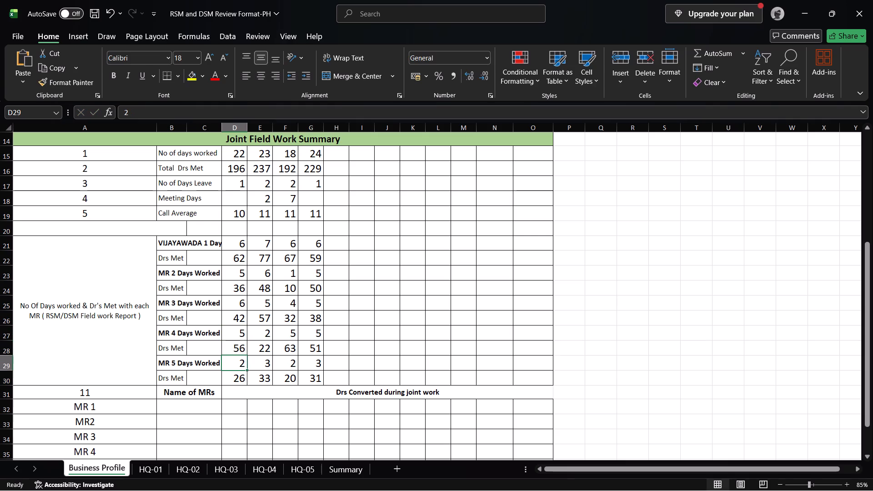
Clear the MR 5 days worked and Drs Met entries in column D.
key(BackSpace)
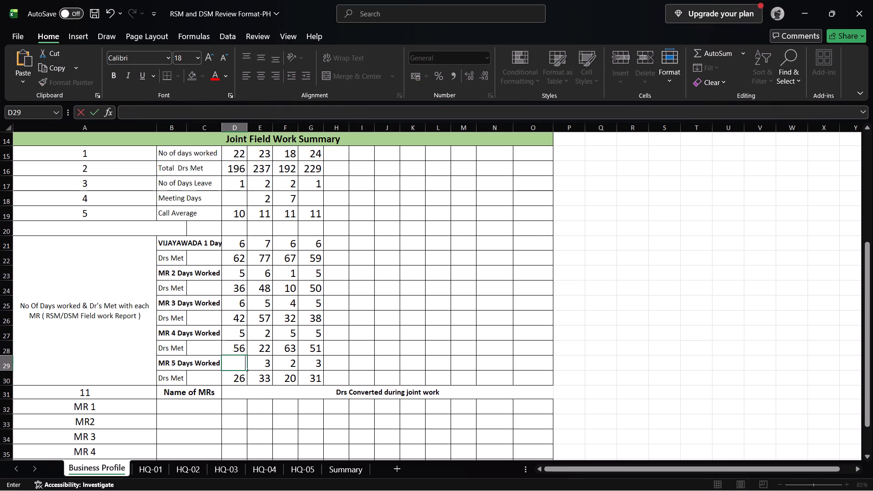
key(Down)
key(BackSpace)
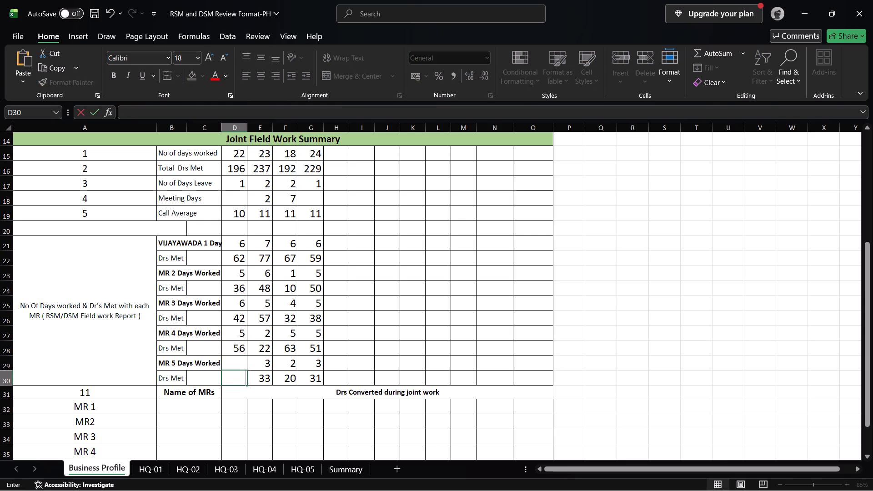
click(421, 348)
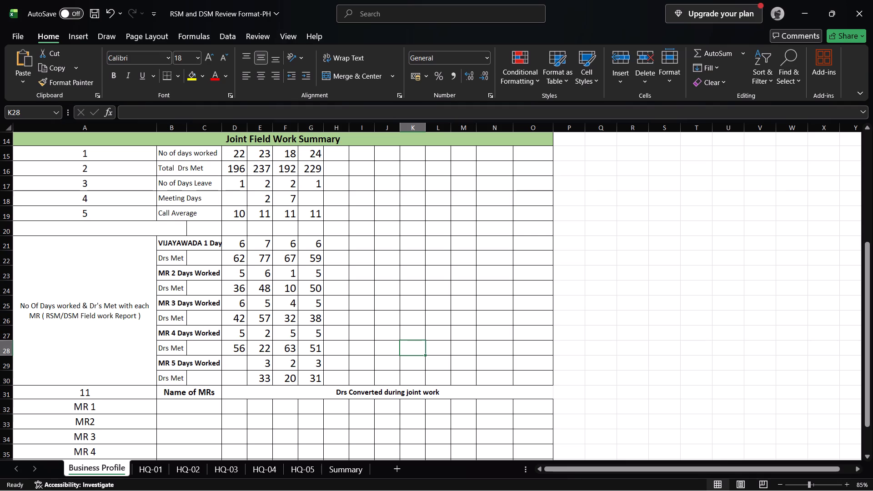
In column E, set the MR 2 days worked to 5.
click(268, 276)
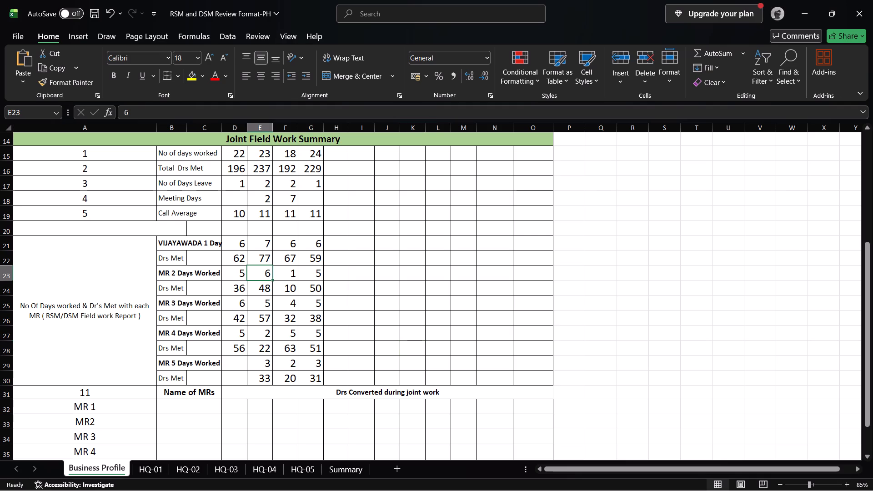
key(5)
In column E, set the MR 3 days worked to 6.
key(Down)
key(Down)
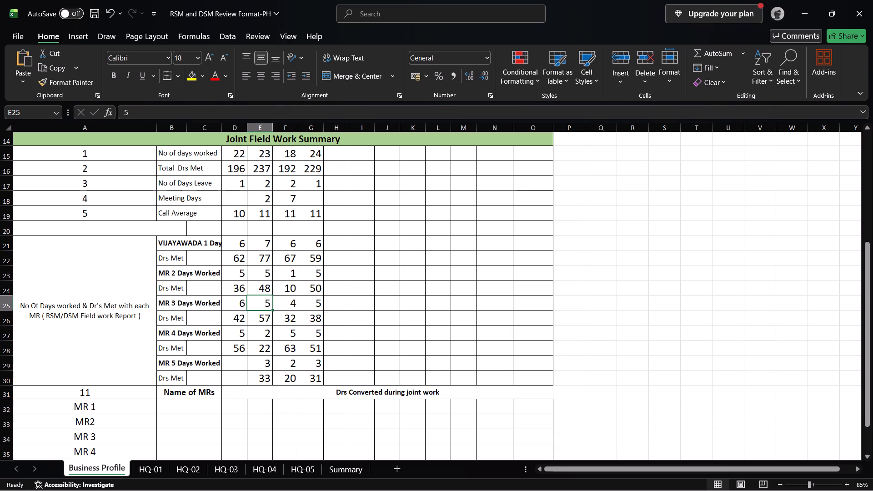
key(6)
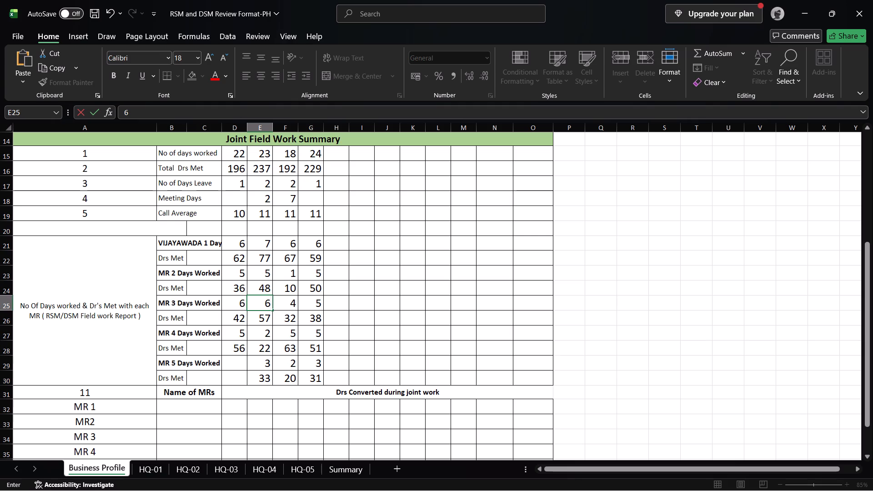
click(361, 245)
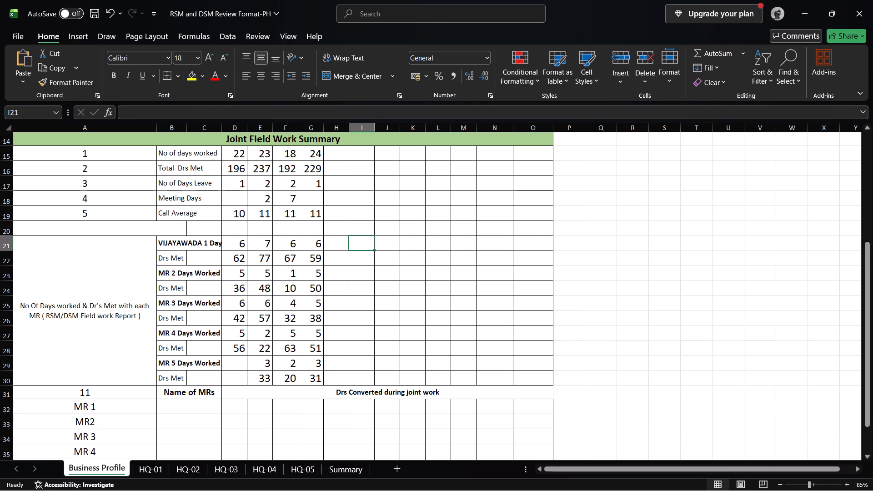
Widen column C enough for the full VIJAYAWADA 1 Days worked label to fit before column D.
click(654, 228)
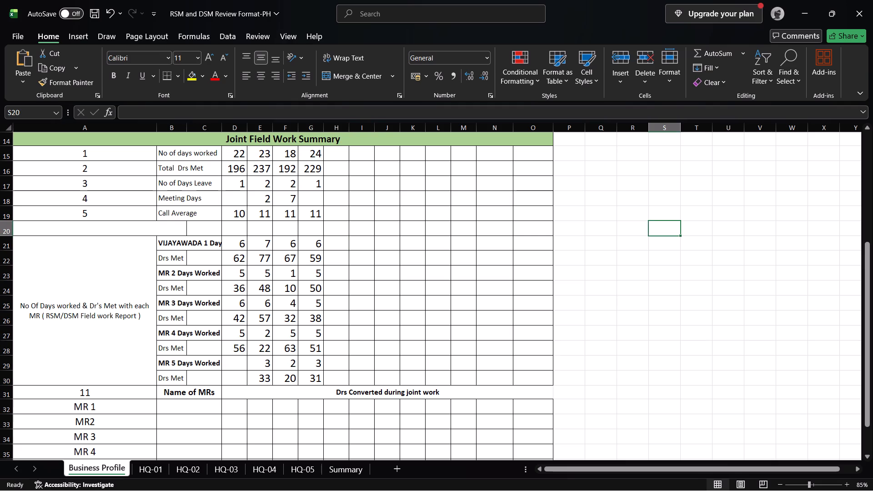
triple_click(867, 454)
double_click(867, 454)
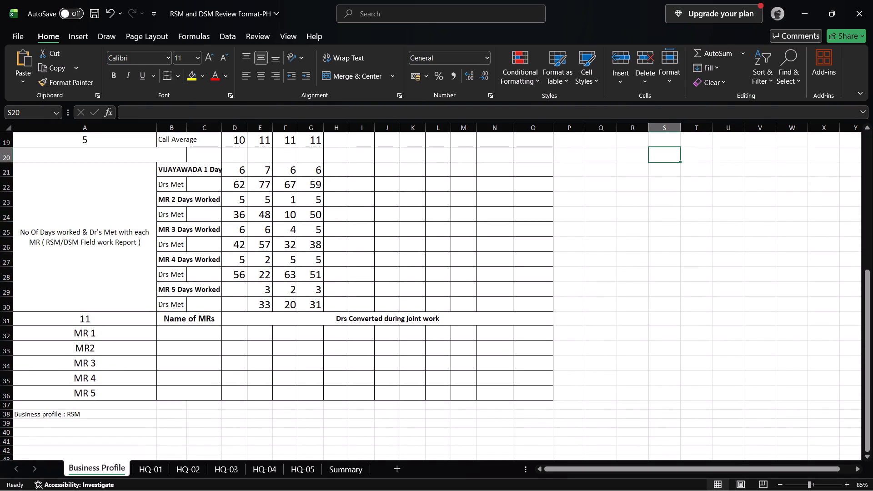
double_click(221, 124)
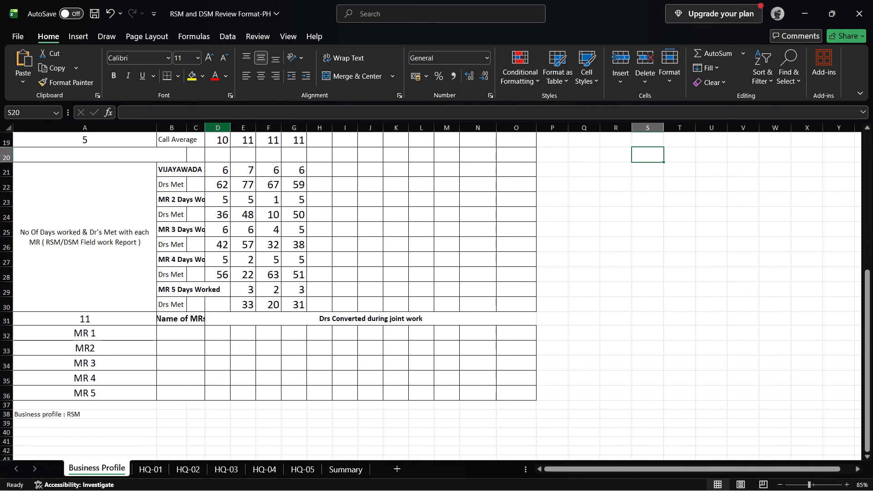
double_click(204, 124)
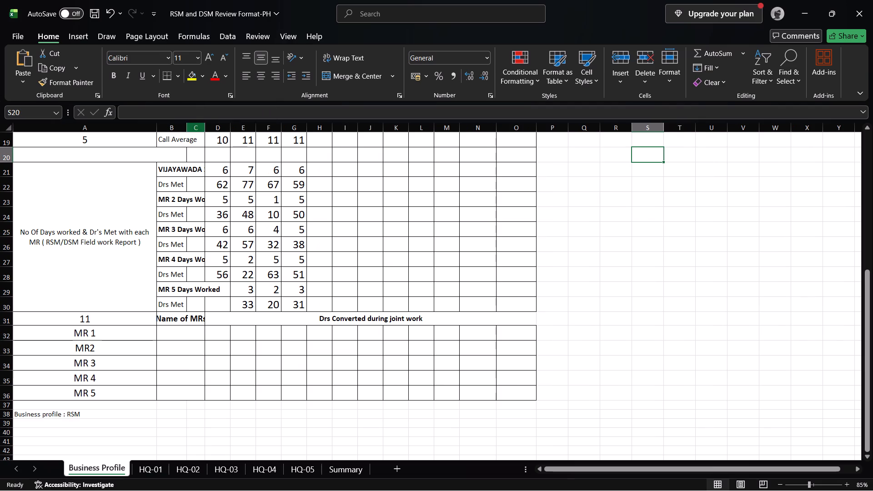
drag(204, 125, 246, 128)
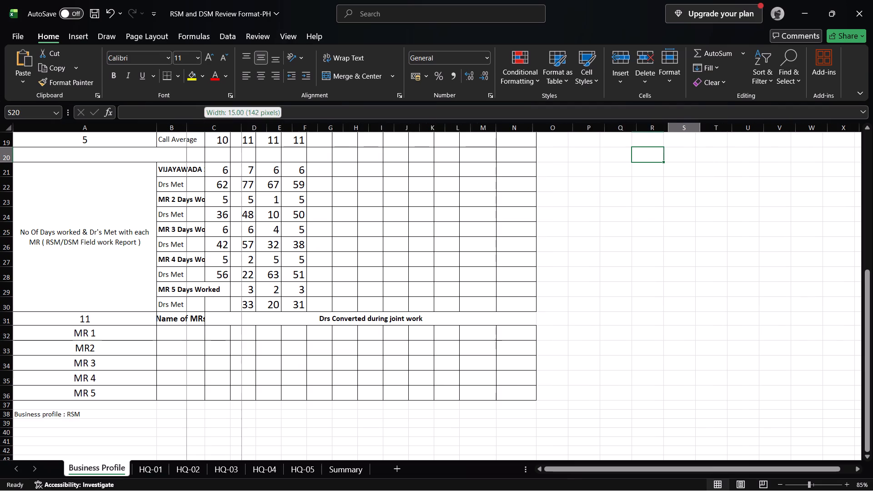
drag(246, 128, 251, 127)
drag(251, 127, 258, 127)
Change the MR 2 row label in column B to "VIJAYAWADA 2 Days Worked".
click(176, 199)
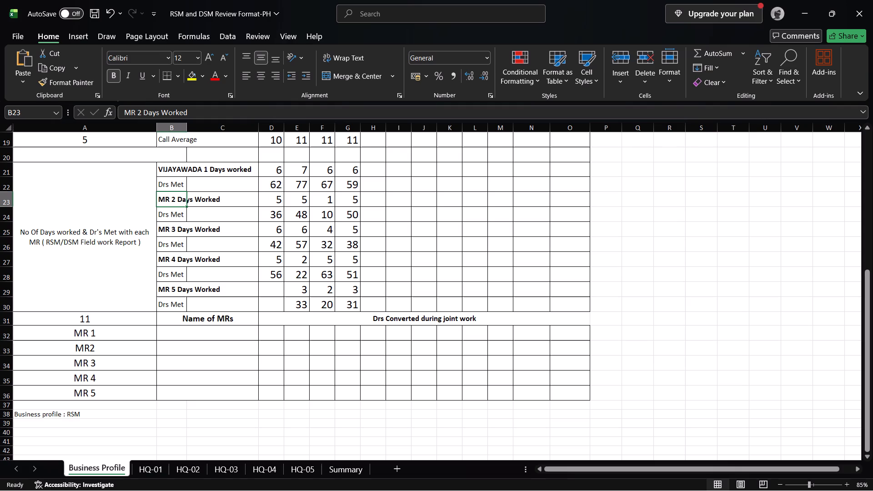
double_click(176, 199)
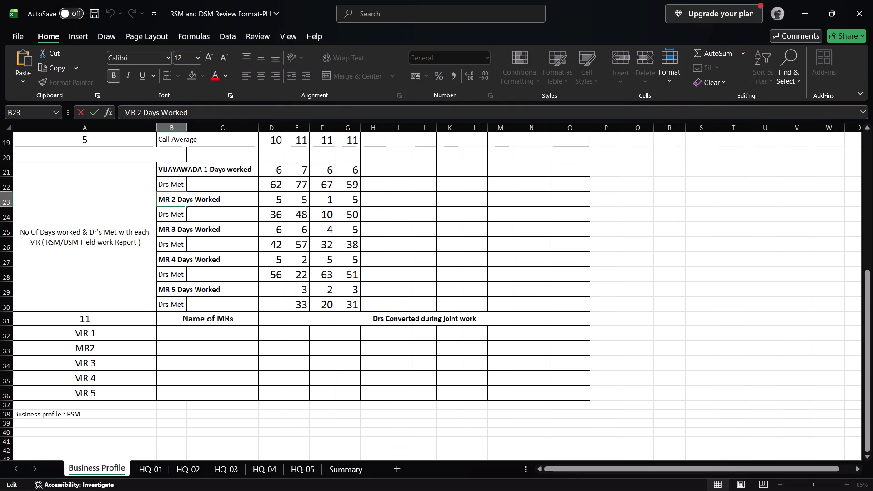
click(135, 110)
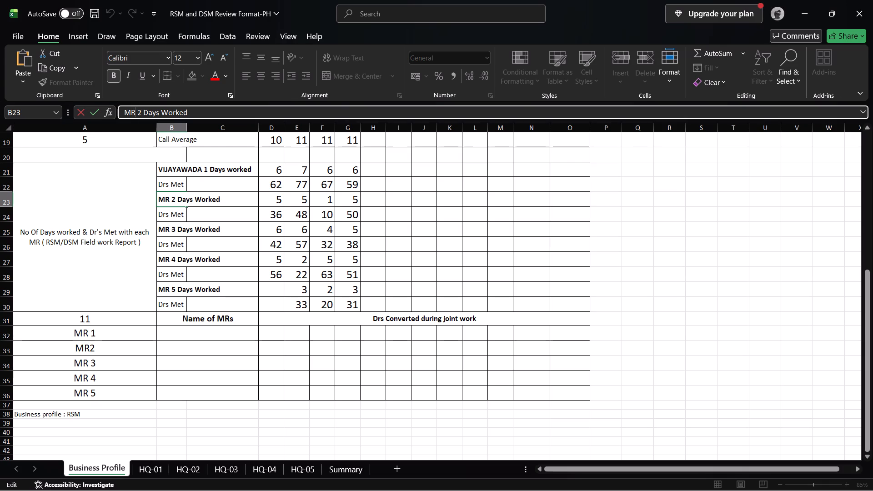
key(BackSpace)
key(BackSpace)
key(BackSpace)
key(BackSpace)
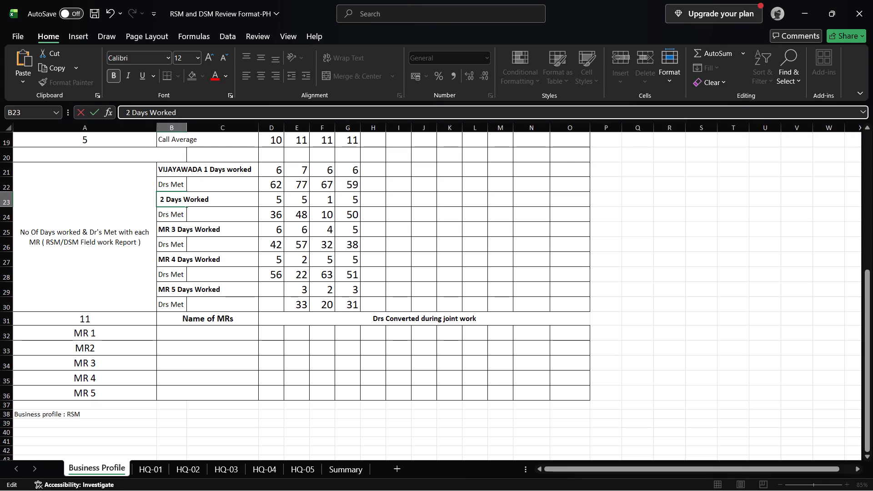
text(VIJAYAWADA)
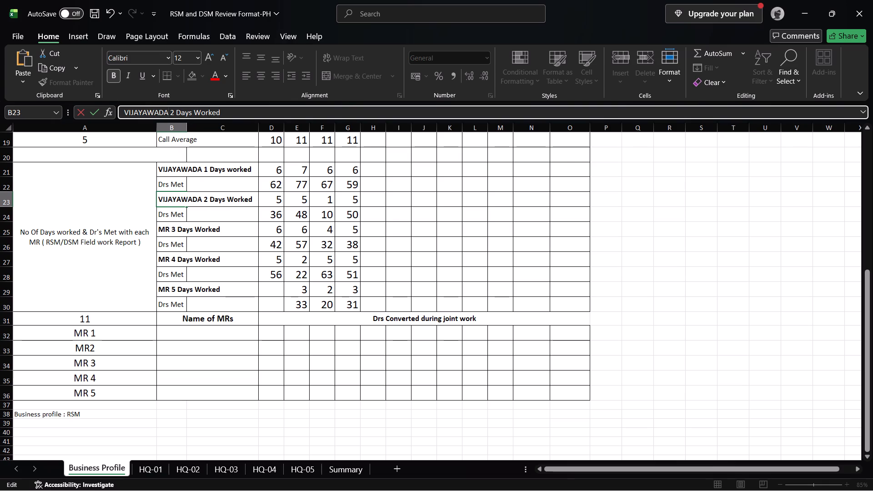
Change the MR 3 row label in column B to "VIJAYAWADA 3 Days Worked".
click(173, 230)
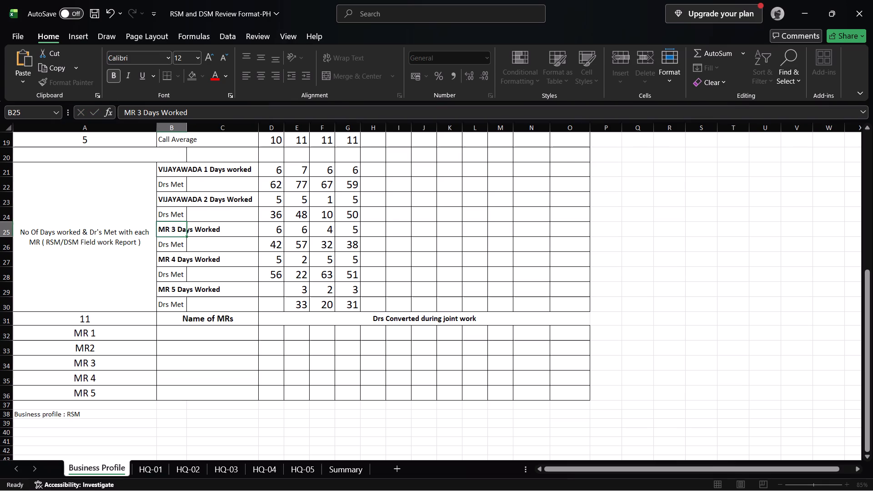
click(136, 108)
key(BackSpace)
key(BackSpace)
key(BackSpace)
key(BackSpace)
key(BackSpace)
key(BackSpace)
key(BackSpace)
key(BackSpace)
key(BackSpace)
key(BackSpace)
key(BackSpace)
key(BackSpace)
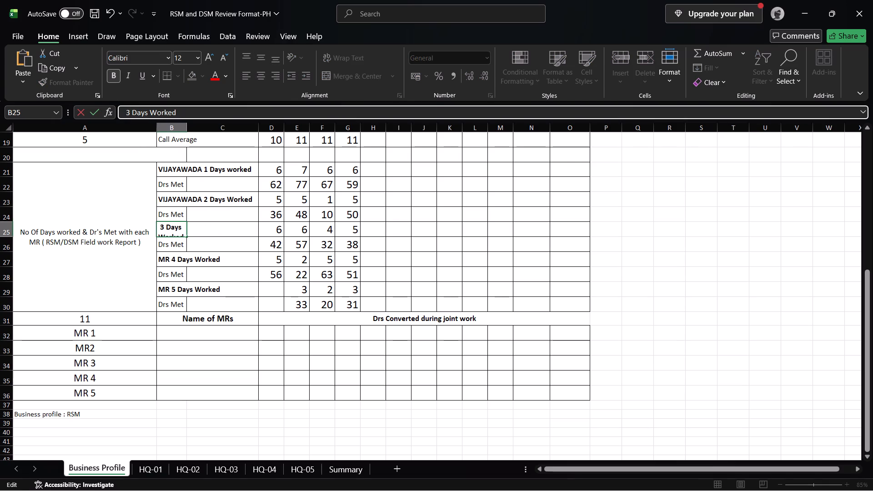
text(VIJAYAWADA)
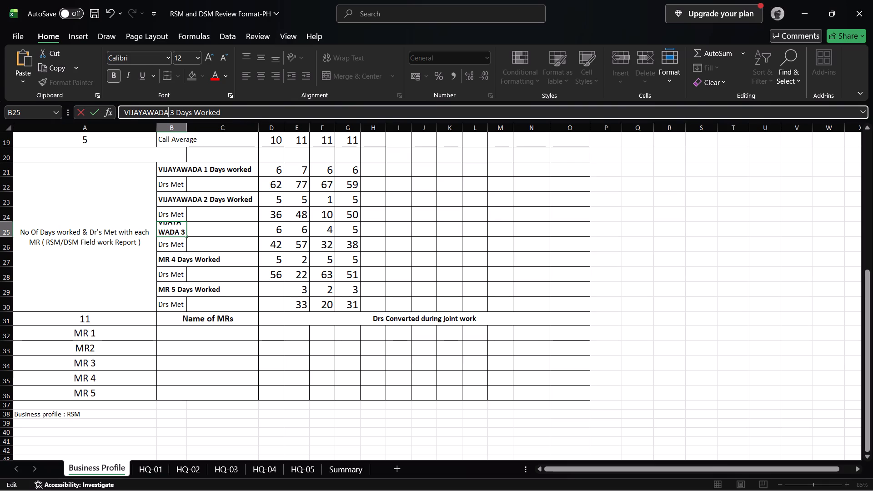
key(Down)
click(241, 277)
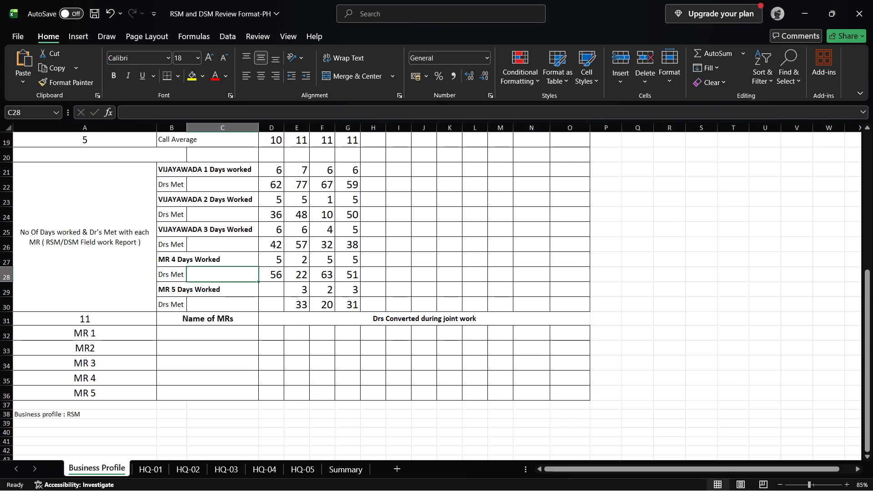
Change the MR 4 row label in column B to "ELURU Days Worked".
click(194, 261)
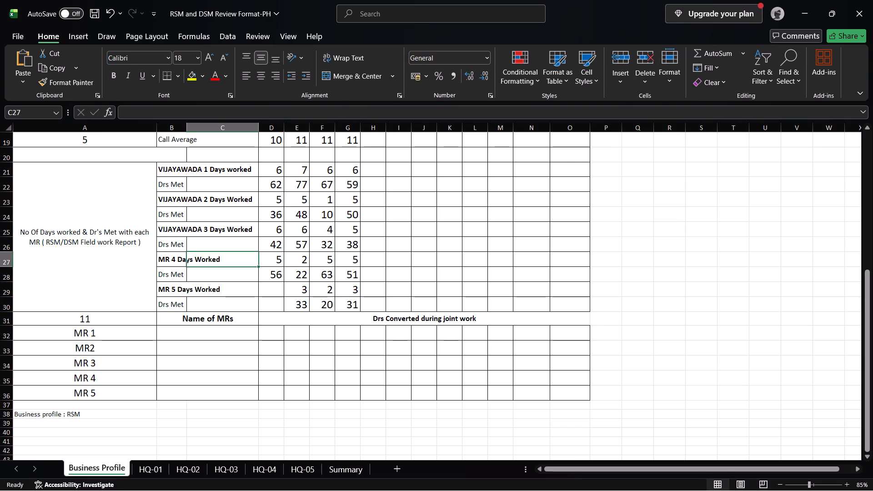
click(168, 261)
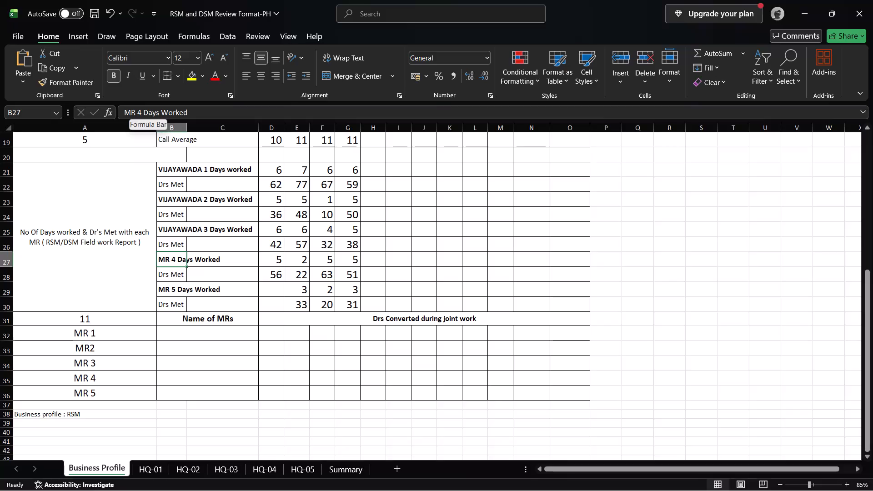
click(141, 111)
key(BackSpace)
key(BackSpace)
key(BackSpace)
key(BackSpace)
key(BackSpace)
key(BackSpace)
key(BackSpace)
key(BackSpace)
key(BackSpace)
key(BackSpace)
key(BackSpace)
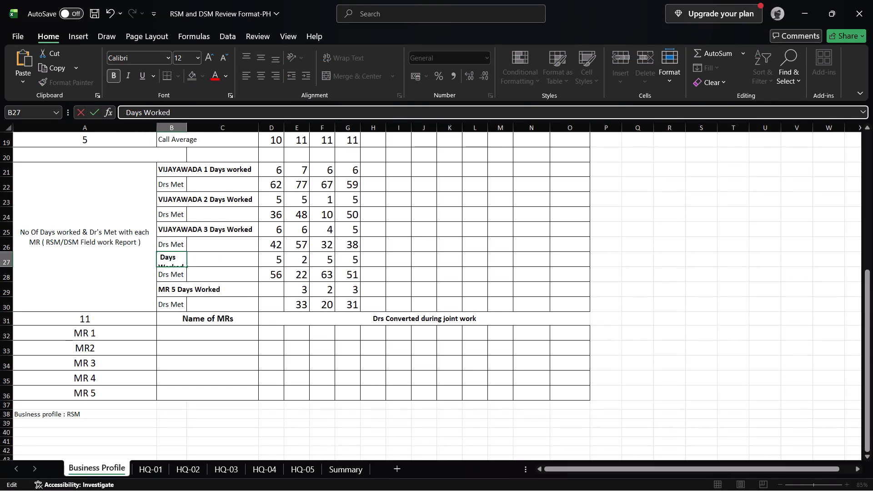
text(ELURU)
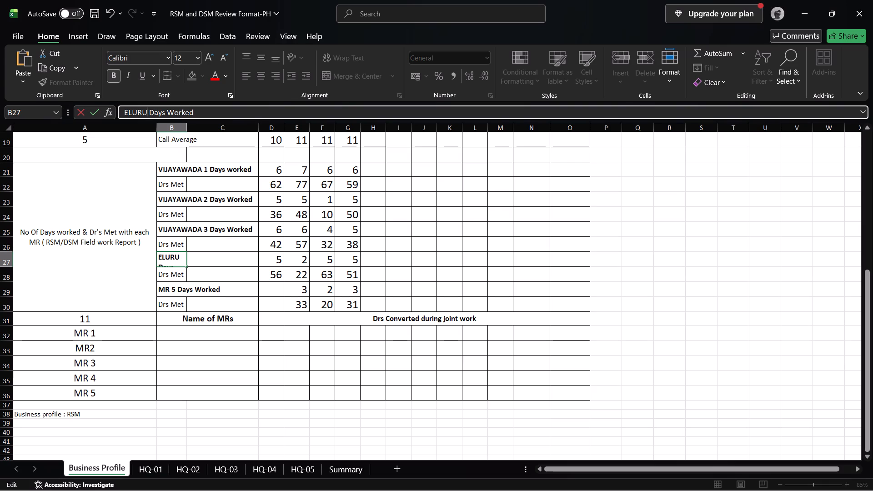
click(206, 230)
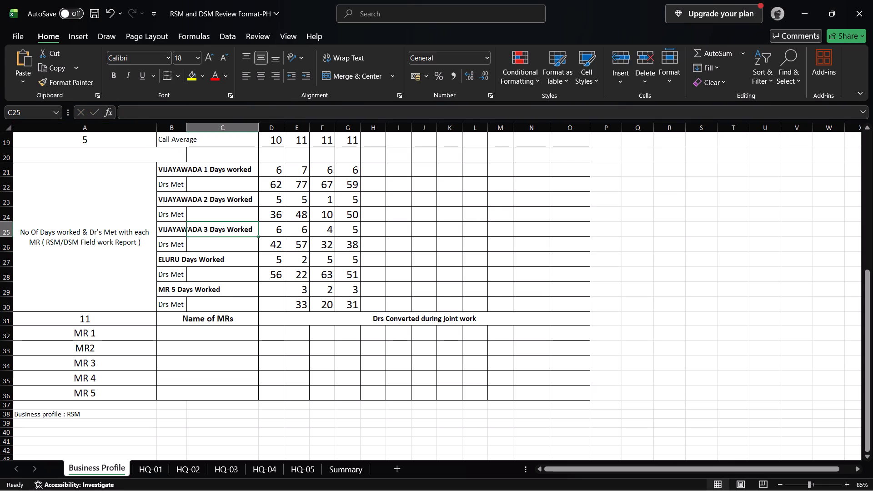
Insert TANUKU before the MR 5 row label in column B, making it "TANUKU MR 5 Days Worked".
click(196, 291)
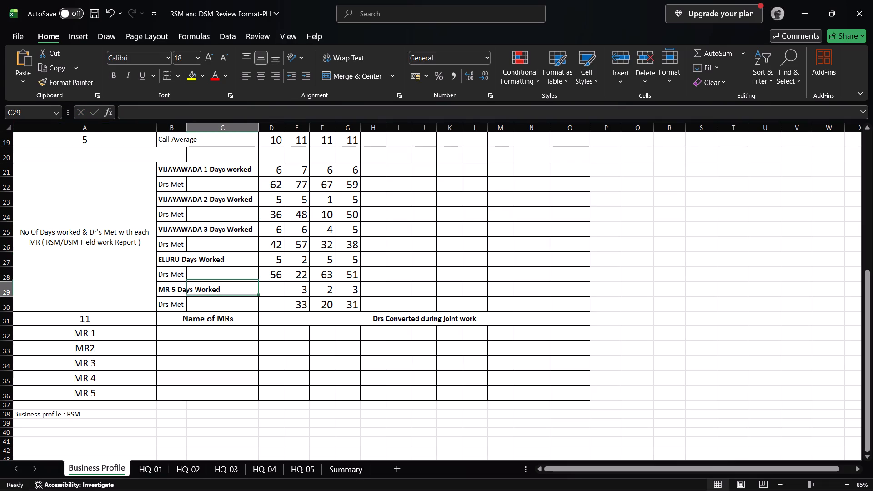
click(176, 291)
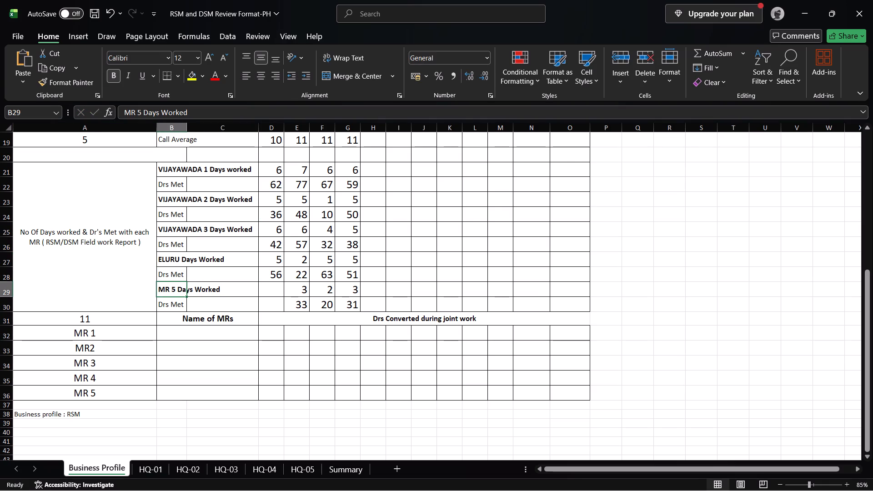
click(124, 110)
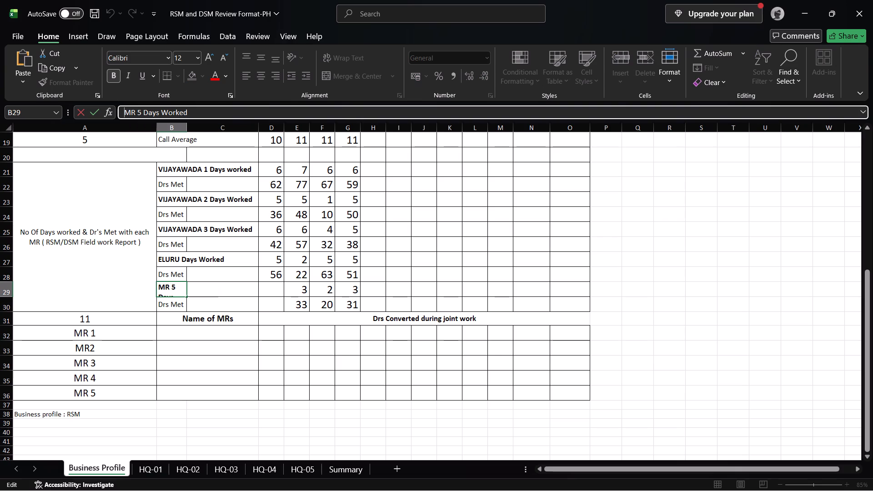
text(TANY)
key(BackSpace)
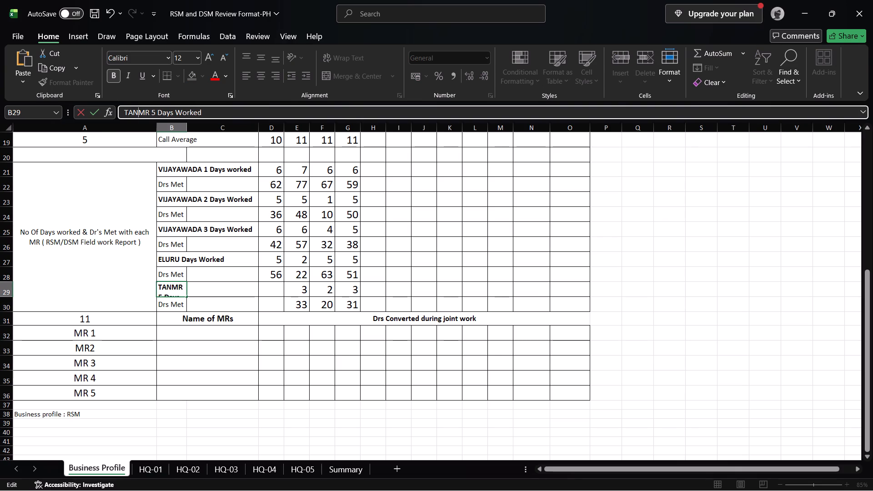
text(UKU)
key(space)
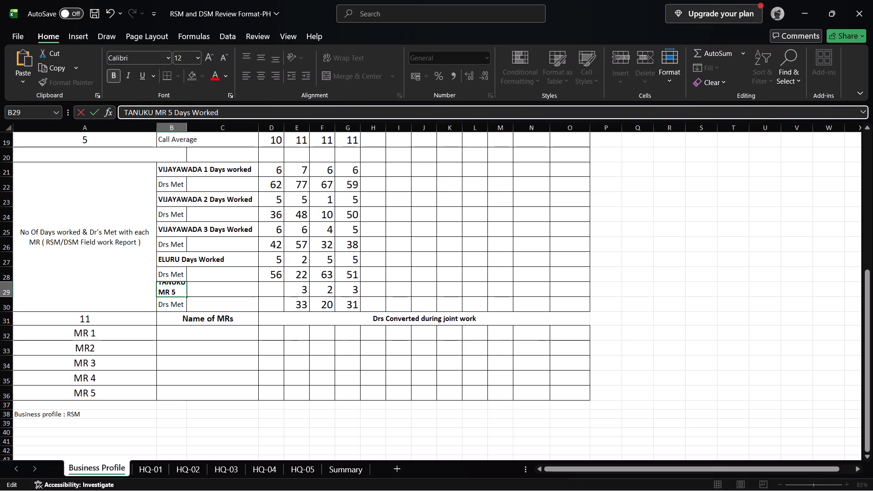
click(351, 264)
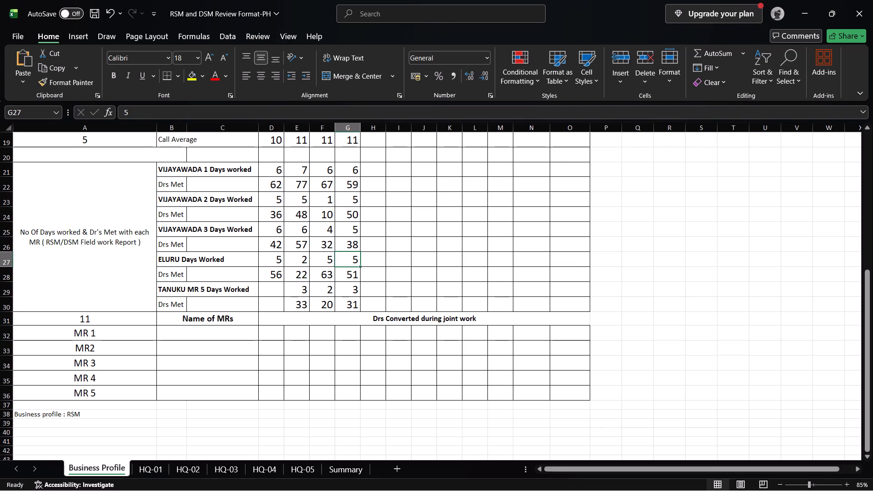
Add MR to the ELURU row label in column B so it reads "ELURU MR Days Worked".
click(175, 261)
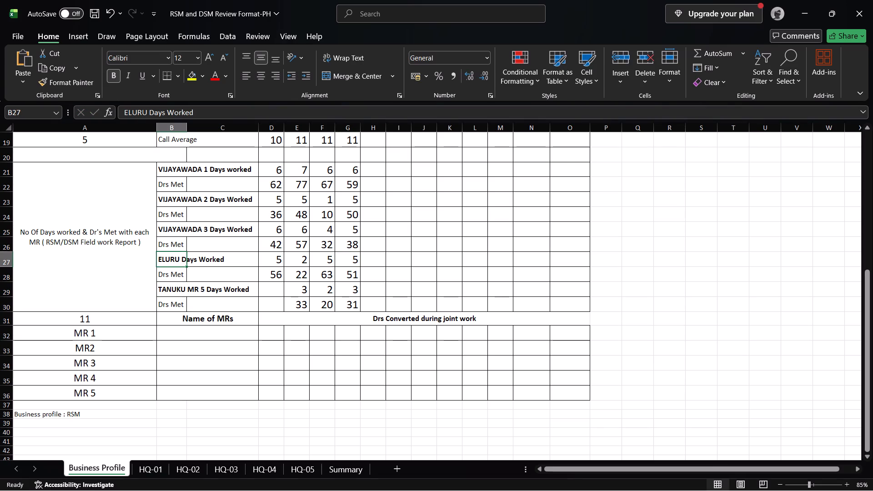
click(147, 112)
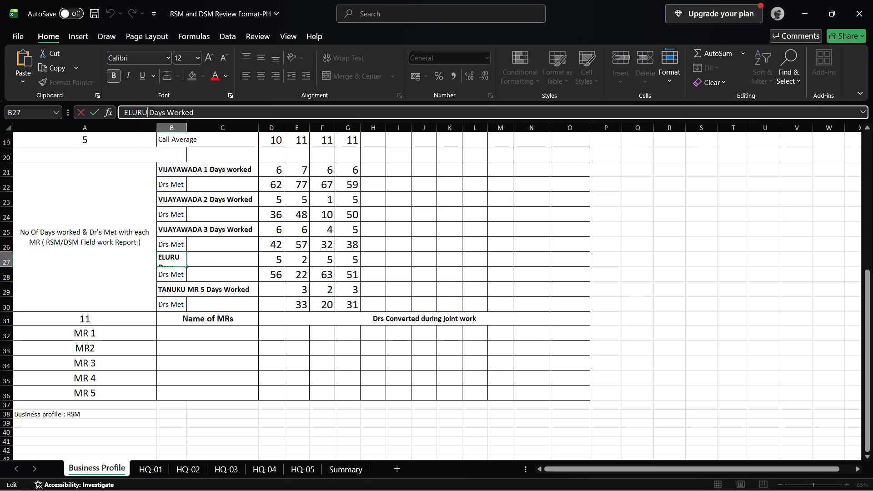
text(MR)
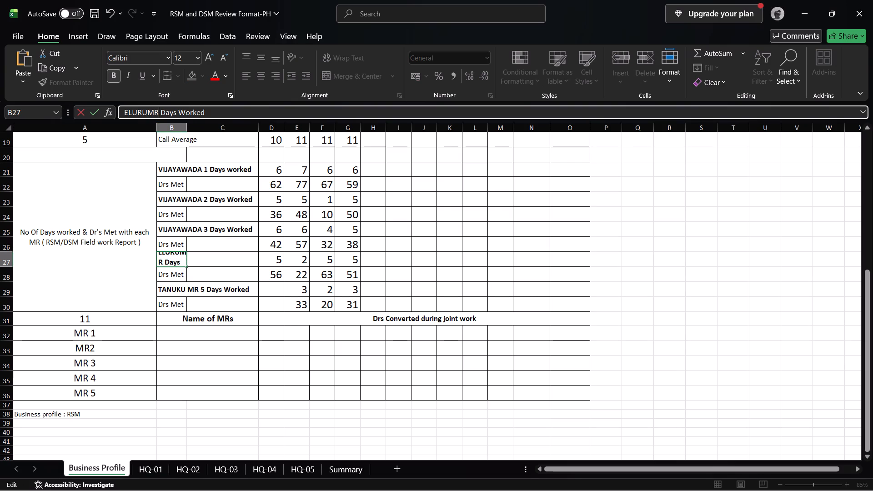
click(145, 110)
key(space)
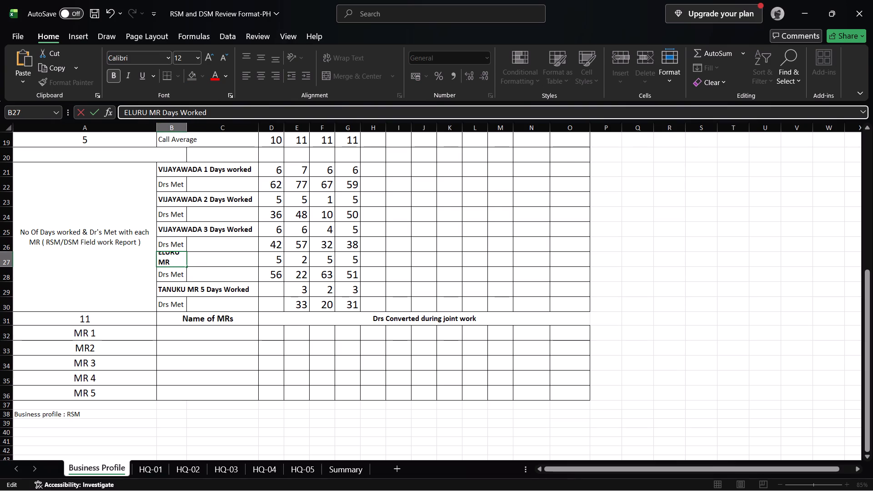
click(196, 226)
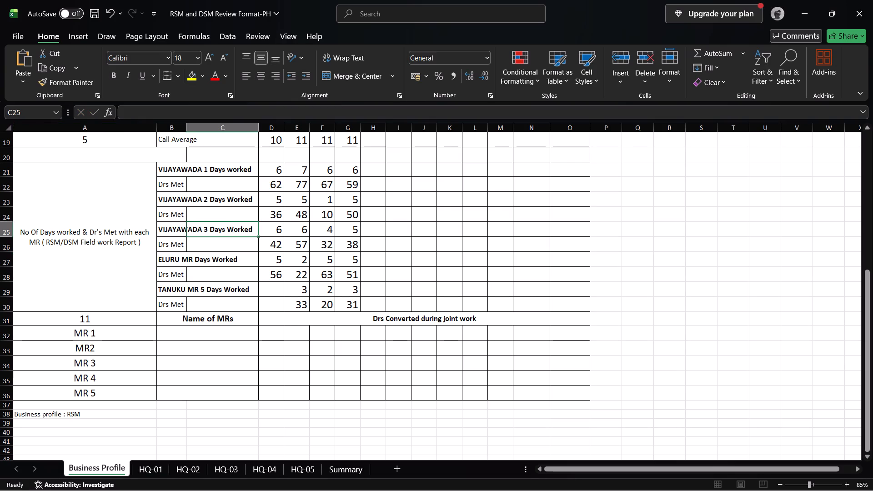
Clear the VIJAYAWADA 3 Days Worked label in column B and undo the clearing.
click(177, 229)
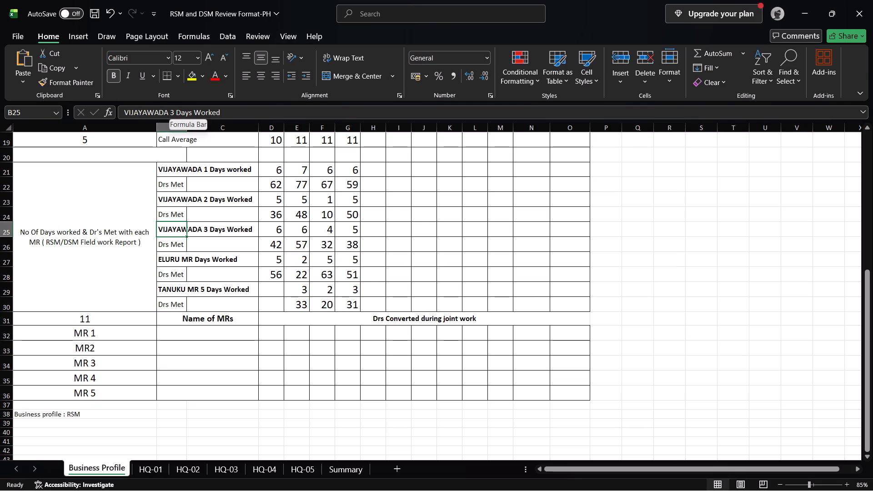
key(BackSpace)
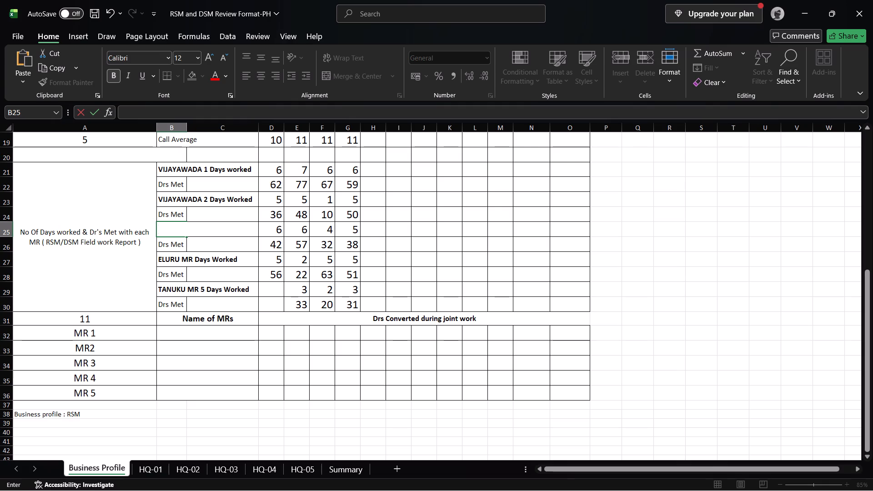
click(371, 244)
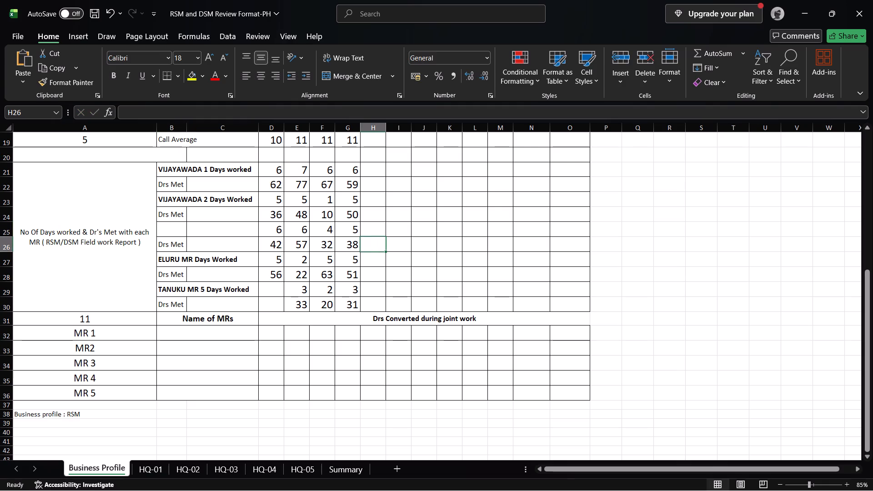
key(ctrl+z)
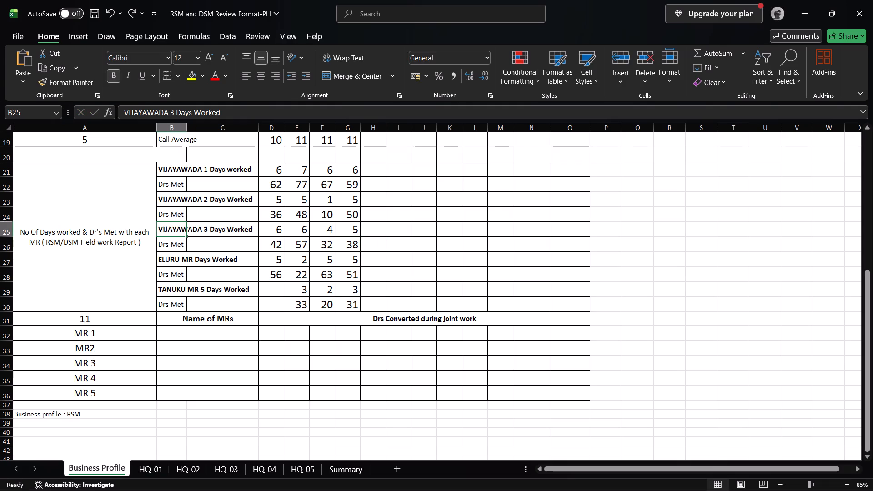
Insert "MR 3" into the VIJAYAWADA 3 row label in column B, making it "VIJAYAWADA 3 MR 3 Days Worked".
click(169, 111)
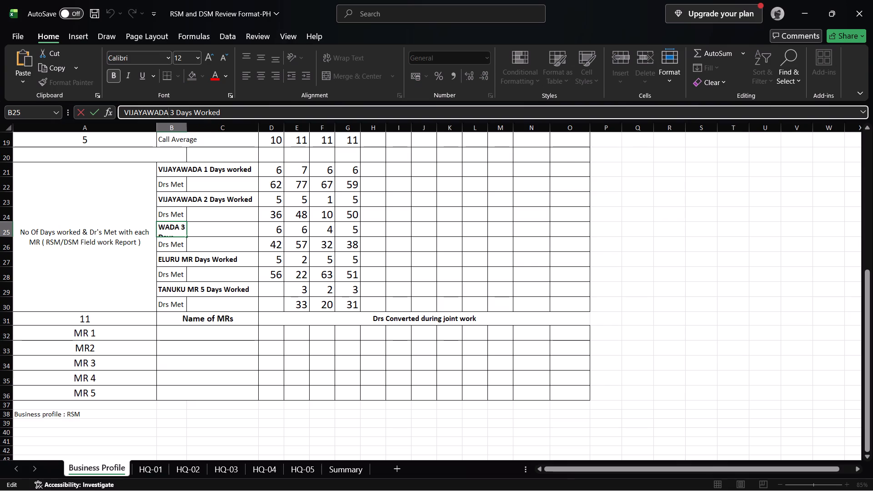
click(220, 116)
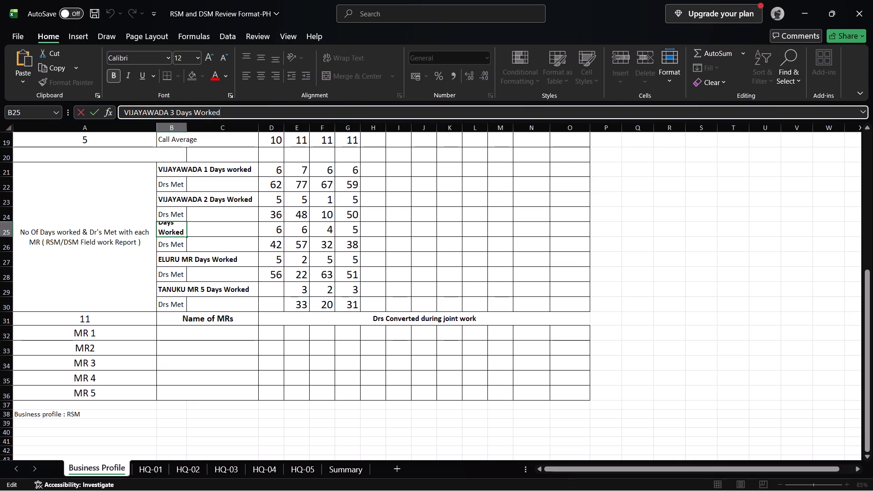
click(175, 112)
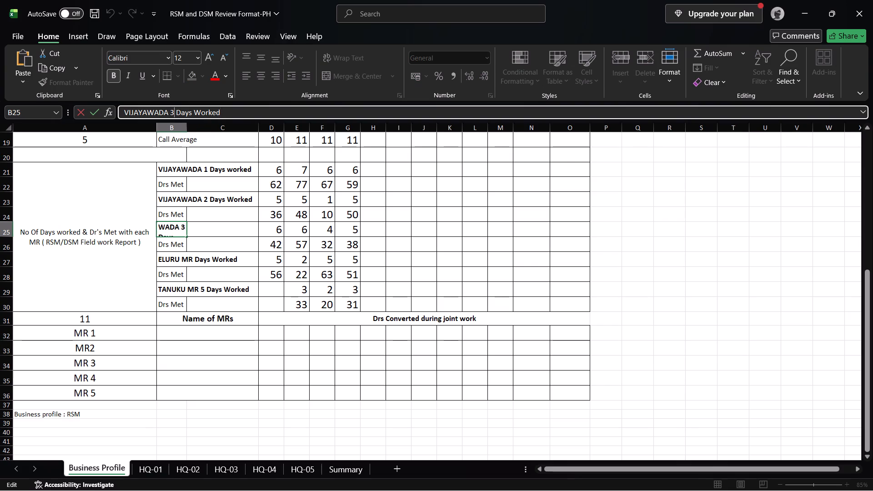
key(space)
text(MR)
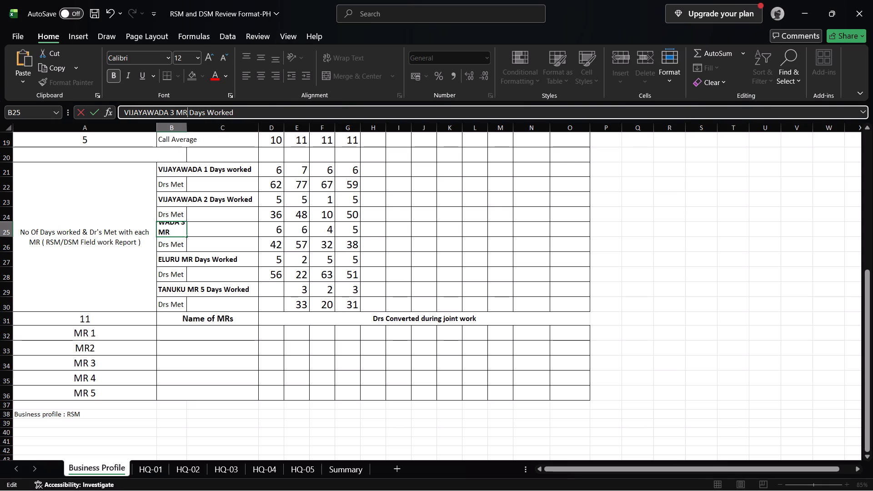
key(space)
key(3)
click(201, 160)
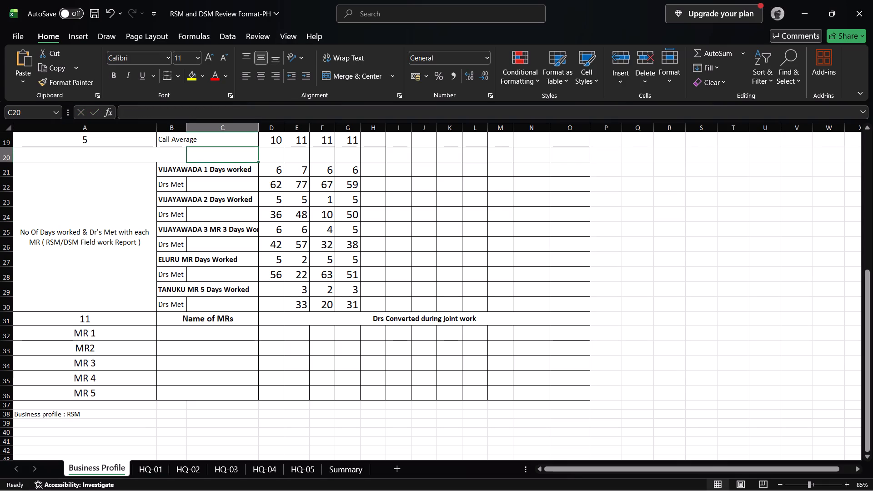
Change the VIJAYAWADA 2 row label in column B to "VIJAYAWADA-2 MR 2 Days Worked".
click(206, 200)
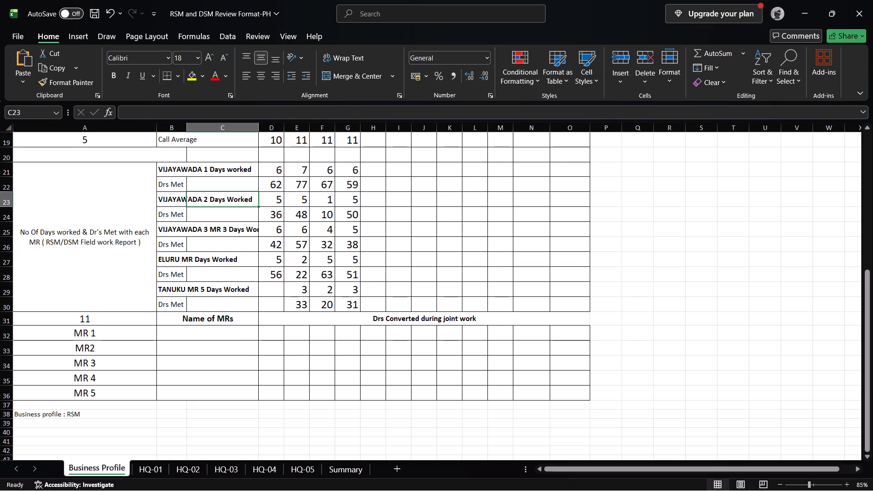
click(165, 197)
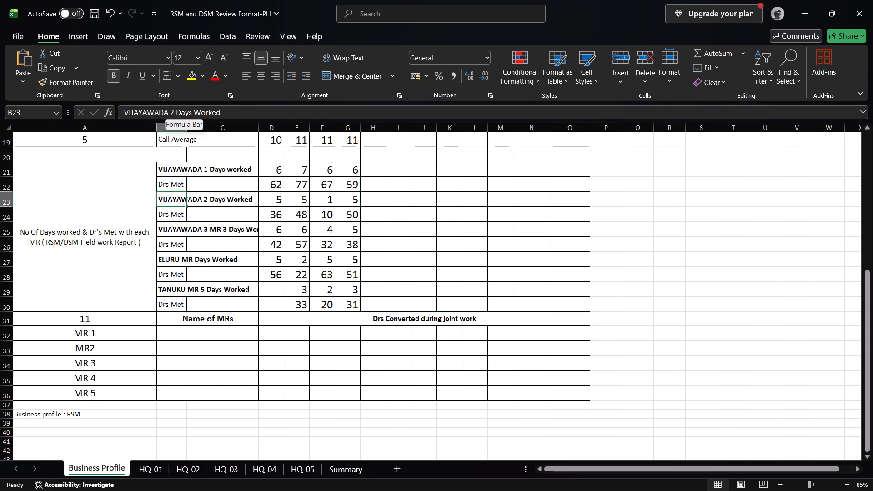
click(173, 111)
click(173, 111)
double_click(173, 111)
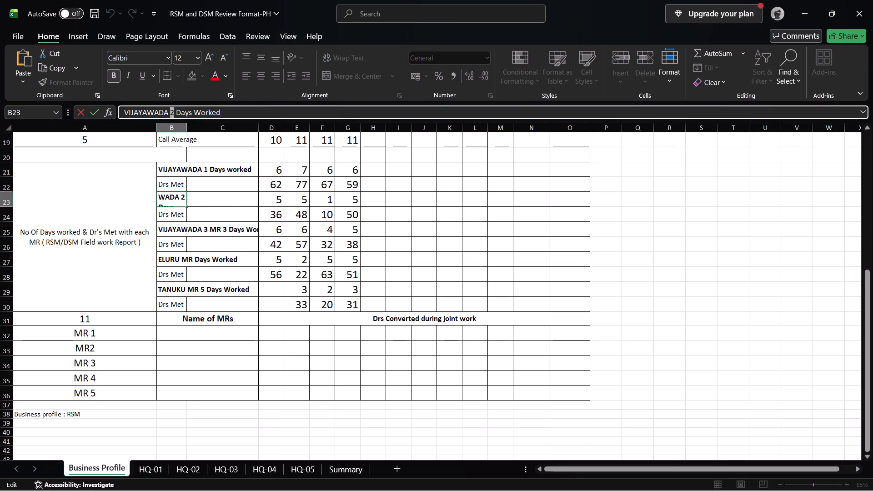
key(BackSpace)
key(BackSpace)
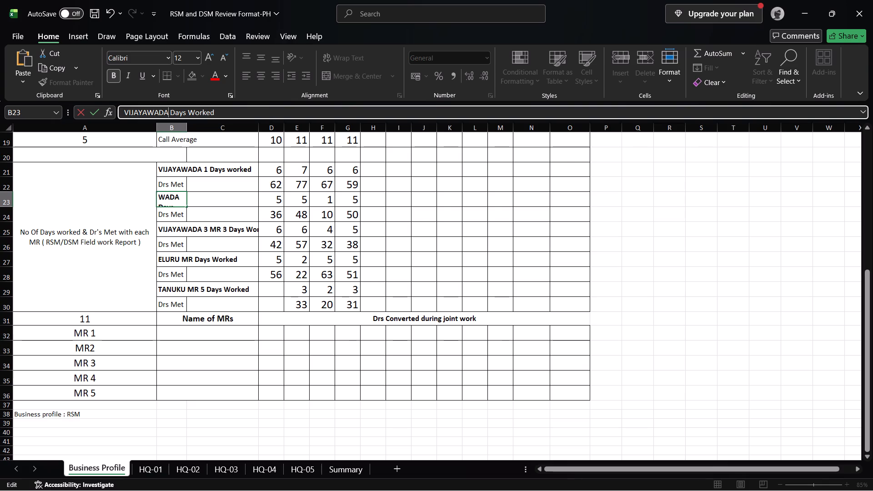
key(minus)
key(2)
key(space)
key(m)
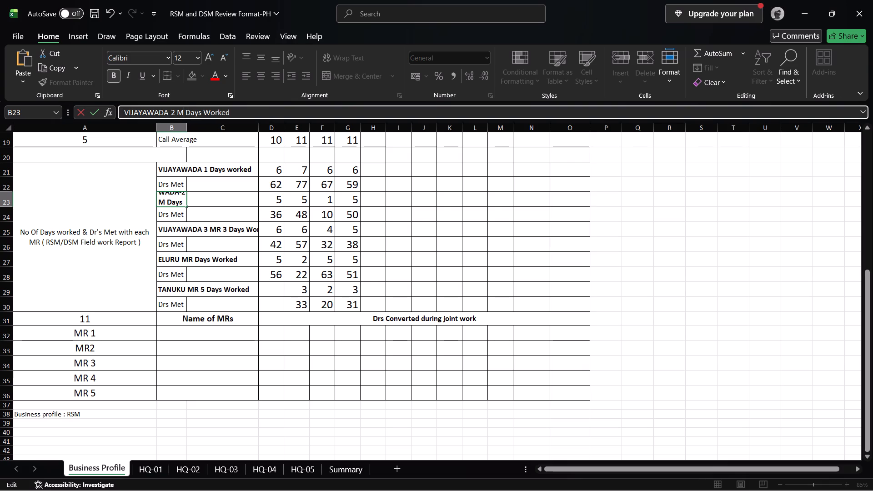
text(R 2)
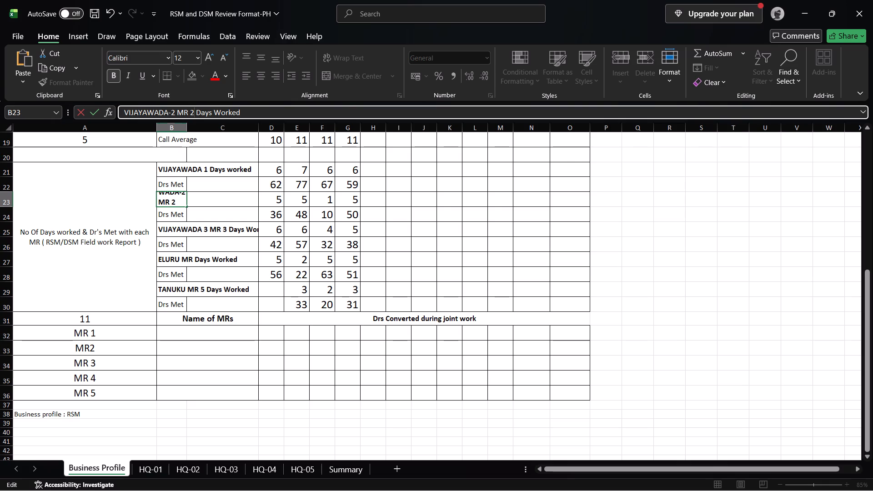
click(202, 168)
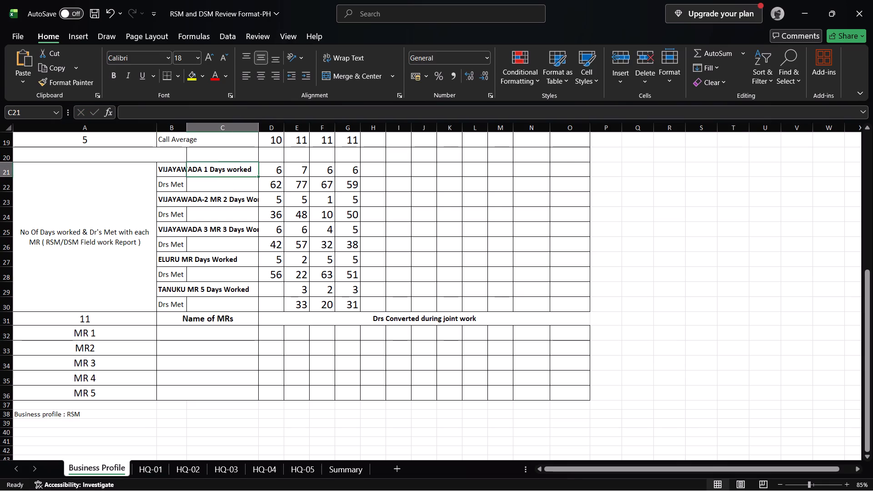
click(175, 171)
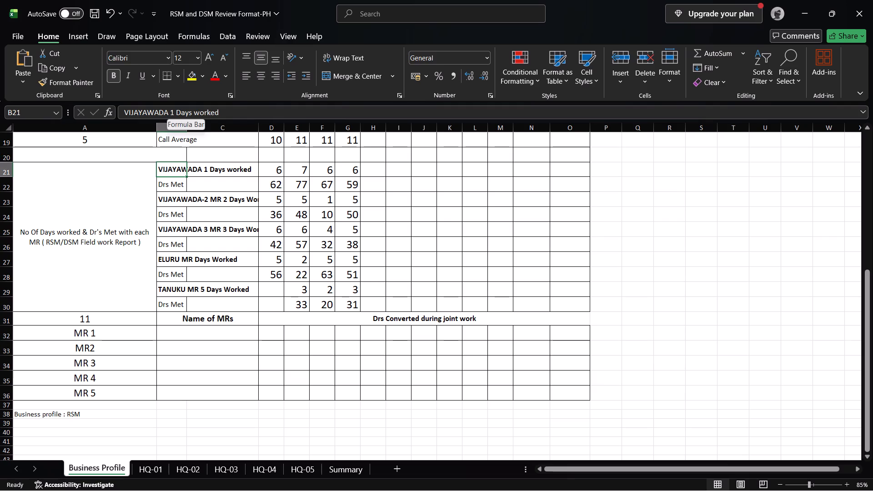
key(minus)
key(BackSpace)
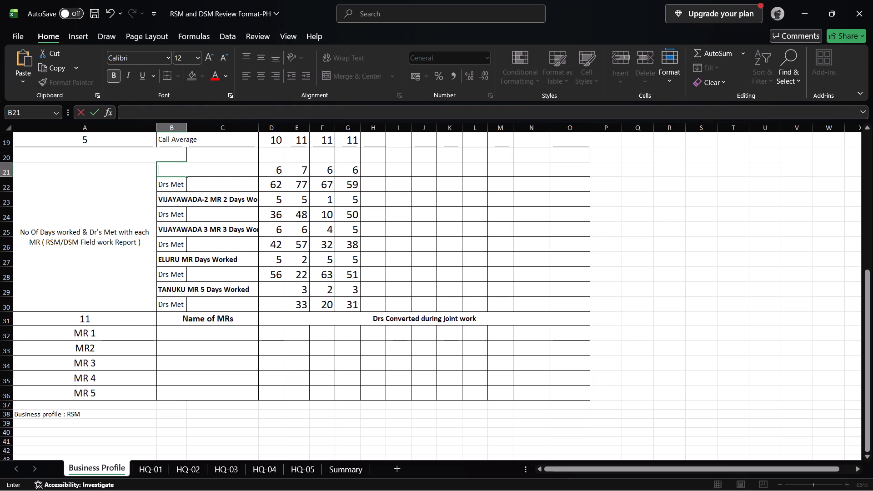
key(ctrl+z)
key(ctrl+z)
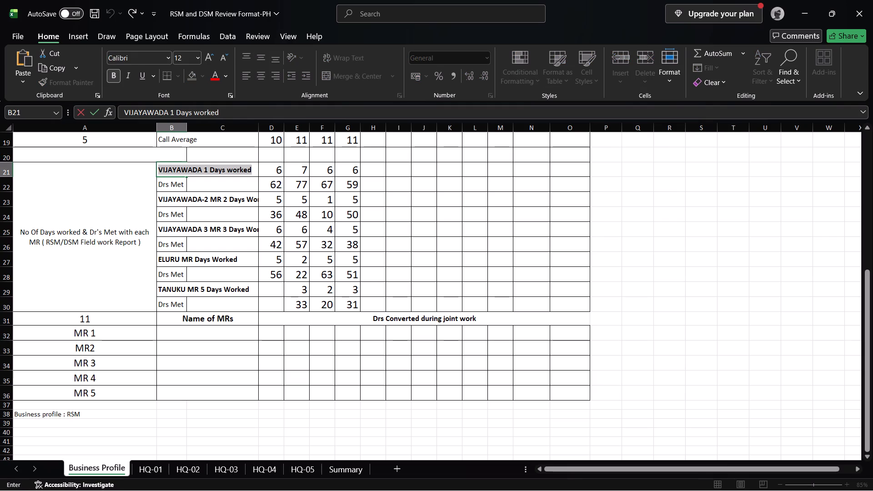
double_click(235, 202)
Change the VIJAYAWADA 1 row label in column B to "VIJAYAWADA-1 MR 1 Days worked".
double_click(204, 168)
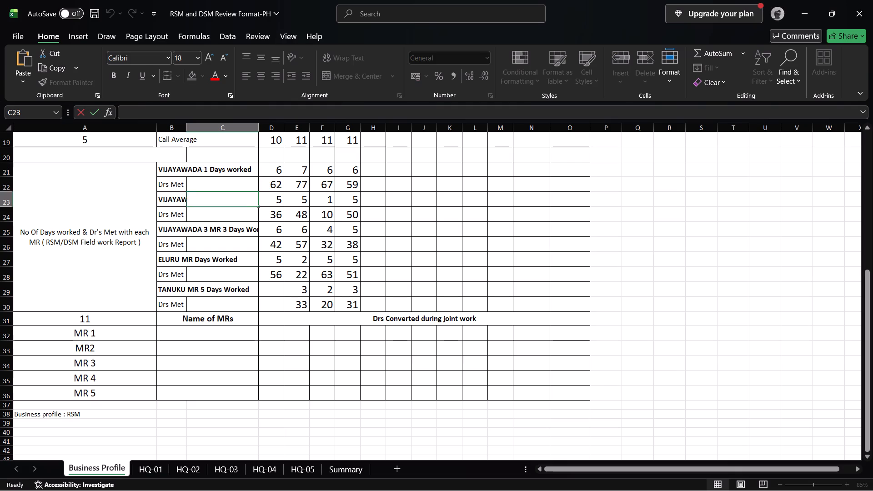
double_click(178, 168)
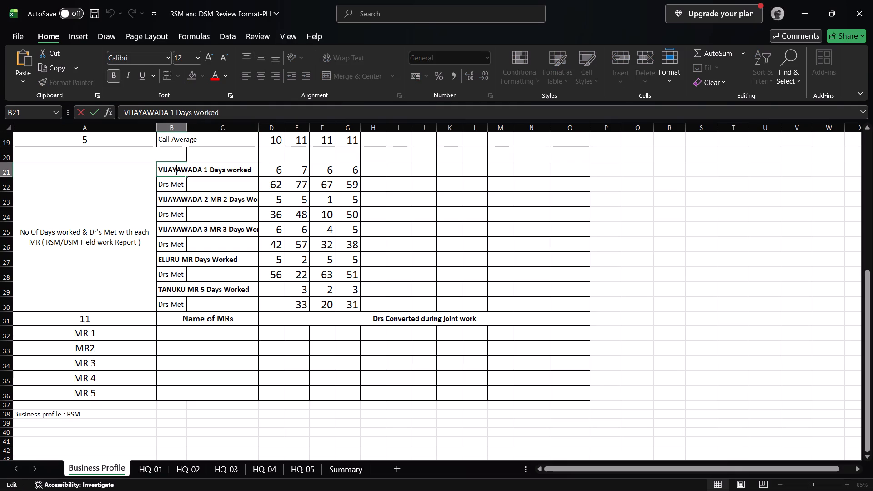
click(174, 111)
key(BackSpace)
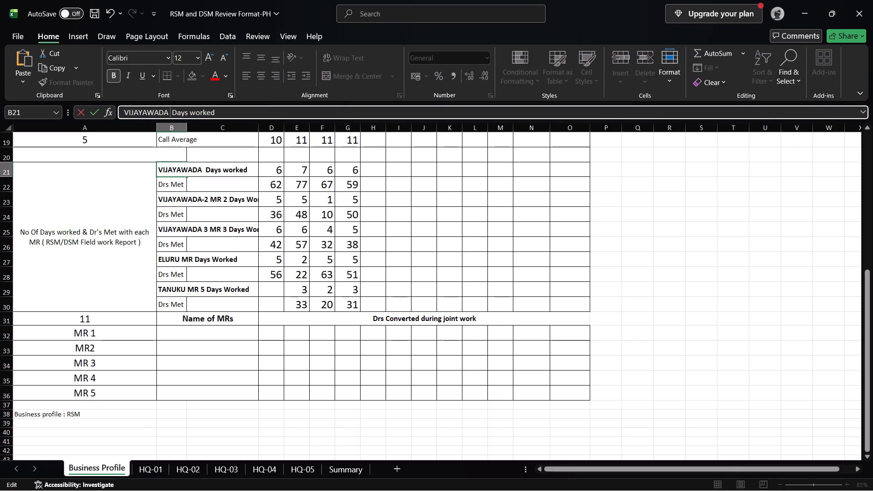
key(BackSpace)
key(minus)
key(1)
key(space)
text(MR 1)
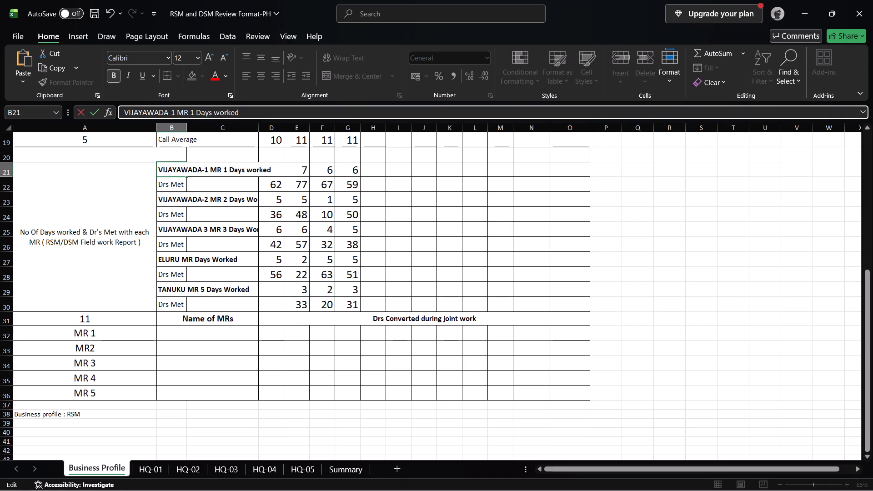
click(211, 196)
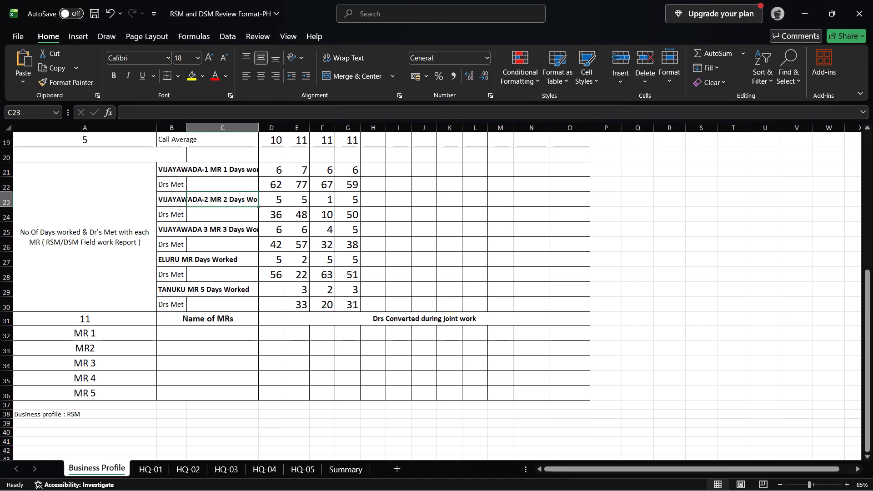
Add the number 4 after MR in the ELURU row label, making it "ELURU MR 4 Days Worked".
click(202, 258)
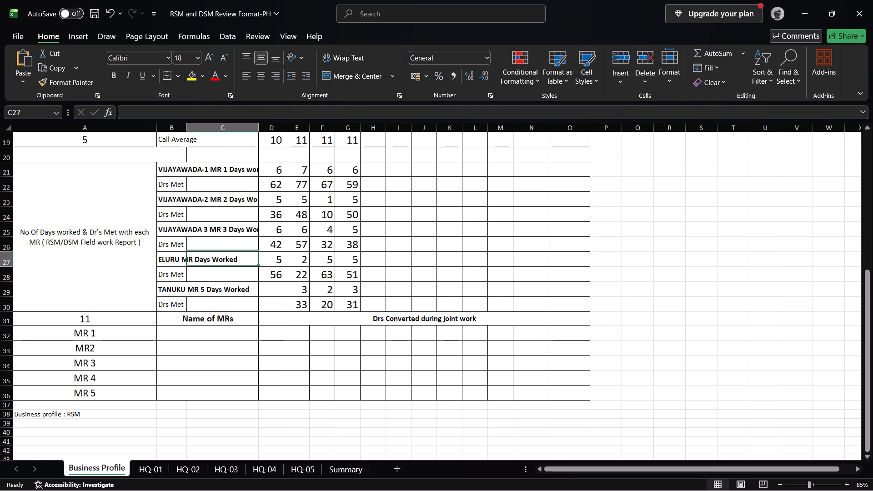
click(173, 263)
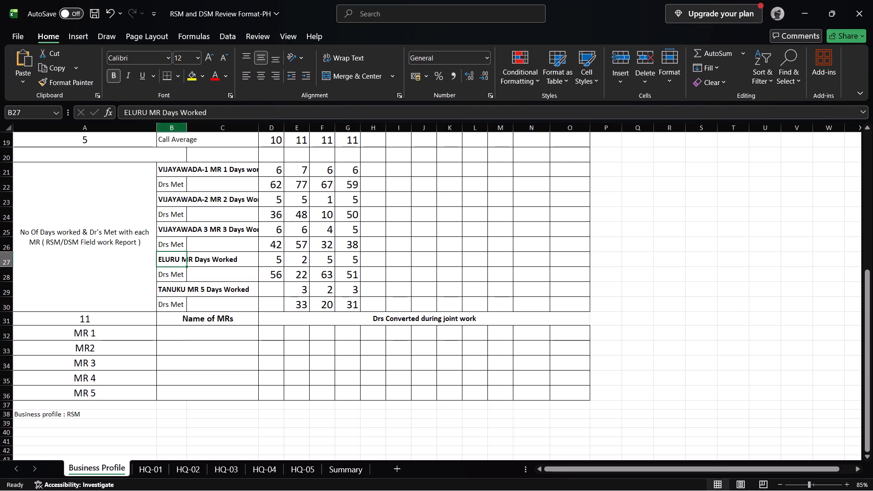
click(159, 110)
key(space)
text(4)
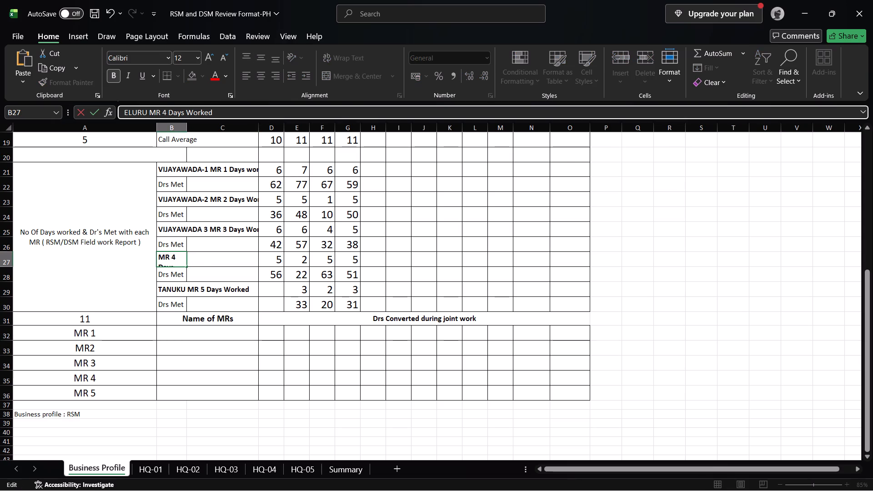
click(619, 281)
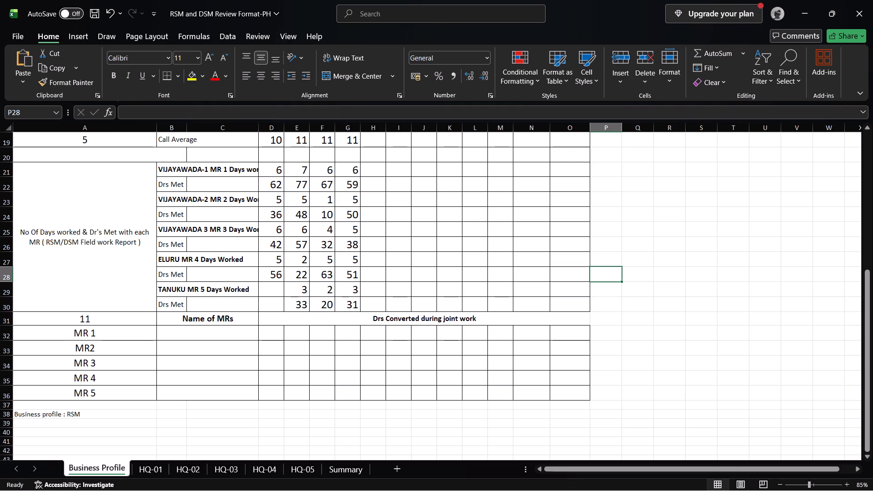
Enter the representative's initial and name in the MR 1 row under Name of MRs.
click(206, 333)
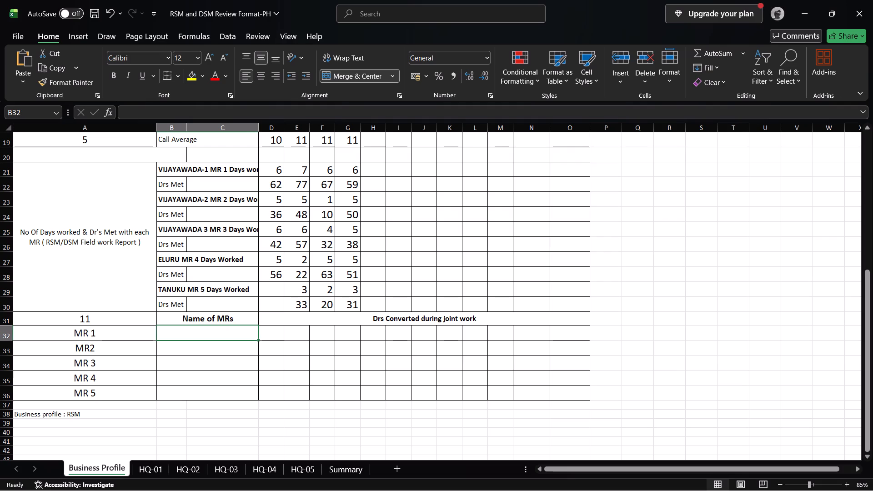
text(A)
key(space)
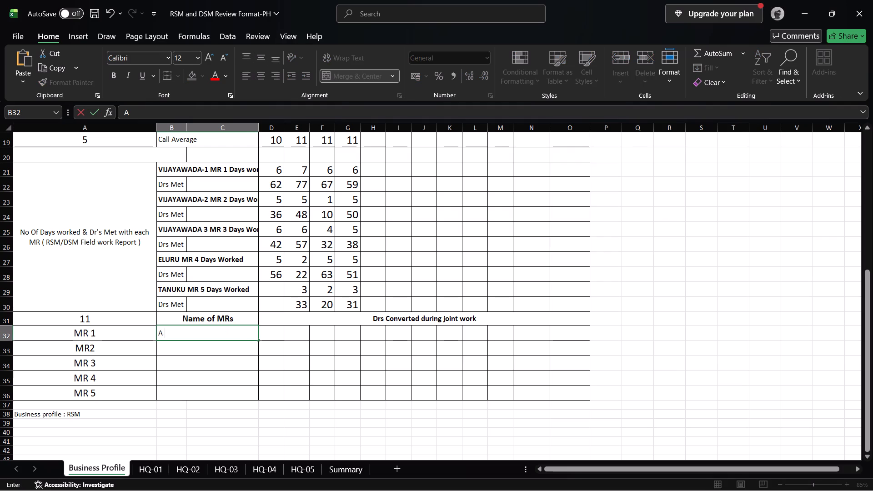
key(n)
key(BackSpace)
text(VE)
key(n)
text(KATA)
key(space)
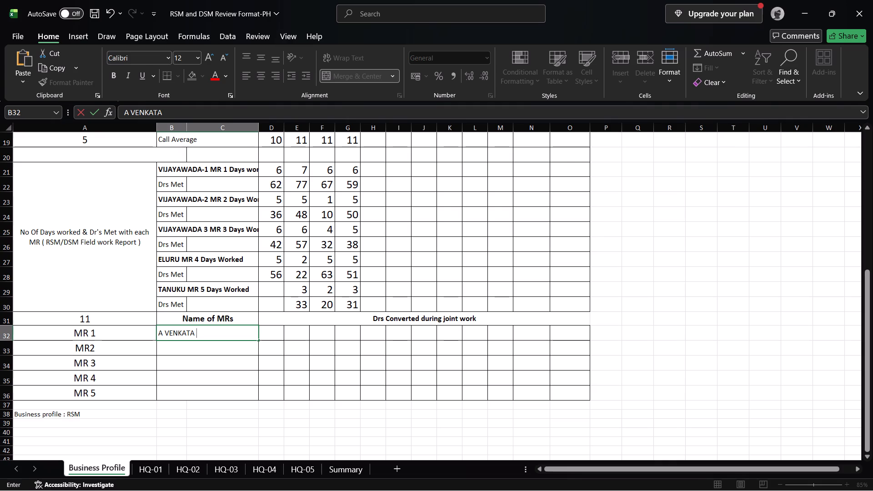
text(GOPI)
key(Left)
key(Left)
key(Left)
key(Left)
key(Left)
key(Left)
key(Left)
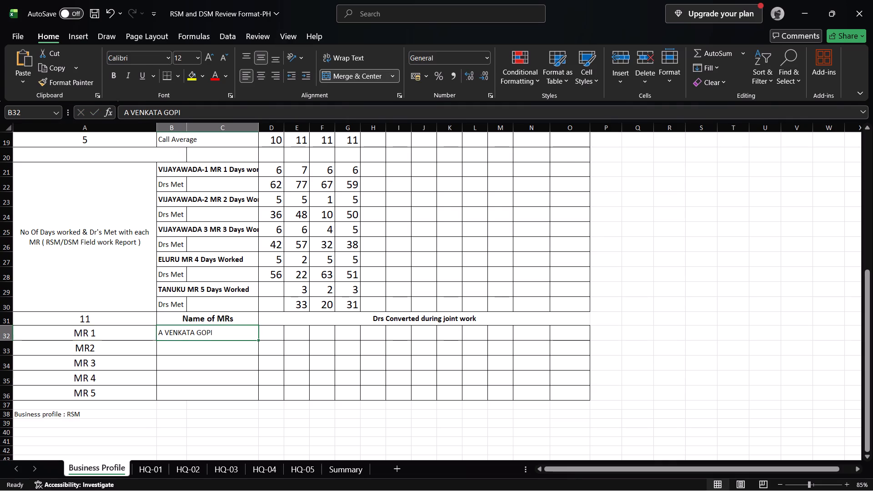
Insert the missing given name after the initial in the MR 1 representative's name.
click(130, 110)
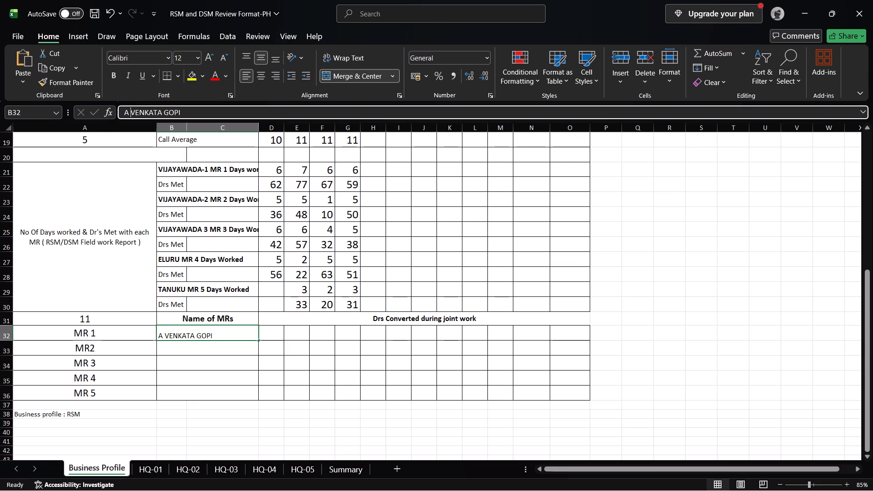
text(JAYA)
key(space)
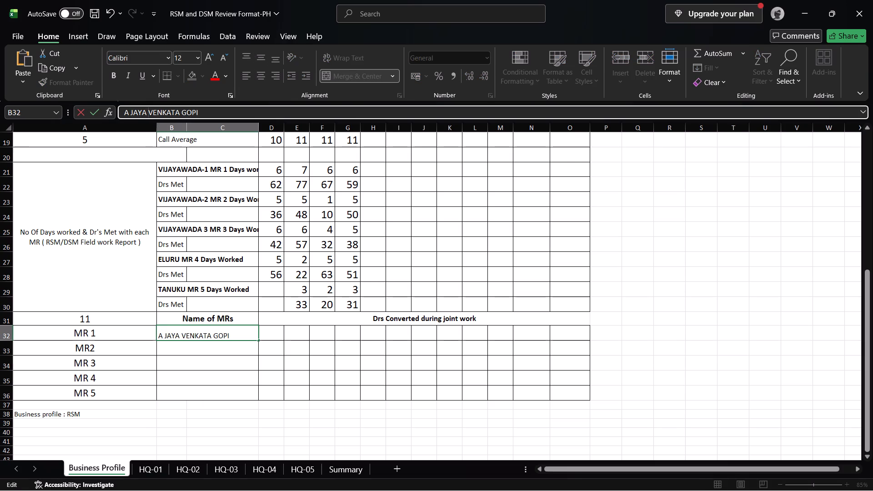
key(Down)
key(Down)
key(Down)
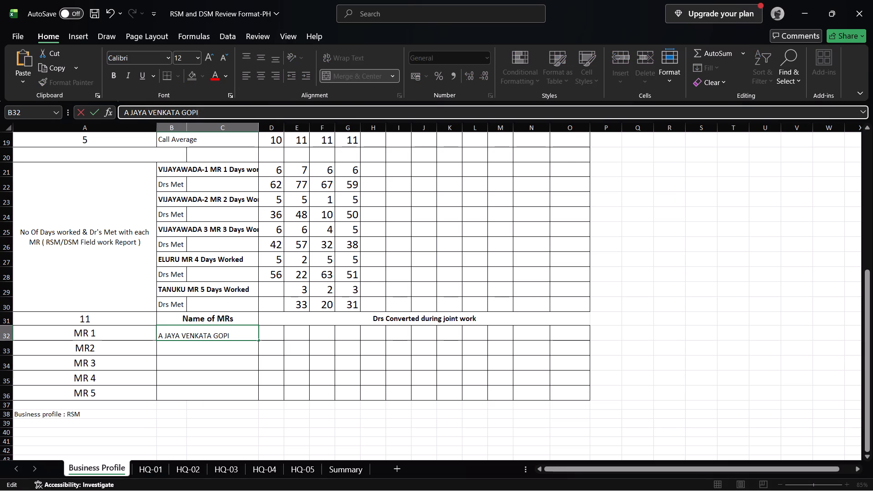
click(227, 339)
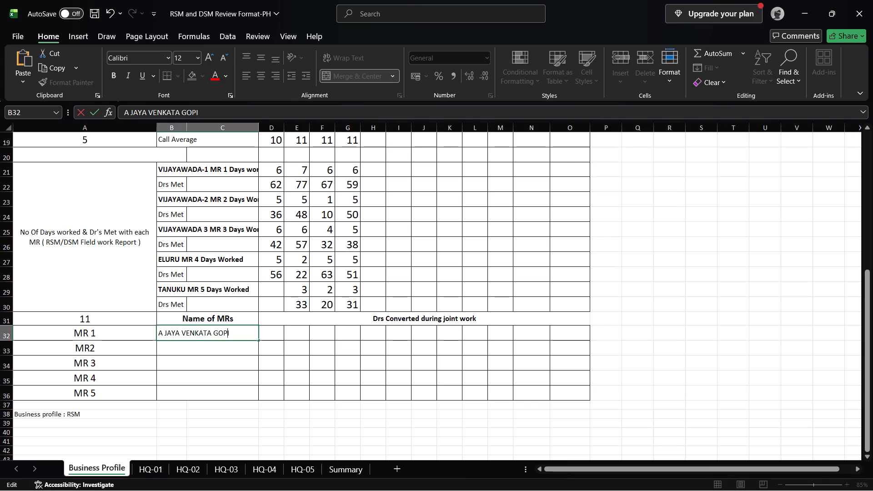
click(227, 353)
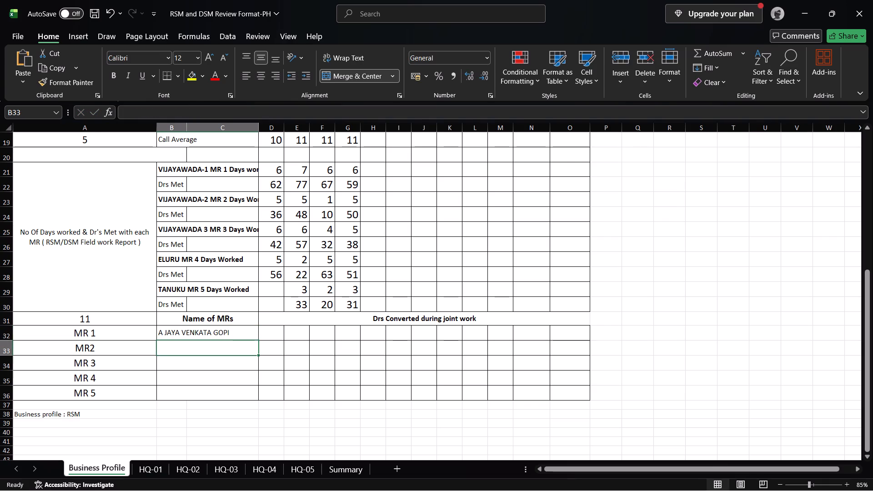
Enter the representatives' initials and names in the MR 2, MR 3, MR 4 and MR 5 rows under Name of MRs.
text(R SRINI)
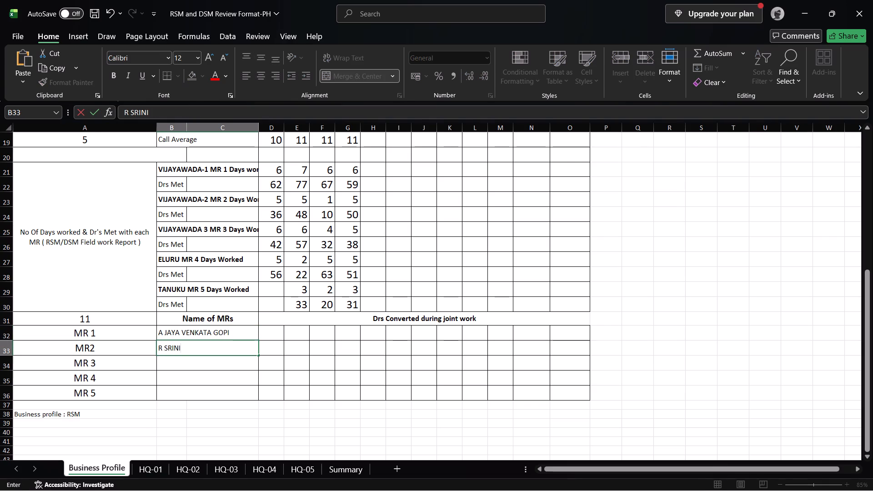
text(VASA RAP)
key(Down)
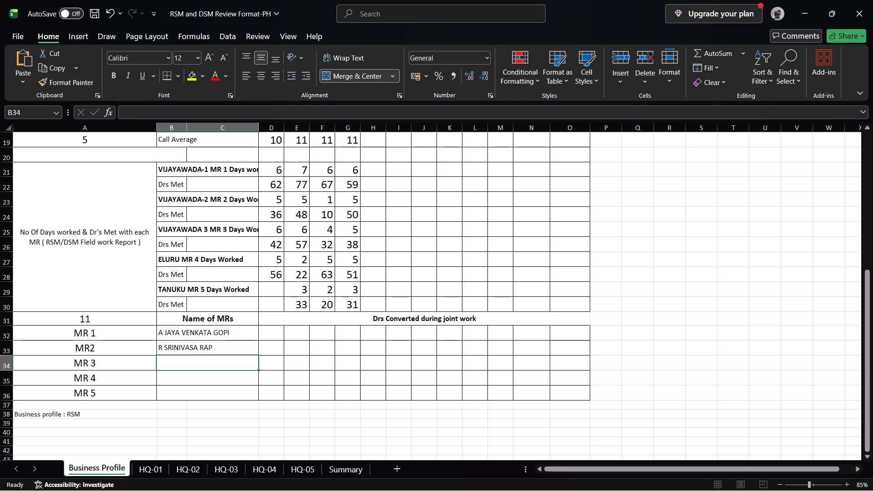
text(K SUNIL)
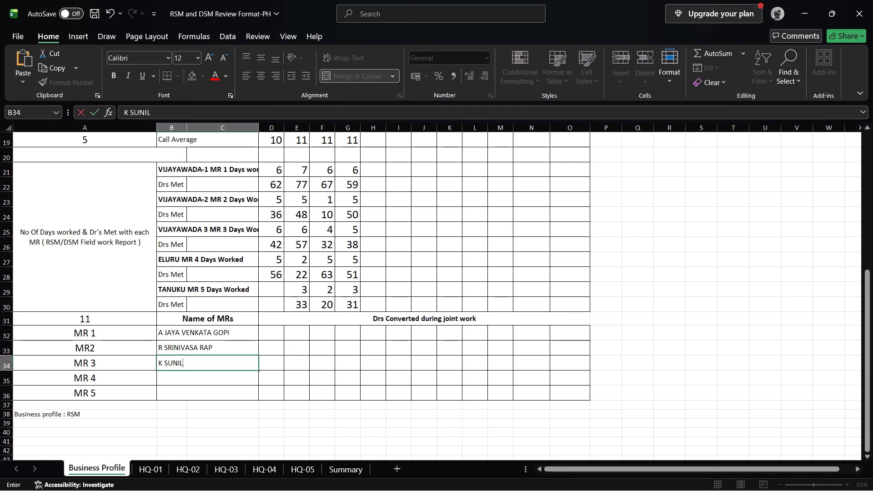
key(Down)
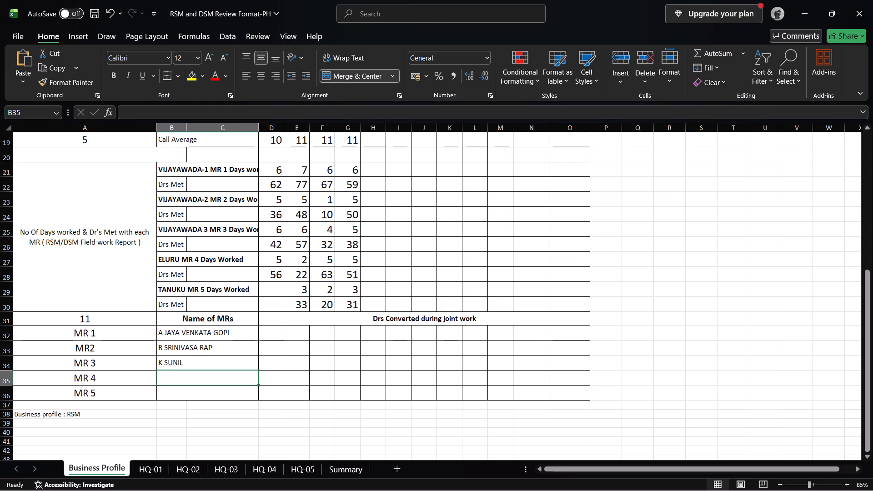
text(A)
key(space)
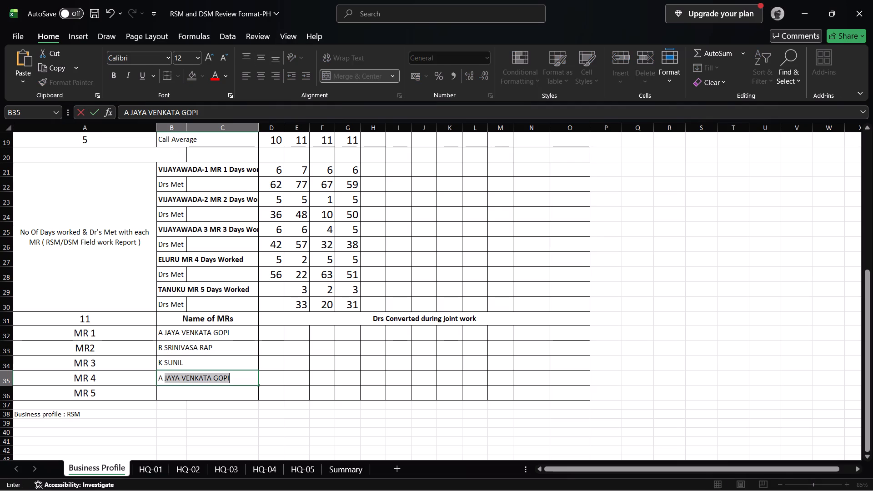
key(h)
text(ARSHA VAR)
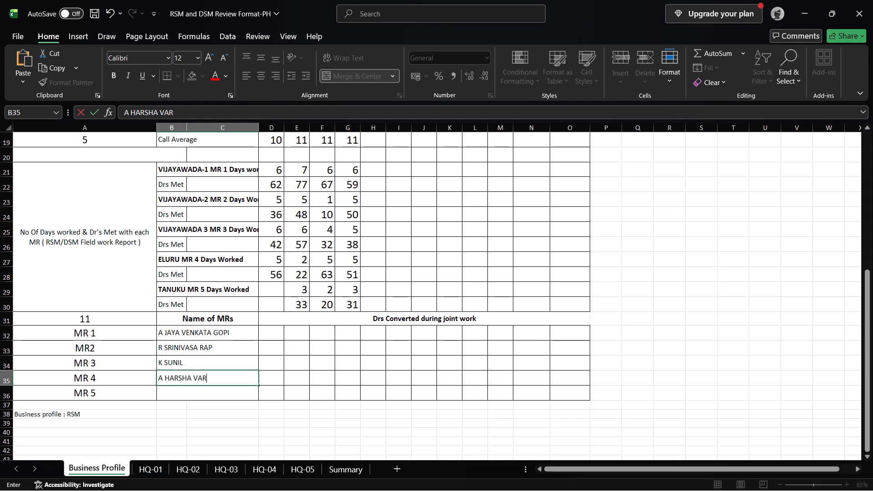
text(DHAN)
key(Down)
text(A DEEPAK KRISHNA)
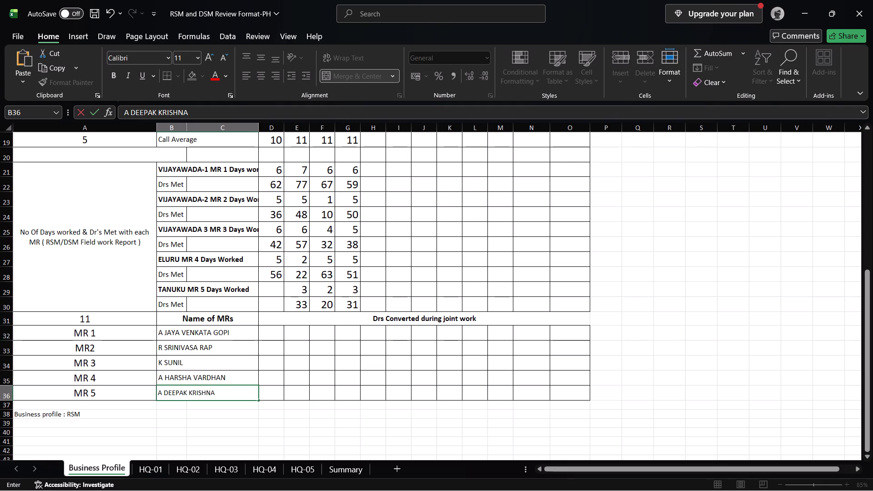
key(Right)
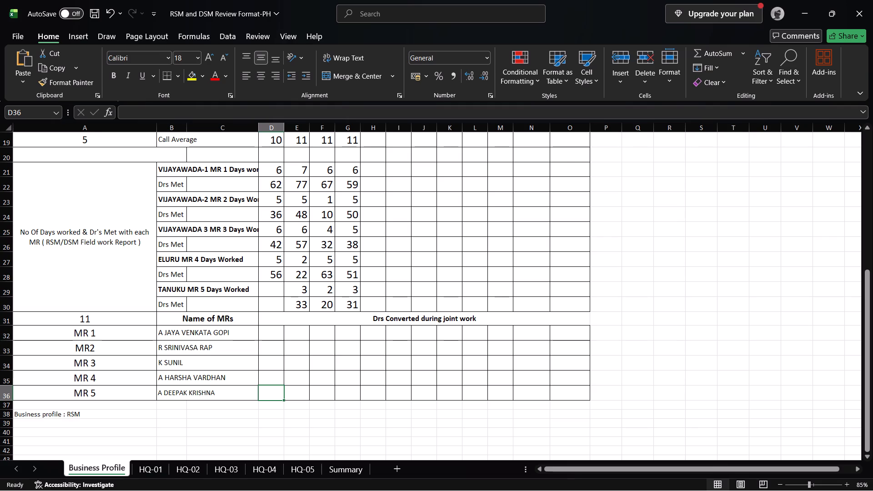
Correct the last letter of the MR 2 representative's name to O.
click(321, 350)
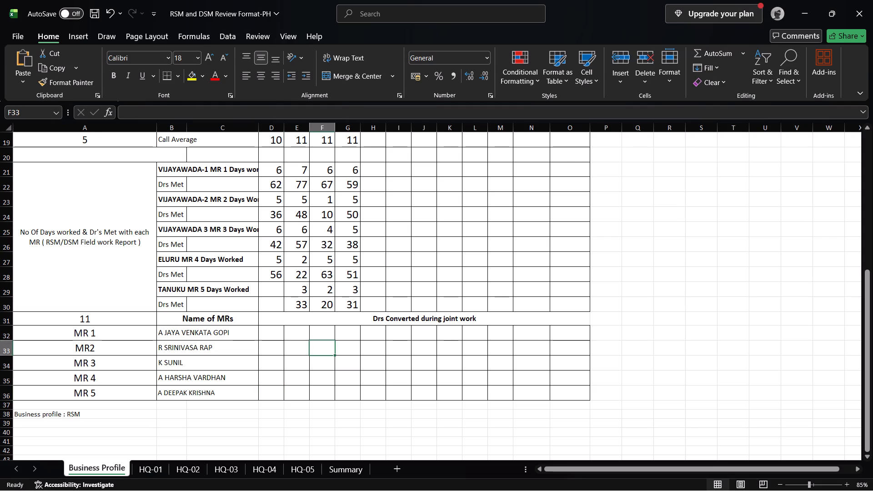
click(241, 347)
double_click(241, 347)
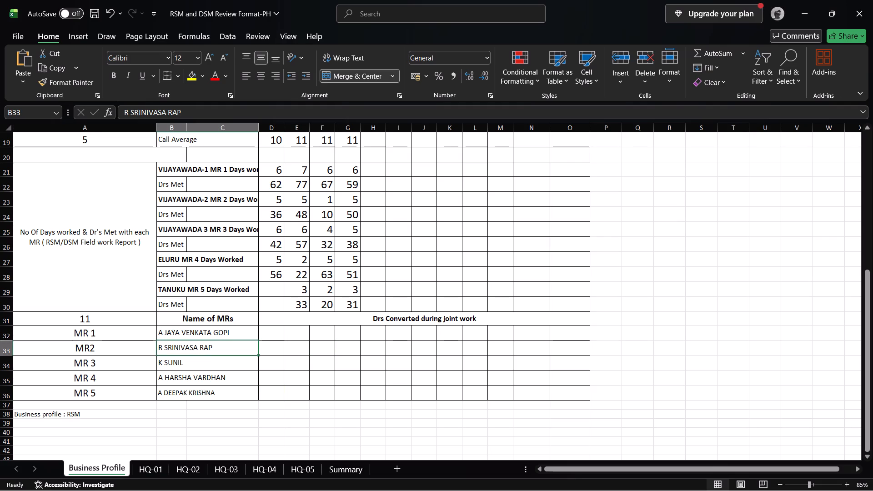
key(BackSpace)
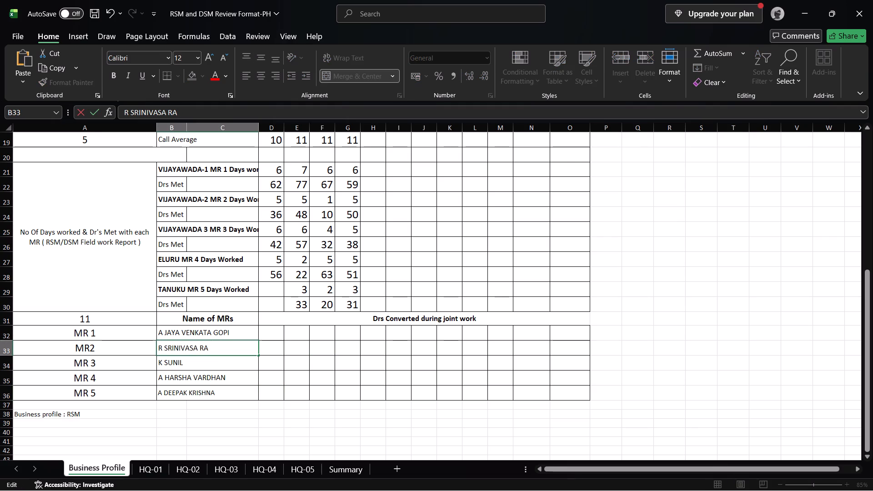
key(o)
key(Right)
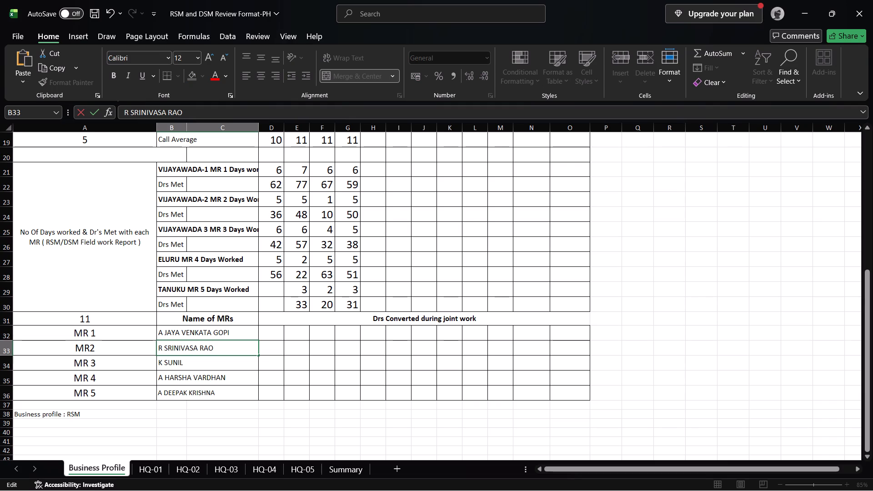
key(Right)
click(241, 347)
click(293, 348)
Enter 2 doctors converted during joint work in column G for each of MR 2, MR 3 and MR 5.
click(326, 350)
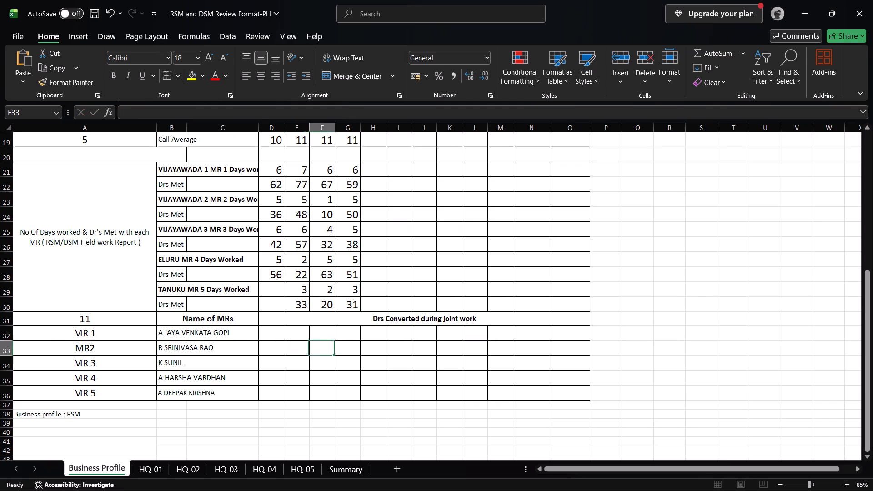
click(345, 348)
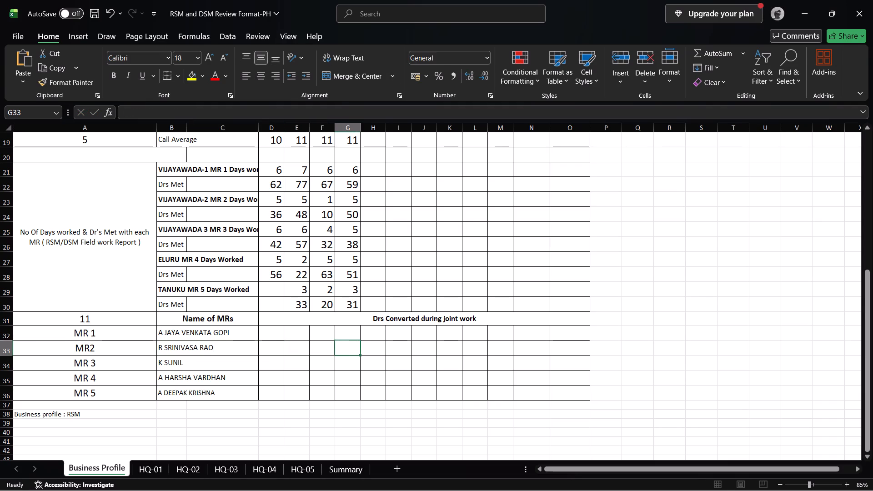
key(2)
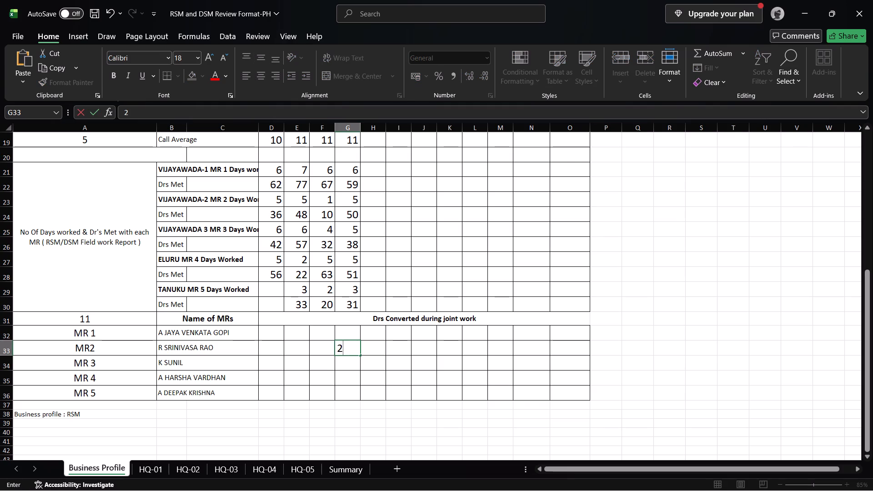
key(Down)
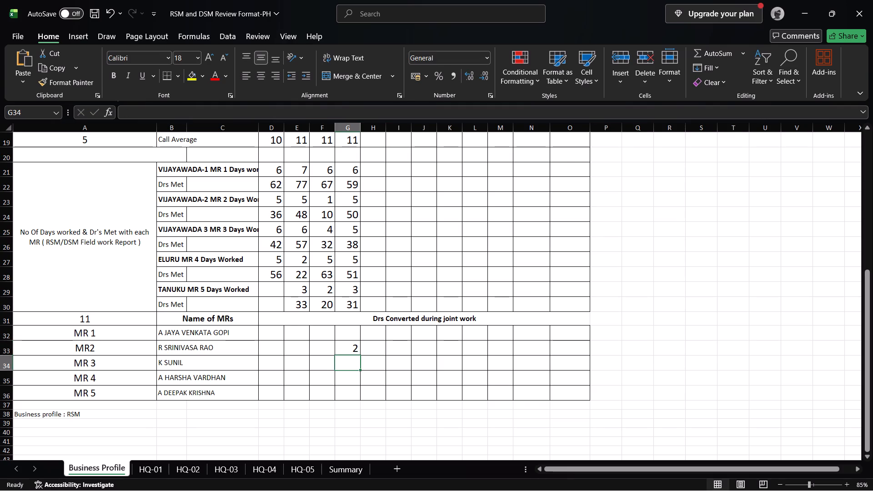
key(Right)
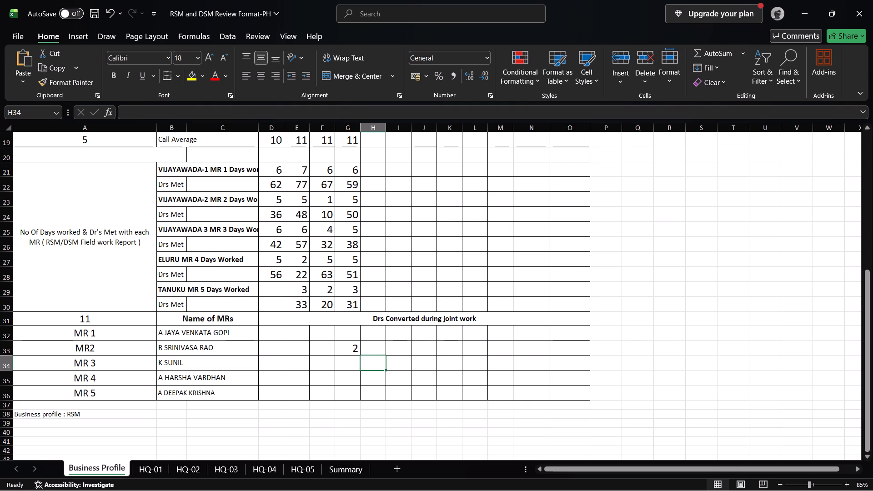
key(Left)
key(Down)
key(Up)
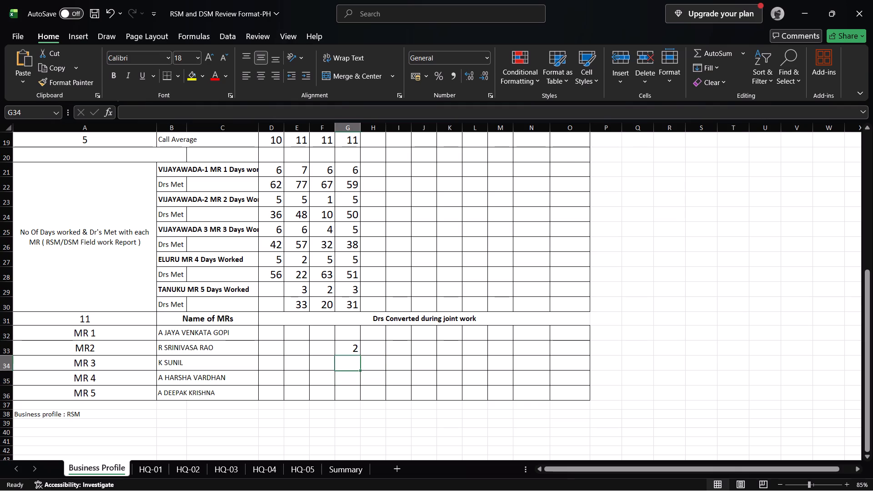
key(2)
key(Down)
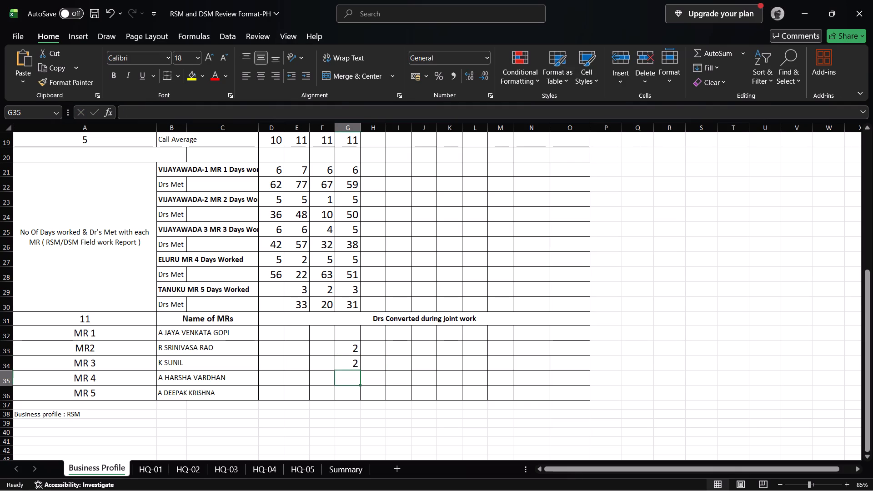
key(Down)
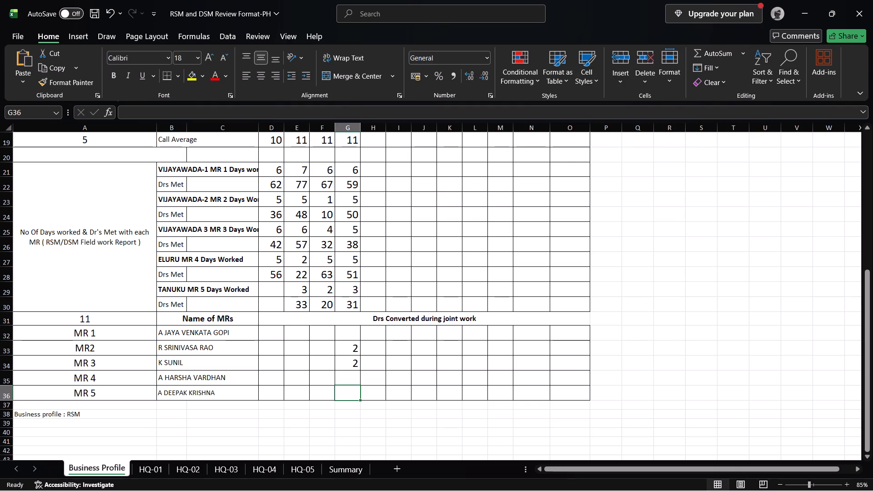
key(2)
key(Right)
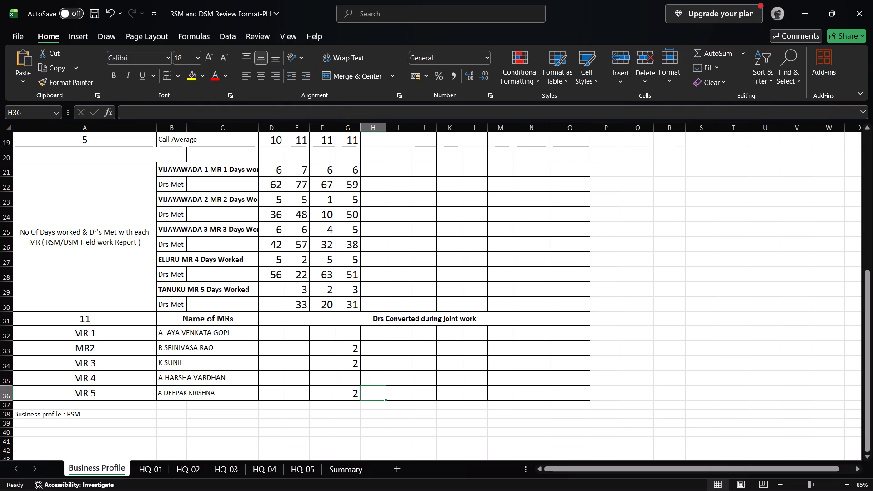
Enter the regional manager's initial and name beside Name of RSM at the top of the score card.
click(451, 447)
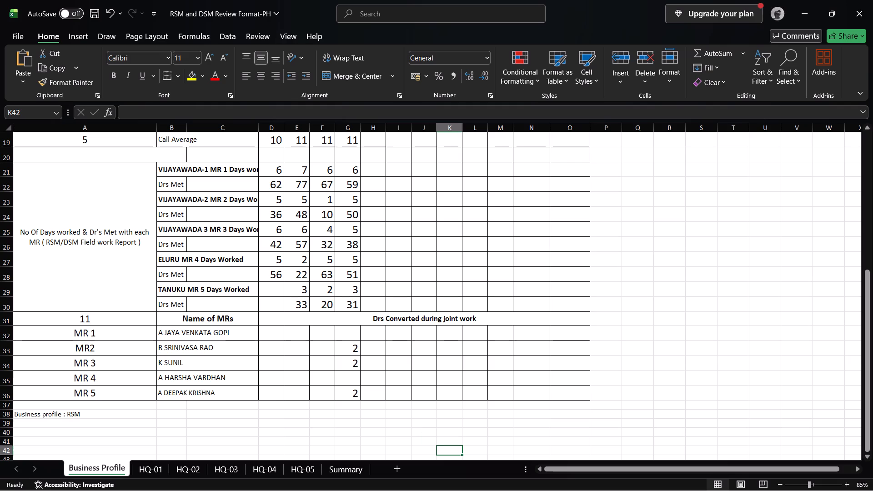
triple_click(866, 145)
click(681, 203)
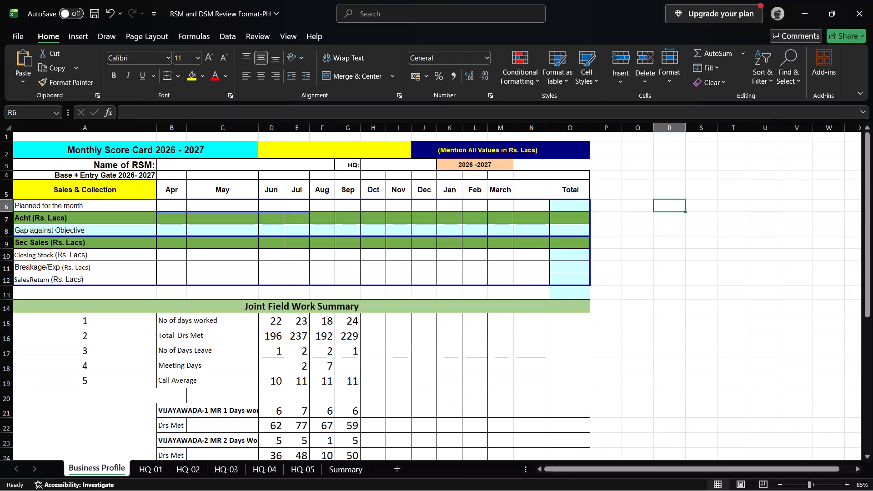
click(211, 166)
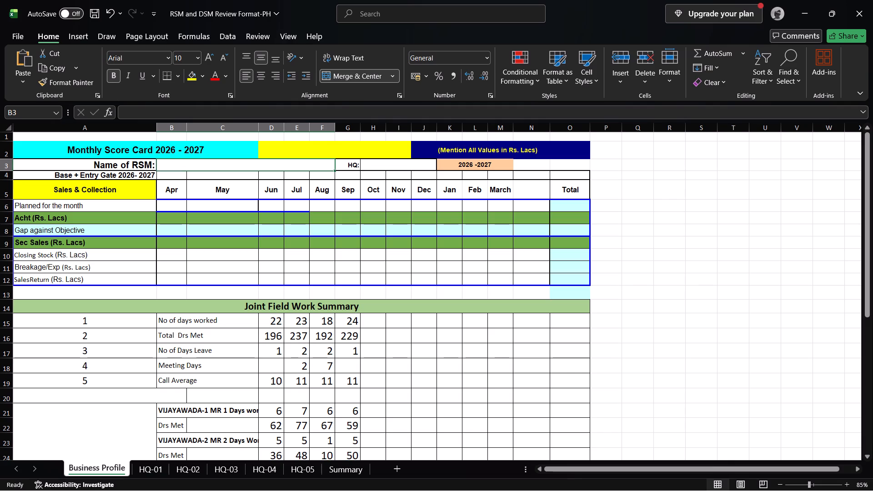
click(210, 169)
double_click(189, 162)
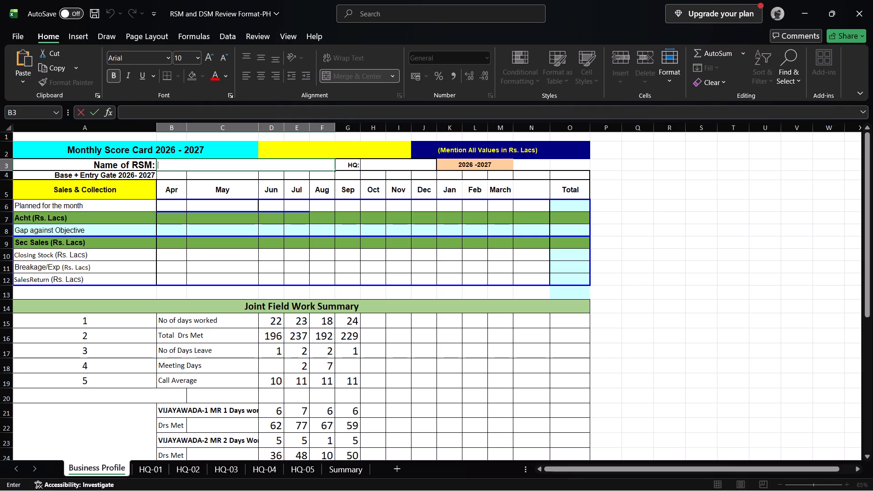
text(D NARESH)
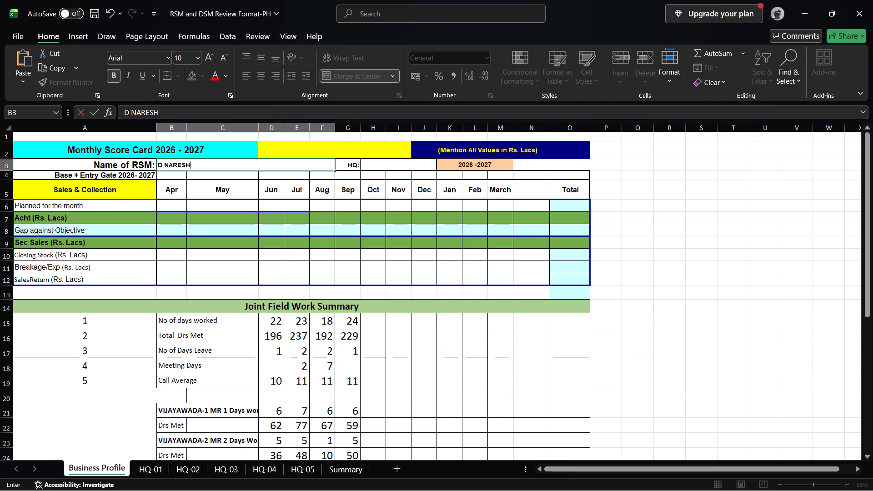
click(369, 221)
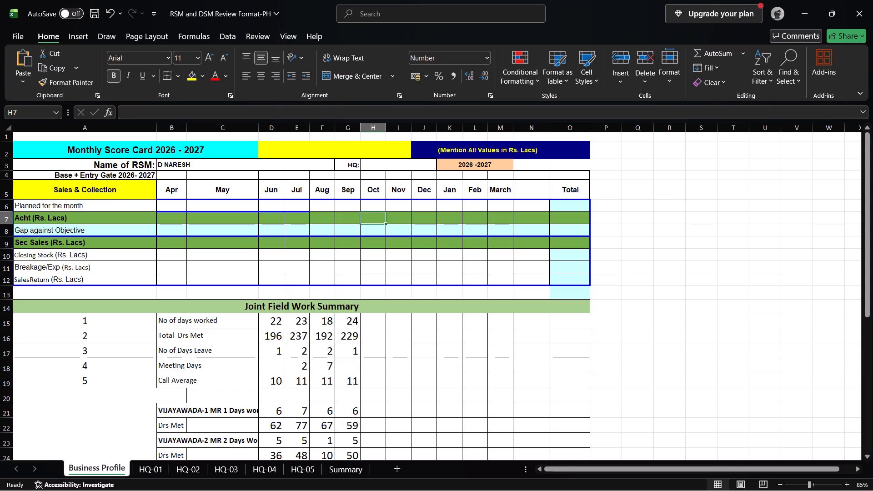
Enter VIJAYAWADA as the HQ in the score card header.
click(172, 180)
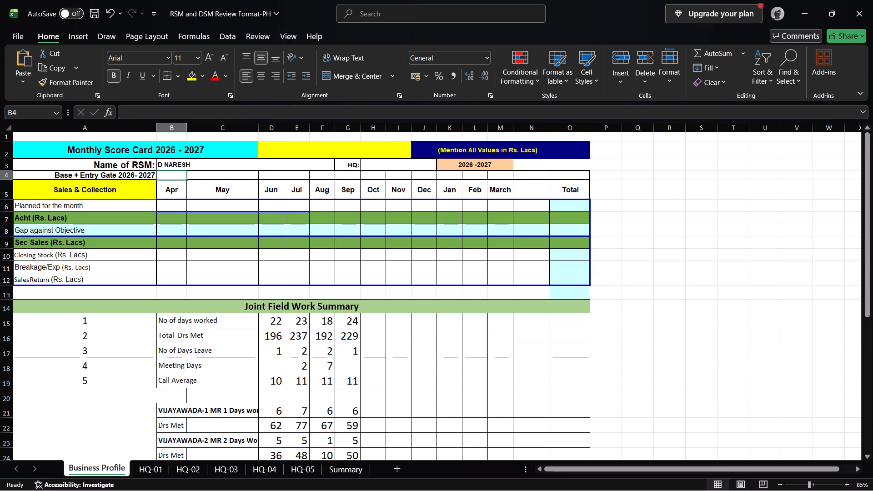
click(389, 168)
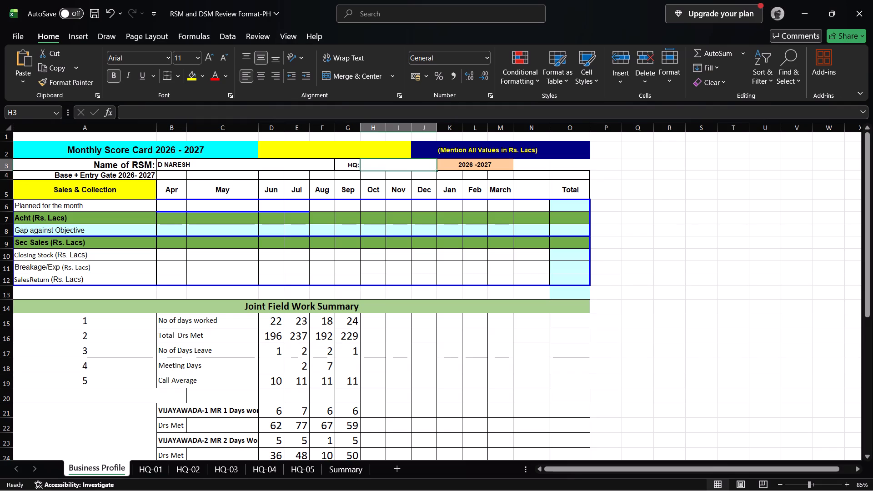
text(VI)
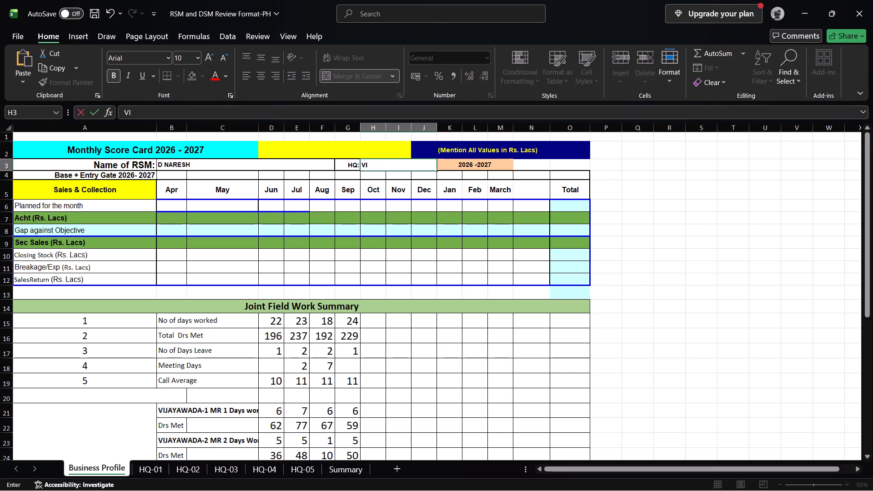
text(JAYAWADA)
click(482, 242)
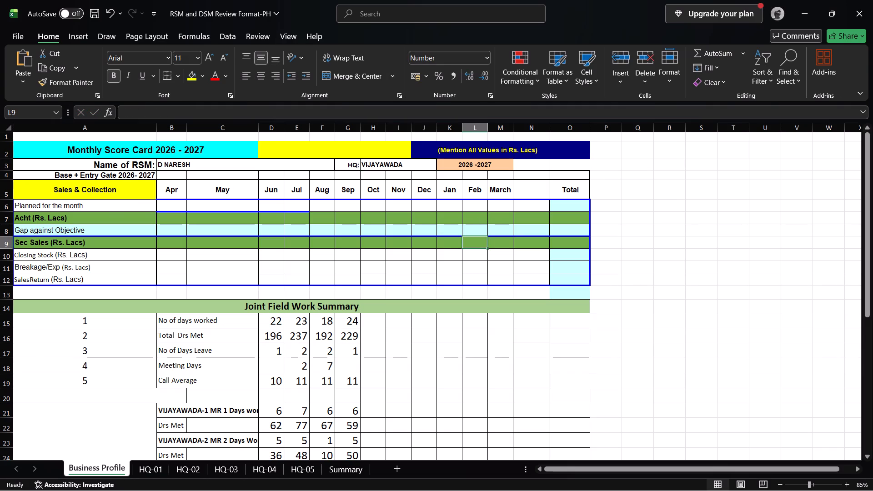
On the HQ-01 sheet, add the regional manager's initial and name after the Name Of RSM label in the header.
click(147, 473)
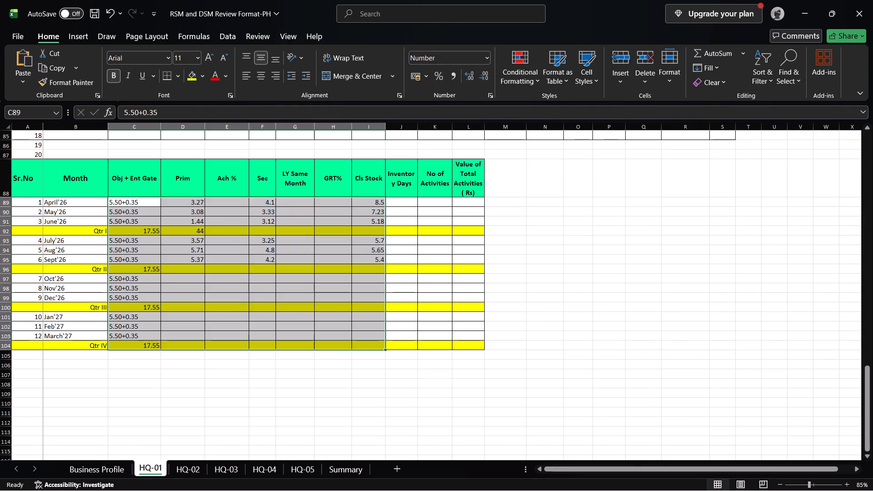
double_click(565, 365)
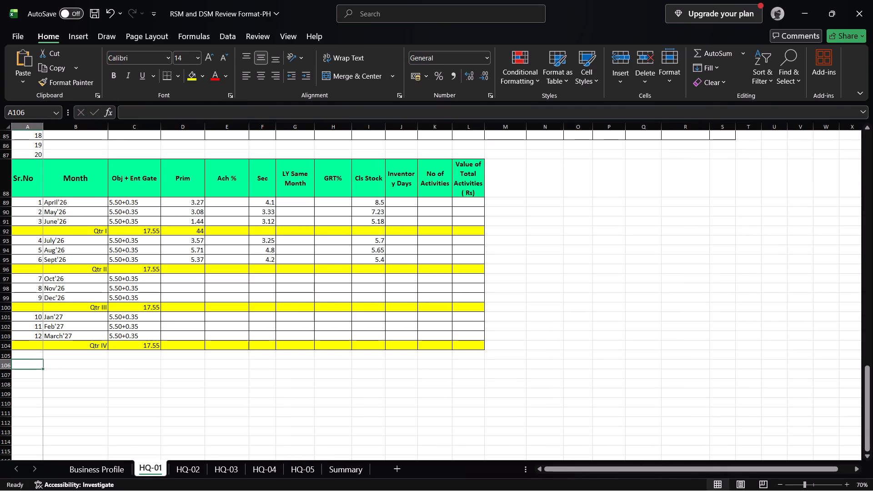
triple_click(867, 147)
click(867, 147)
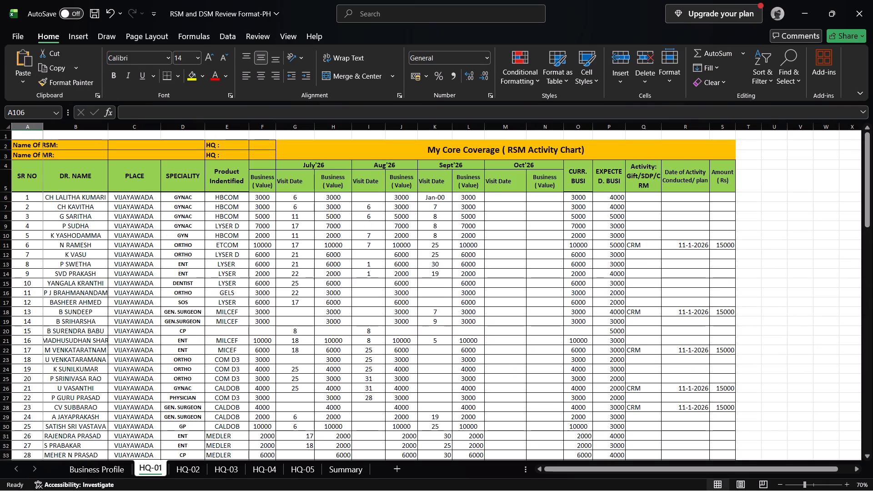
click(93, 144)
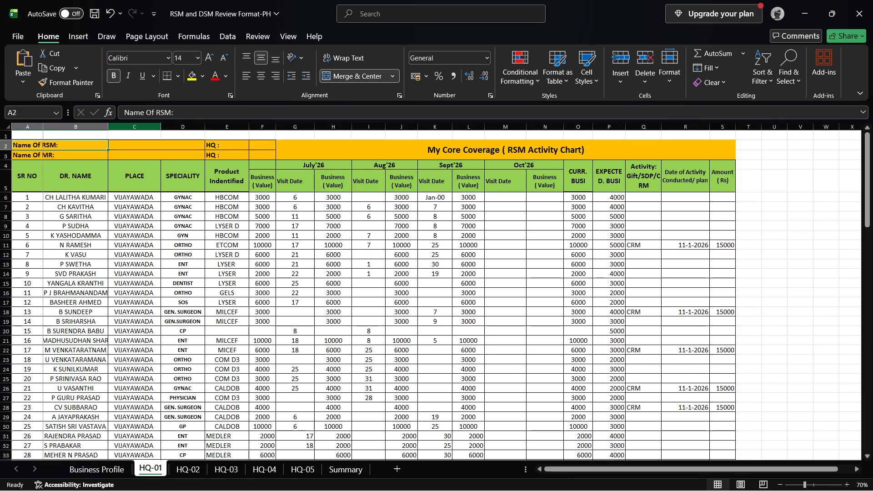
click(202, 110)
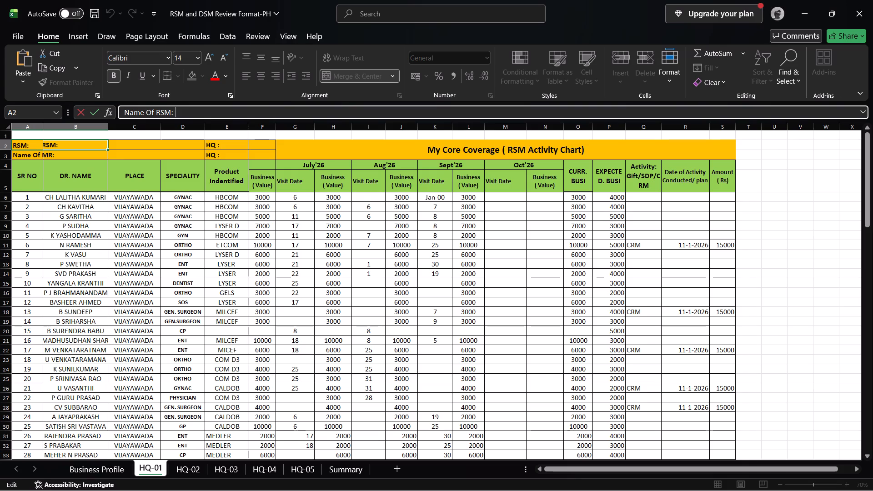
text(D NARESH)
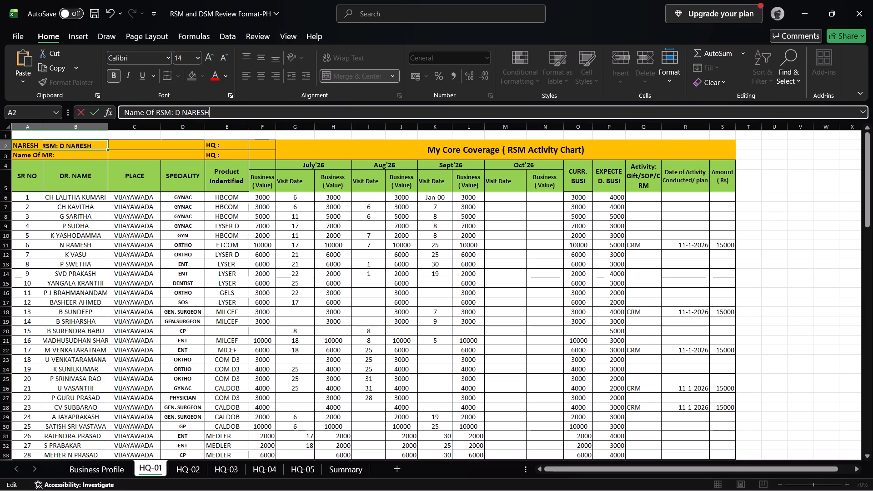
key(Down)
click(96, 150)
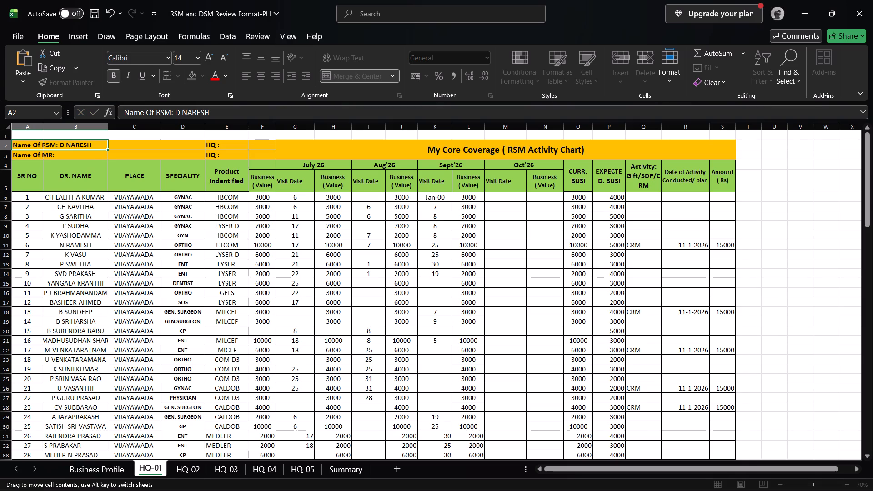
Add the medical representative's initial and name after the Name Of MR label in the HQ-01 header.
click(93, 155)
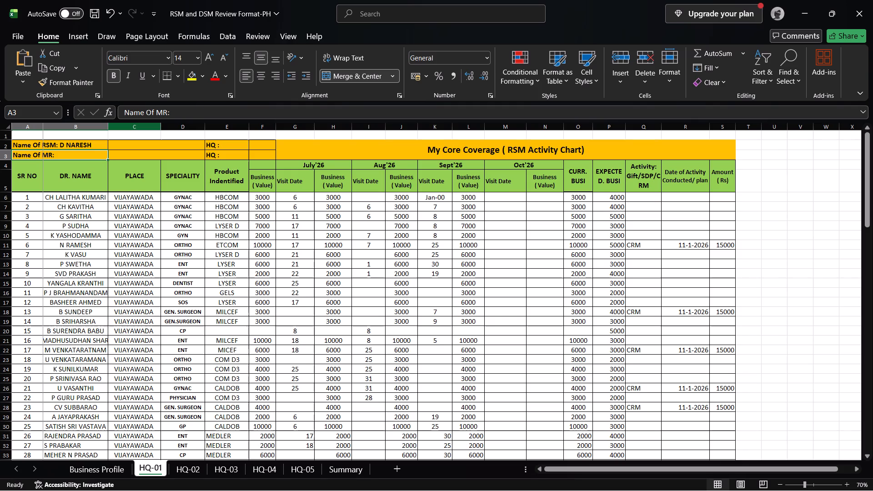
click(198, 107)
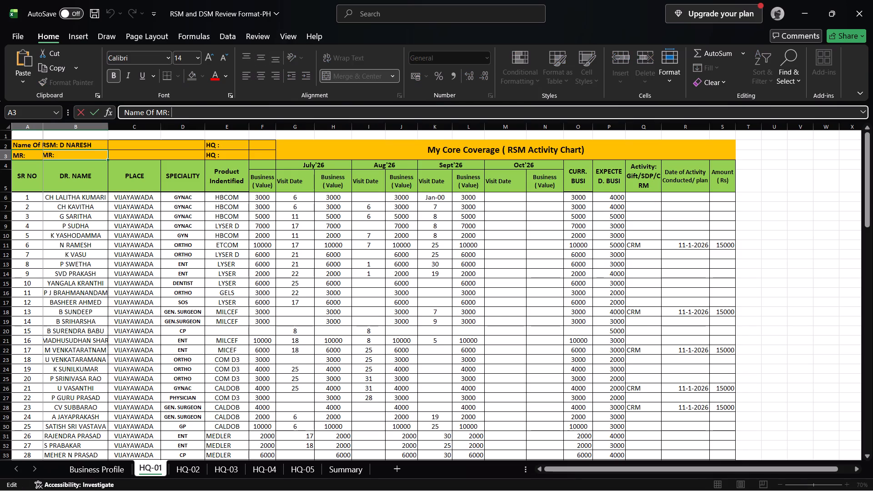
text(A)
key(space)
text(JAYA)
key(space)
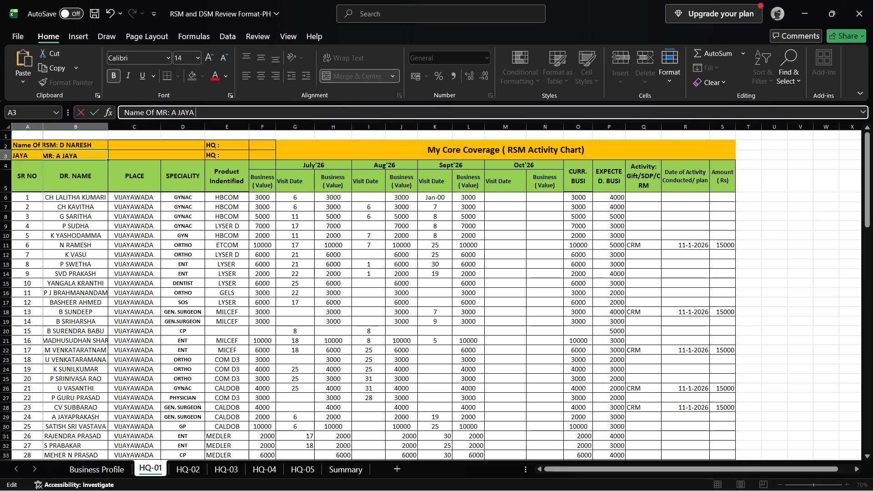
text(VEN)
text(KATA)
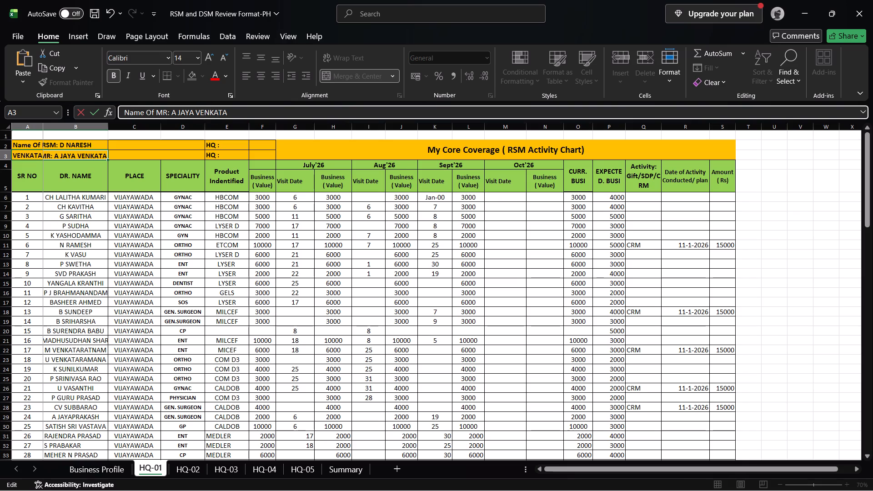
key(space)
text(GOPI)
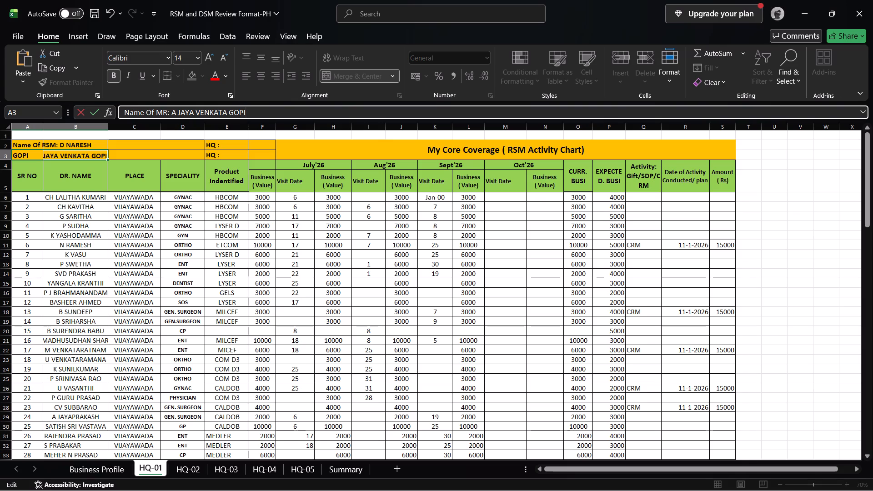
click(257, 146)
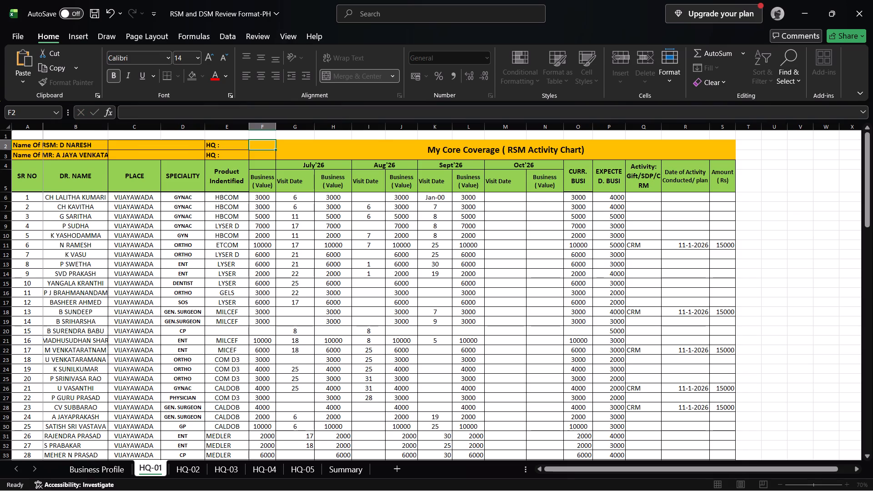
Enter VIJAYAWADA after both HQ labels, in the RSM and MR rows of the HQ-01 header.
click(228, 141)
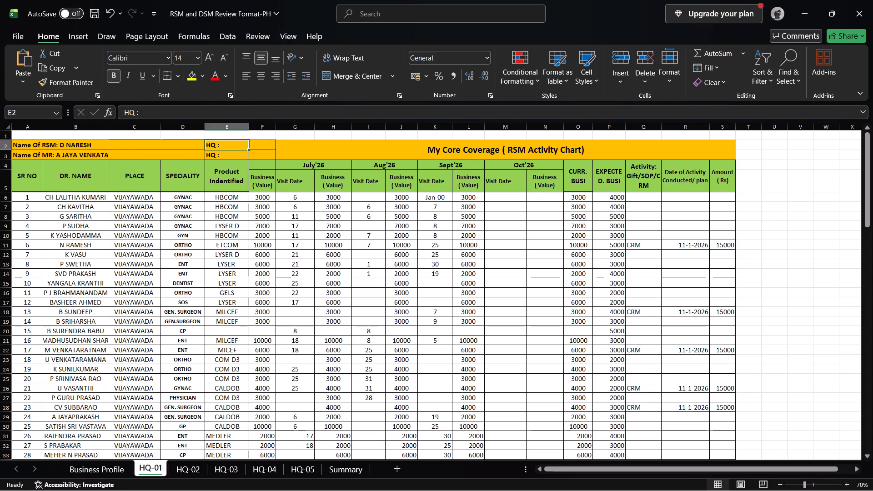
click(223, 114)
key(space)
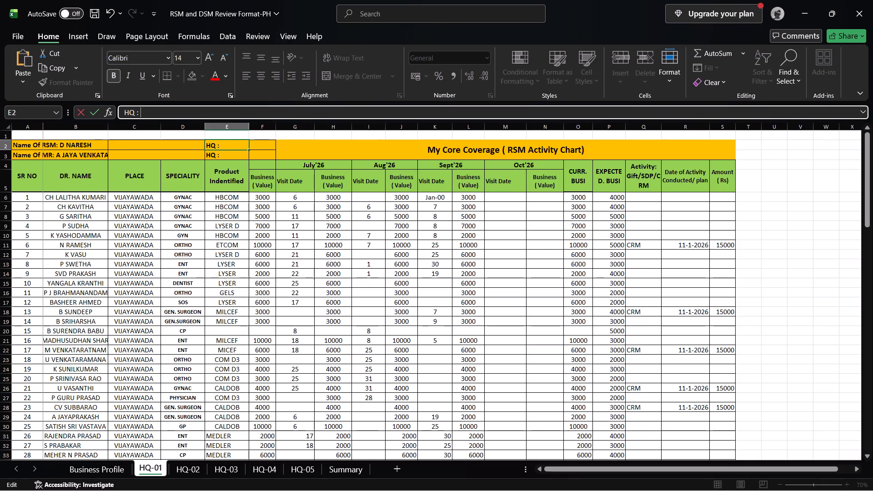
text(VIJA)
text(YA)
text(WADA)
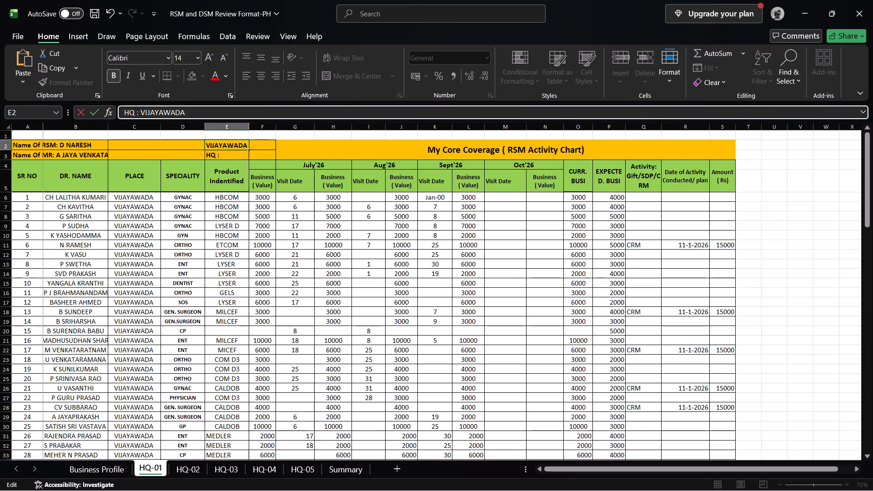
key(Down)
click(230, 157)
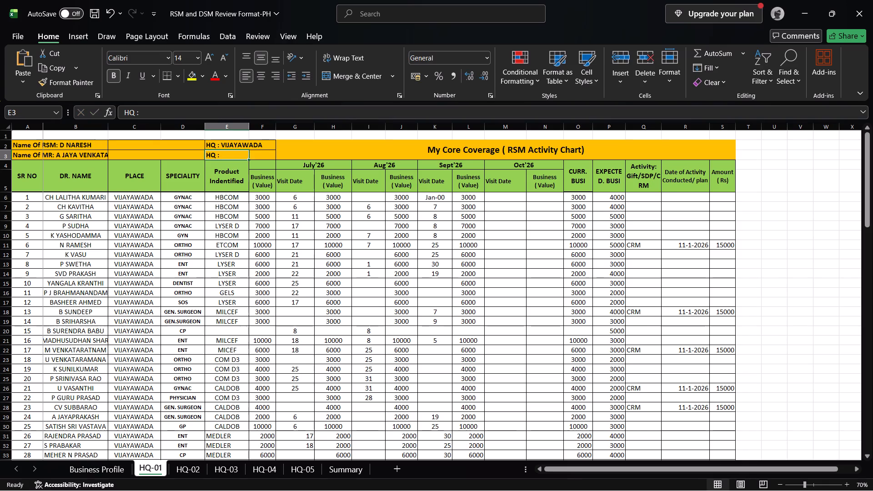
click(213, 115)
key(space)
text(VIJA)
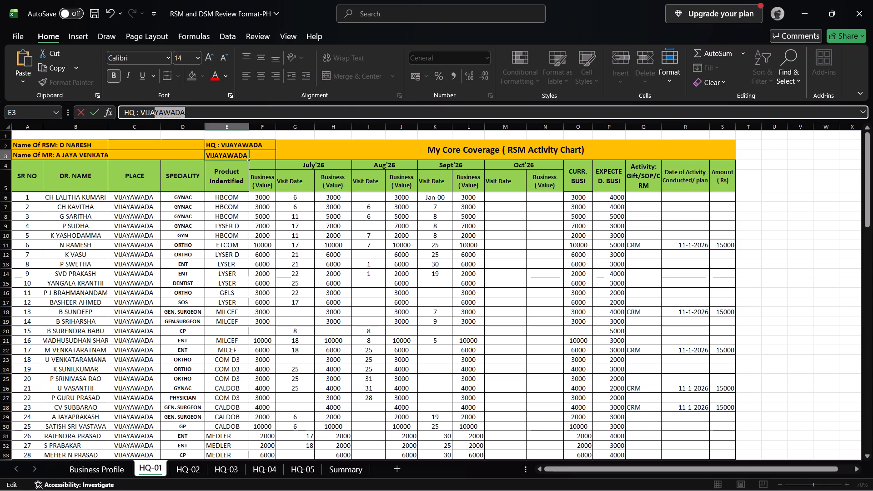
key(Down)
click(324, 277)
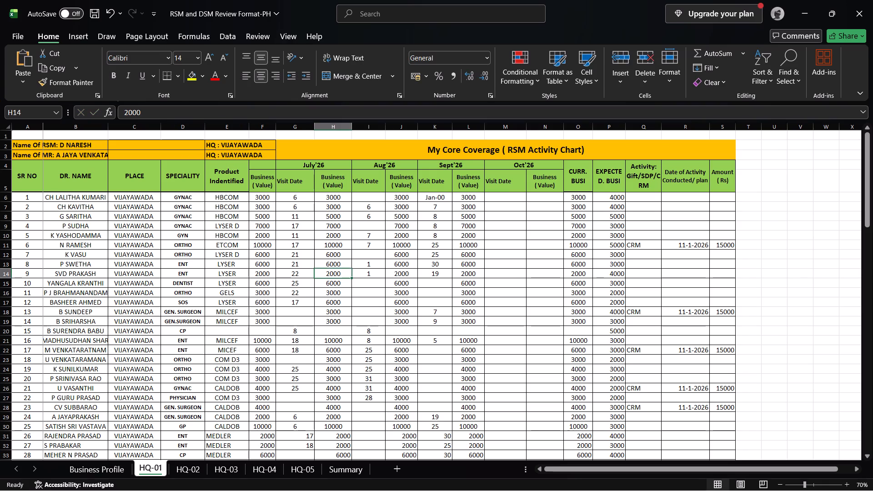
On the HQ-02 sheet, add the regional manager's initial and name after the Name Of RSM label in the header.
click(189, 465)
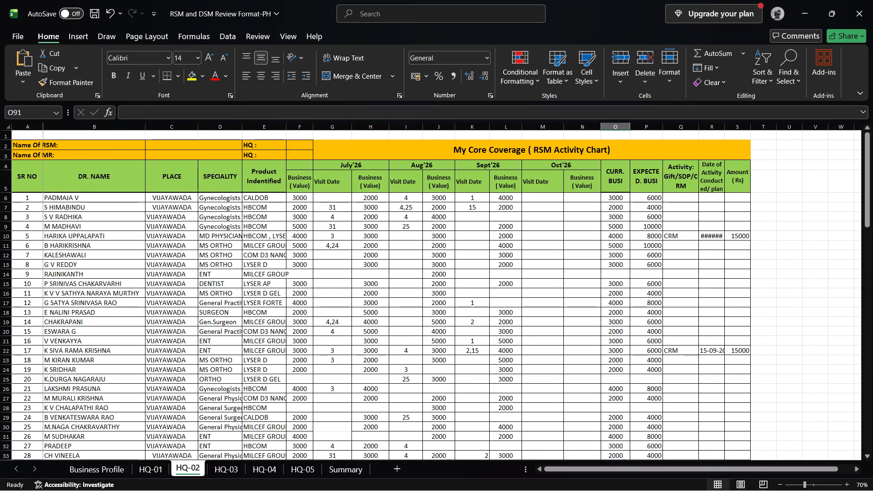
click(110, 144)
double_click(110, 144)
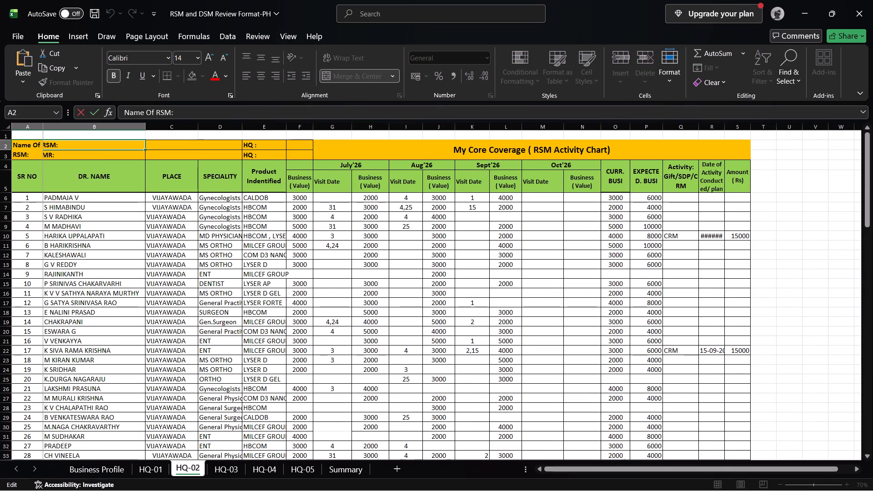
click(210, 113)
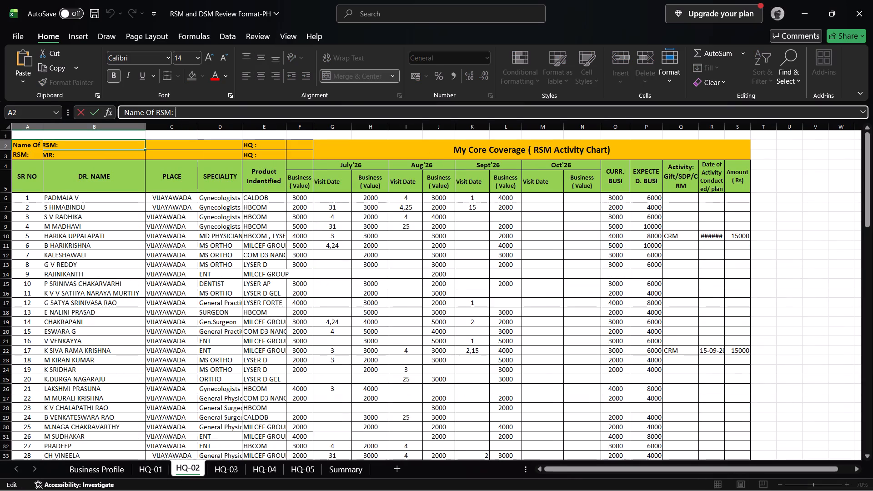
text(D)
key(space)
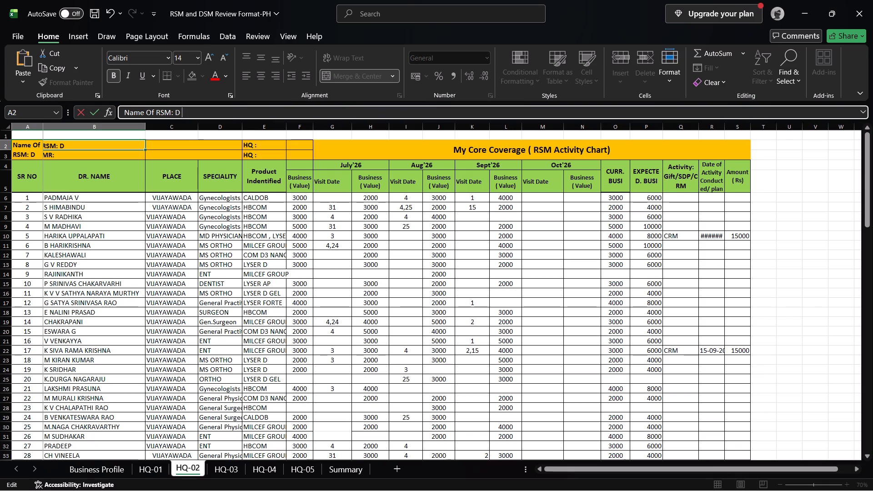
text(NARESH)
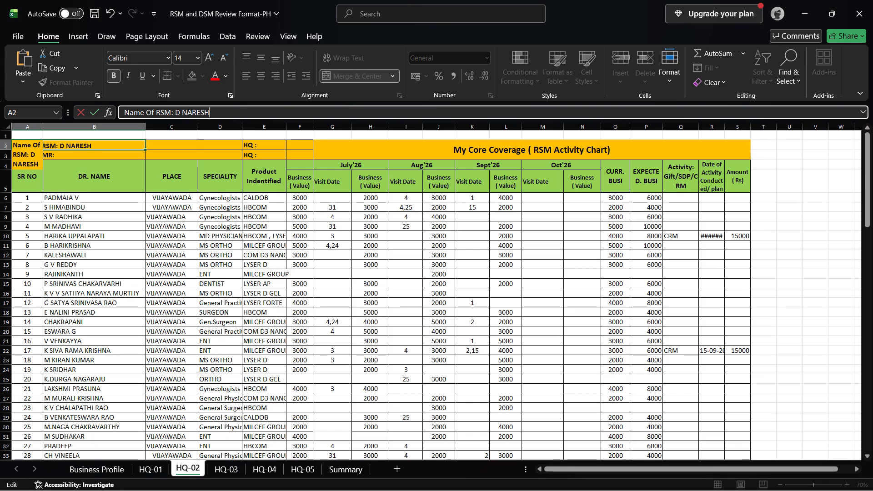
Add the medical representative's initial and name after the Name Of MR label in the HQ-02 header.
click(101, 154)
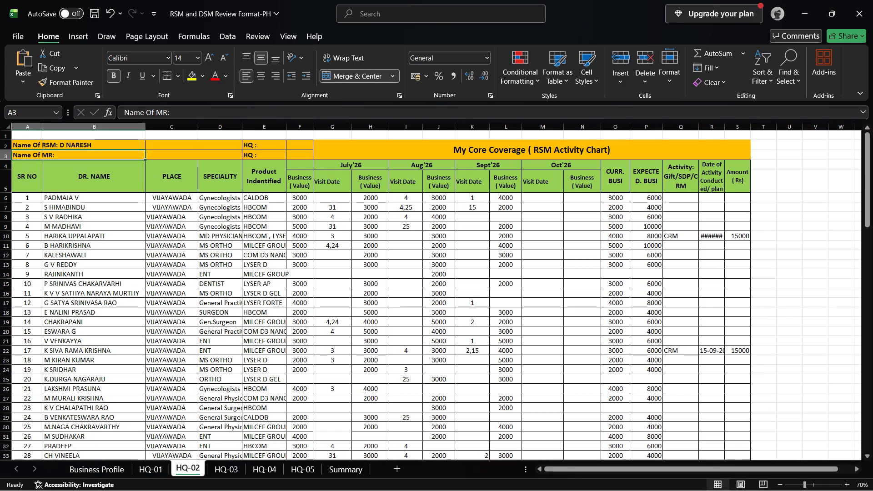
click(181, 114)
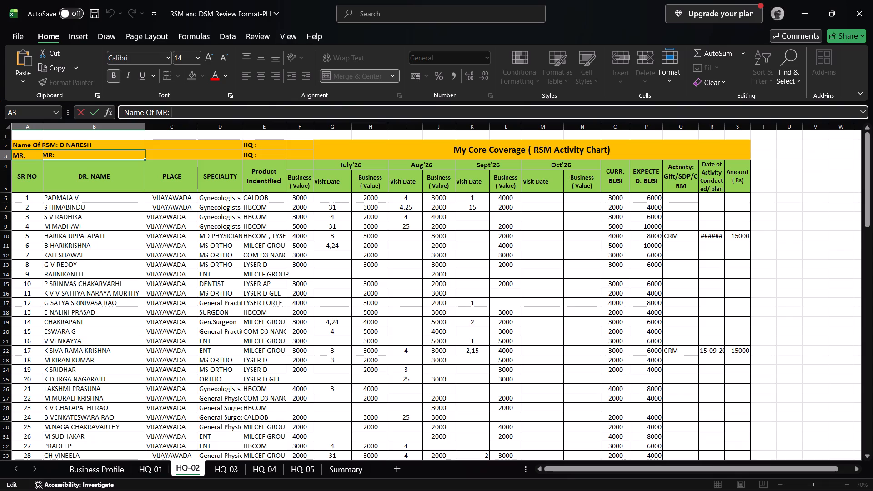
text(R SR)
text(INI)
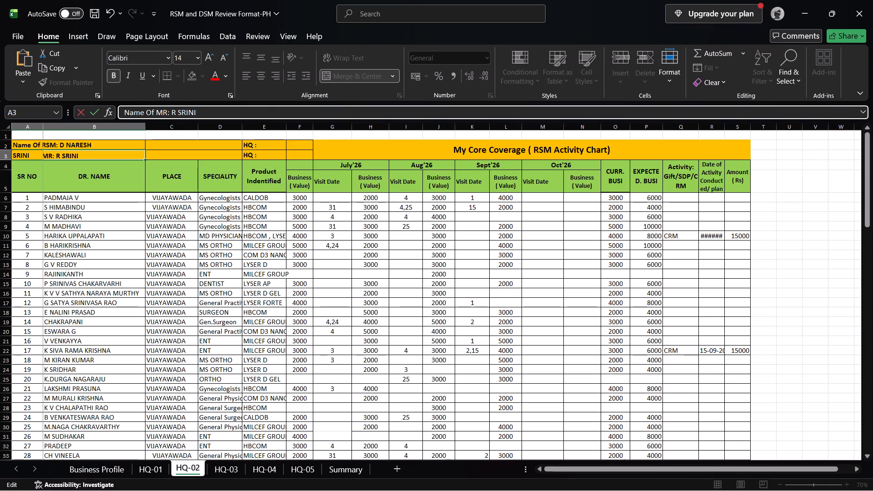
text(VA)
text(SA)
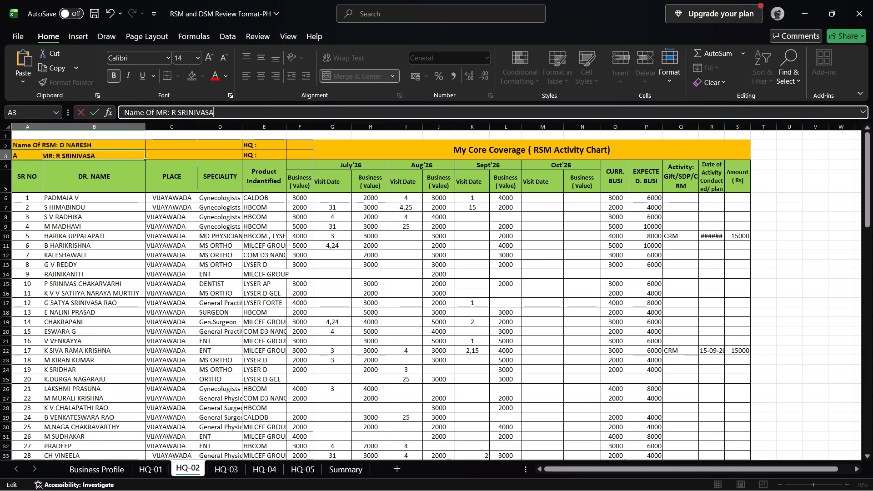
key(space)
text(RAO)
Enter VIJAYAWADA after both HQ labels, in the RSM and MR rows of the HQ-02 header.
click(270, 143)
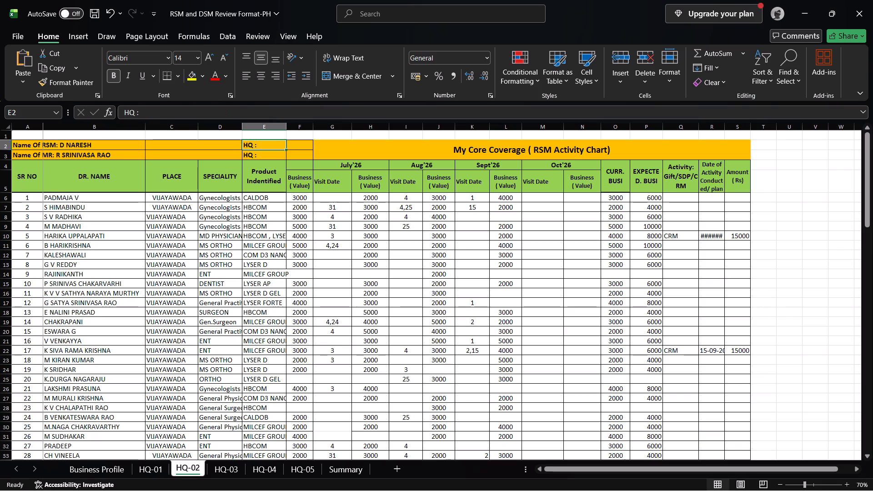
double_click(275, 145)
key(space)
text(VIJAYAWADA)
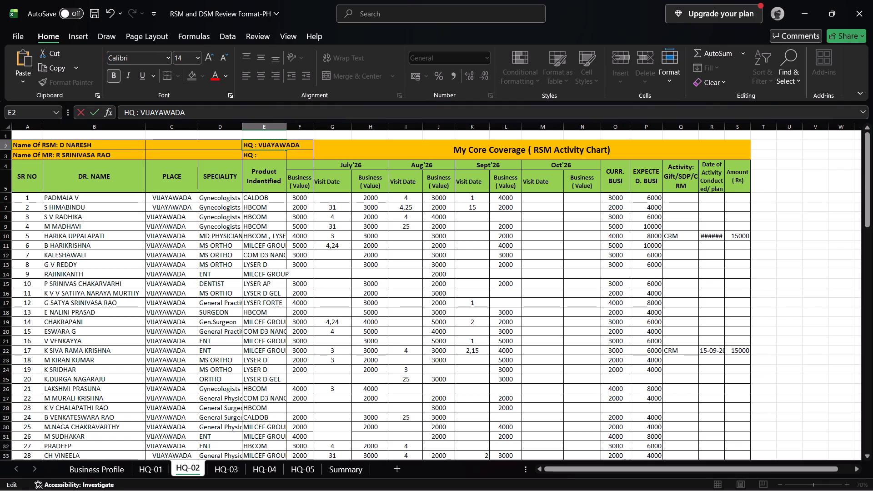
click(266, 155)
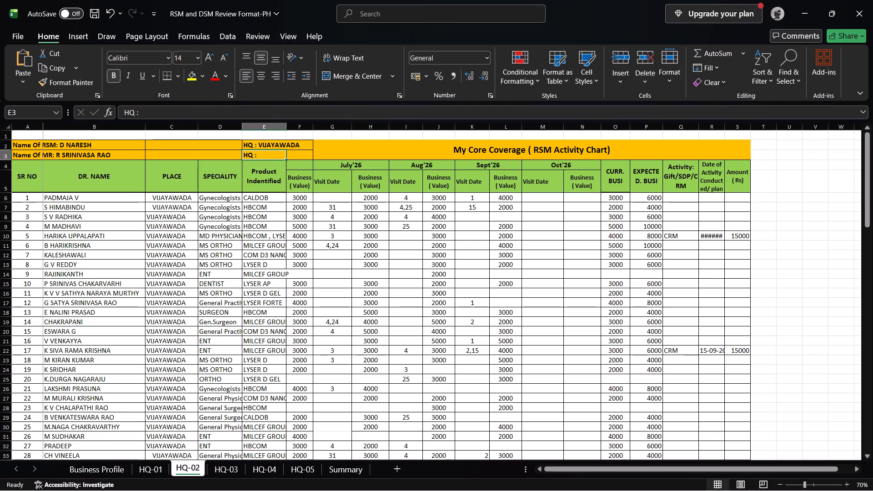
click(261, 114)
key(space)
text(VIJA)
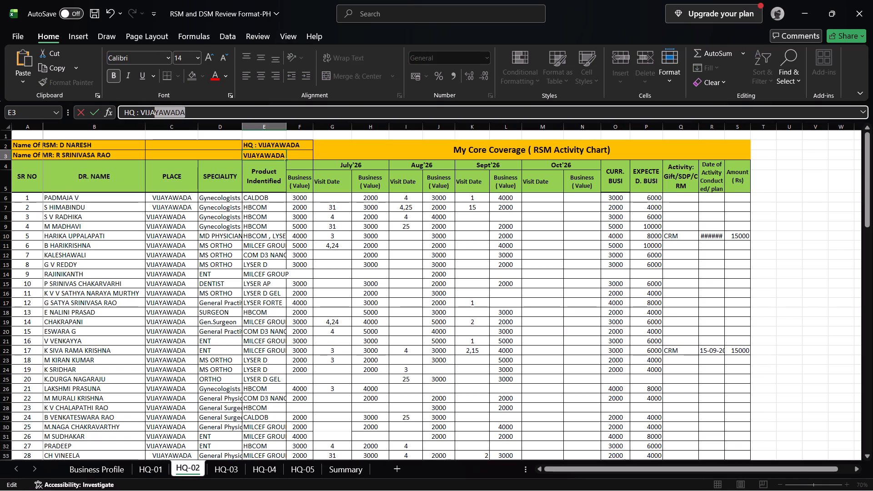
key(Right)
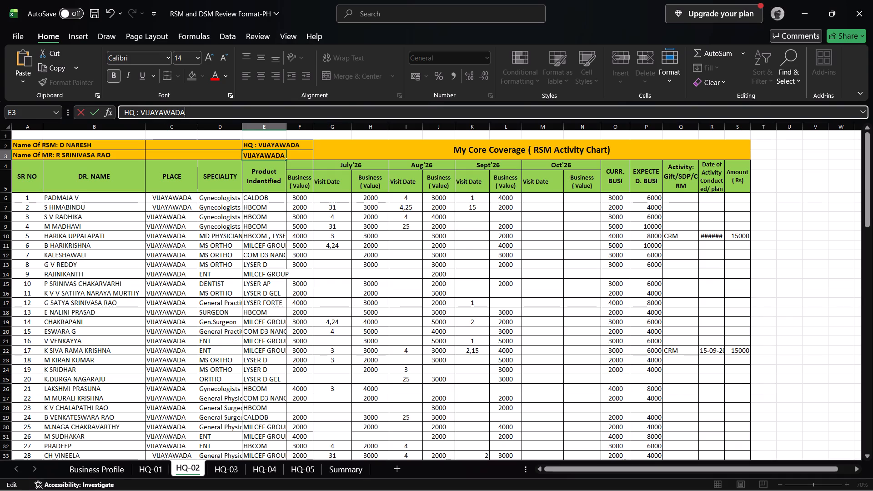
click(342, 214)
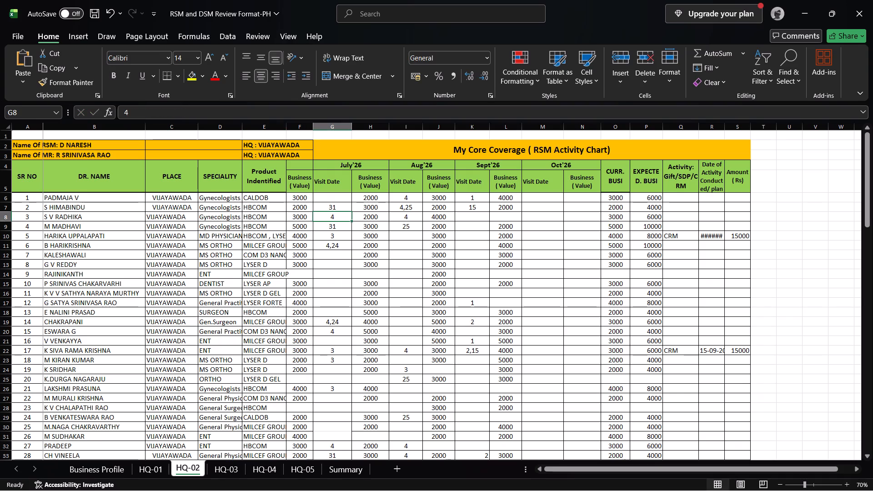
On the HQ-03 sheet, add the regional manager's initial and name after the Name Of RSM label in the header.
click(230, 469)
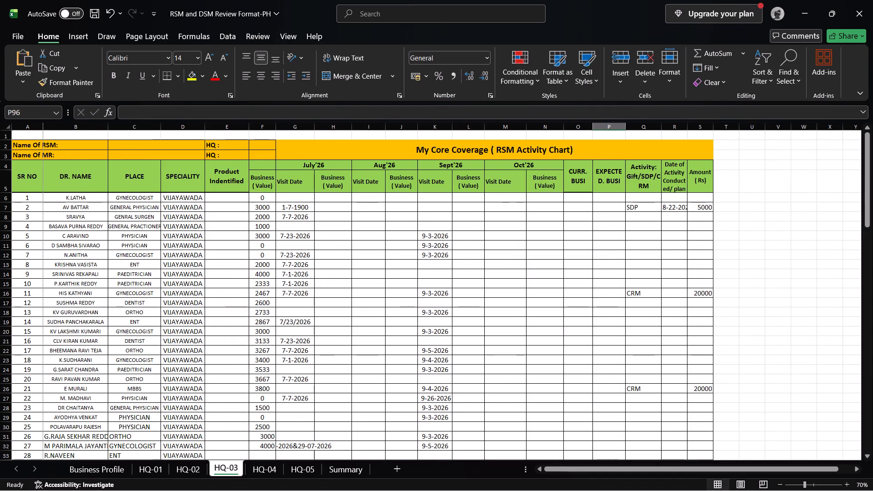
click(85, 145)
click(198, 108)
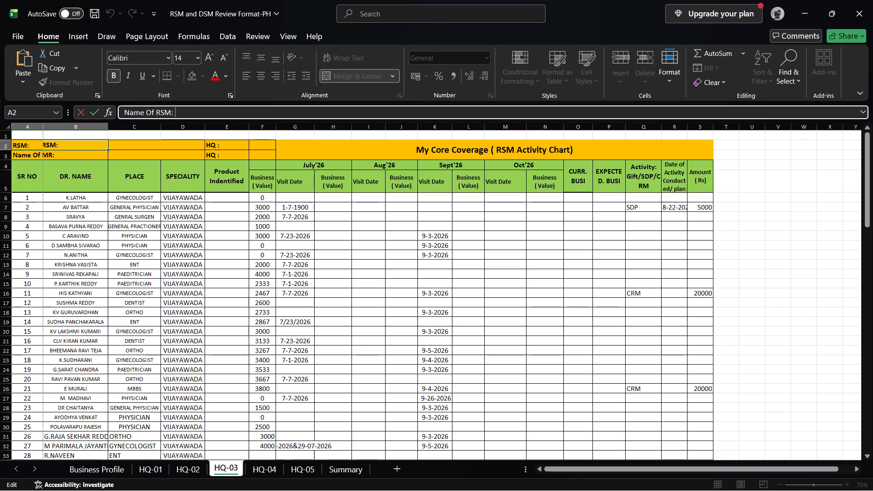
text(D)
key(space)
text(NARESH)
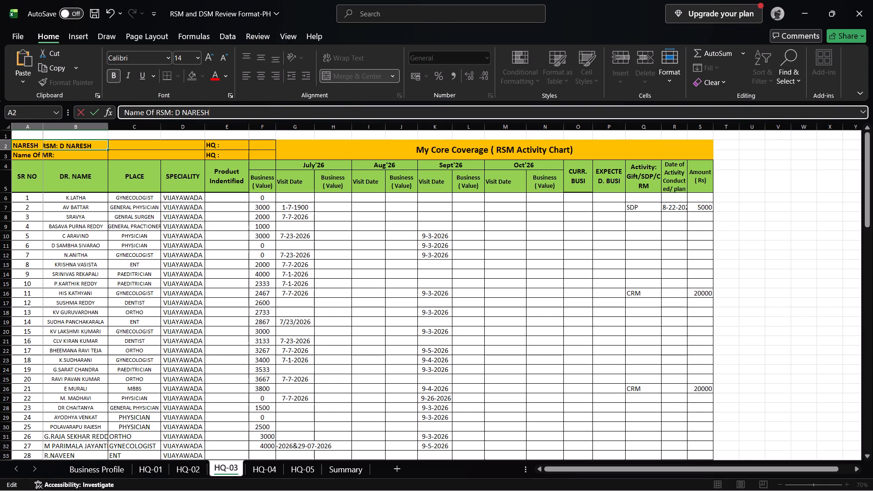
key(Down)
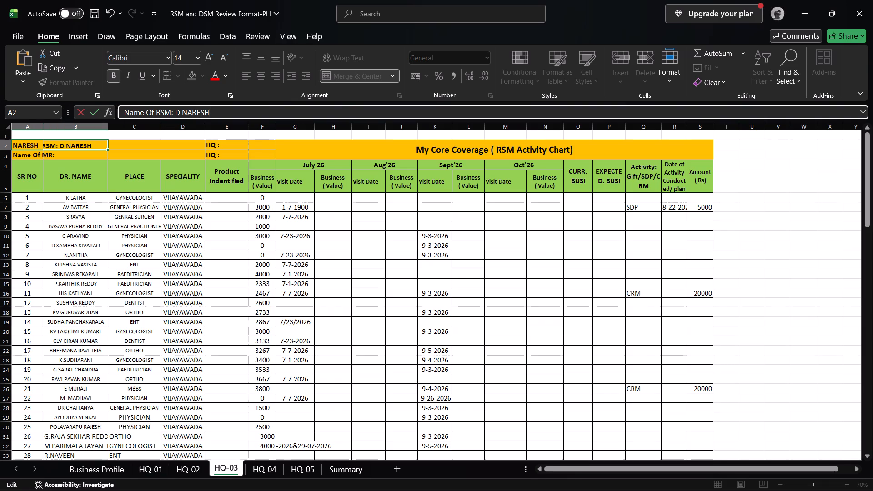
Add the medical representative's initial and name after the Name Of MR label in the HQ-03 header.
click(71, 156)
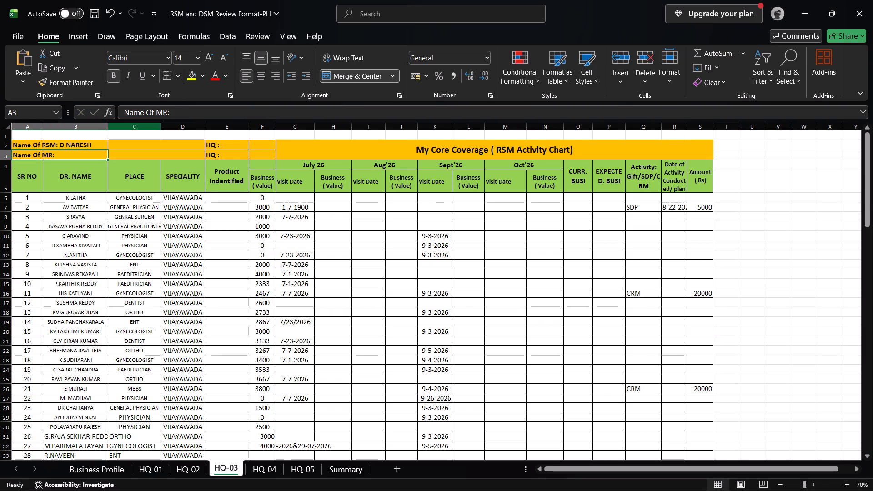
click(186, 108)
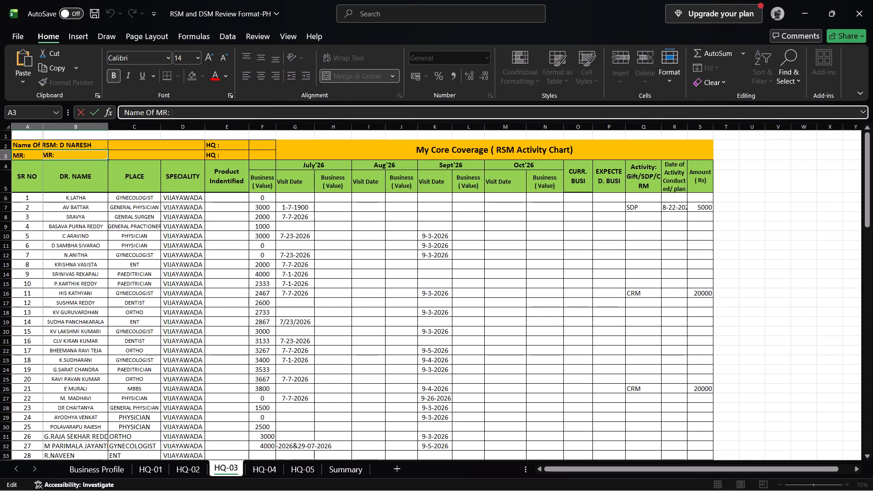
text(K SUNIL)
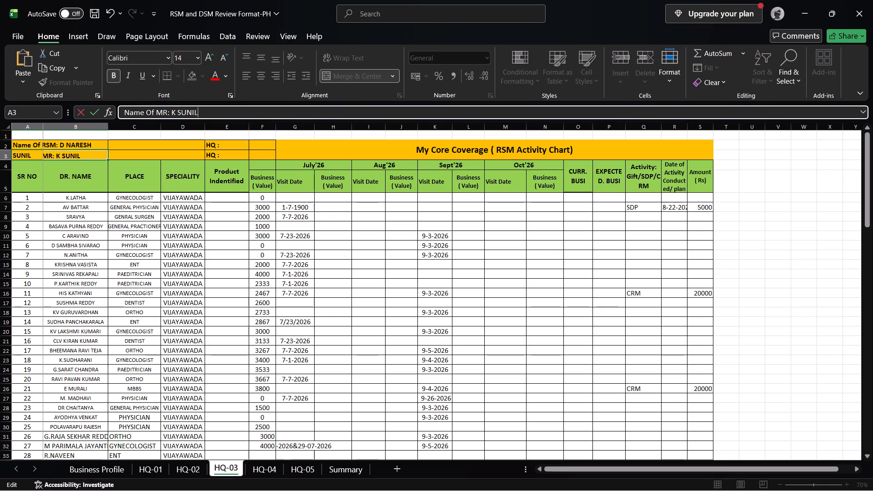
Enter VIJAYAWADA after both HQ labels, in the RSM and MR rows of the HQ-03 header.
click(232, 146)
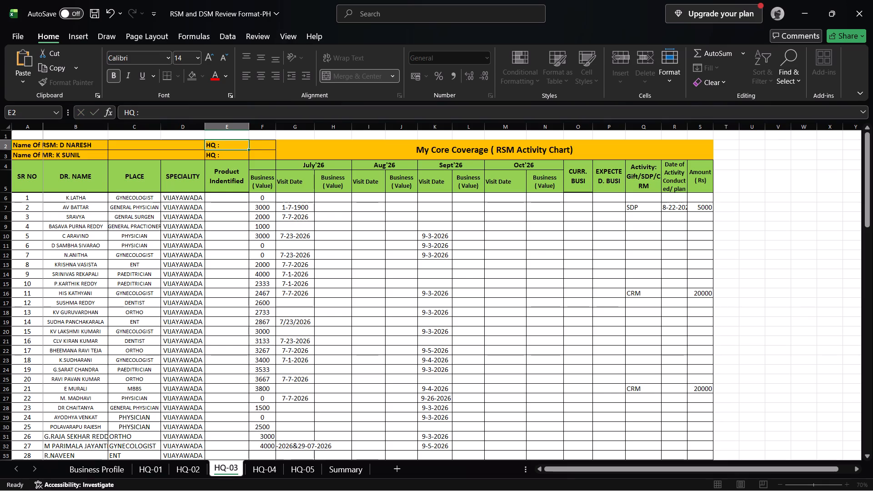
click(221, 112)
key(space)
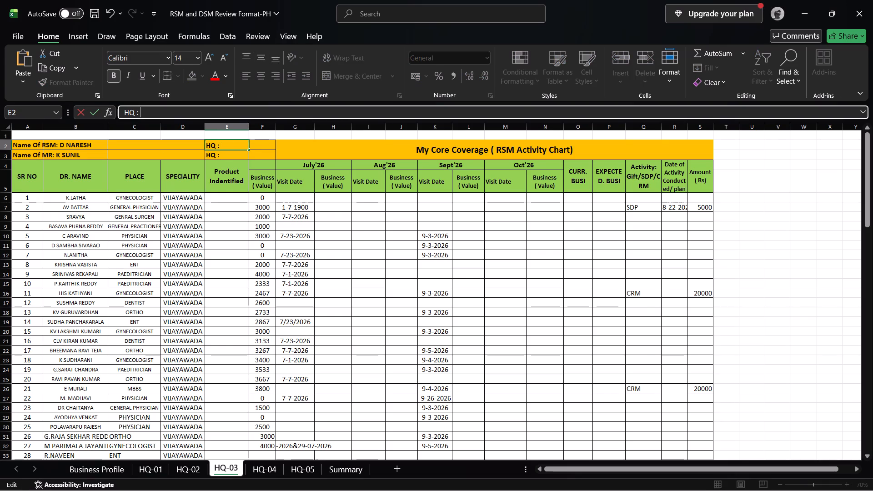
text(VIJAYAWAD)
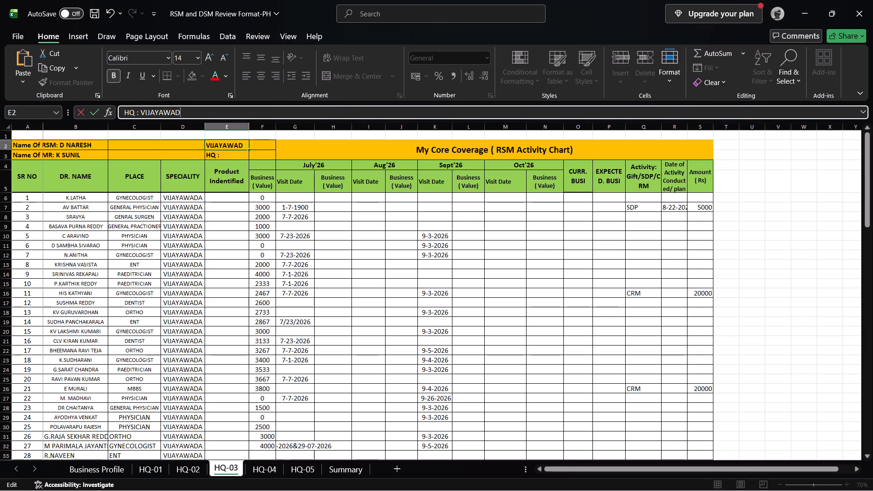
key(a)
click(228, 153)
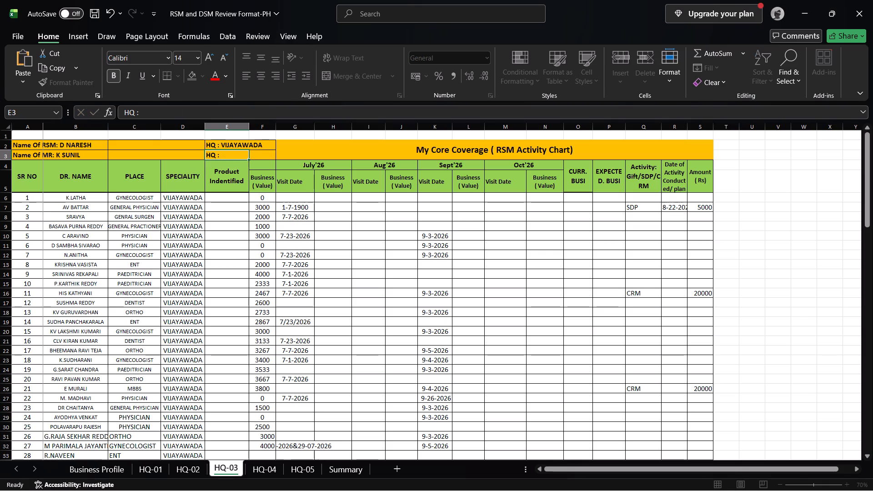
click(225, 115)
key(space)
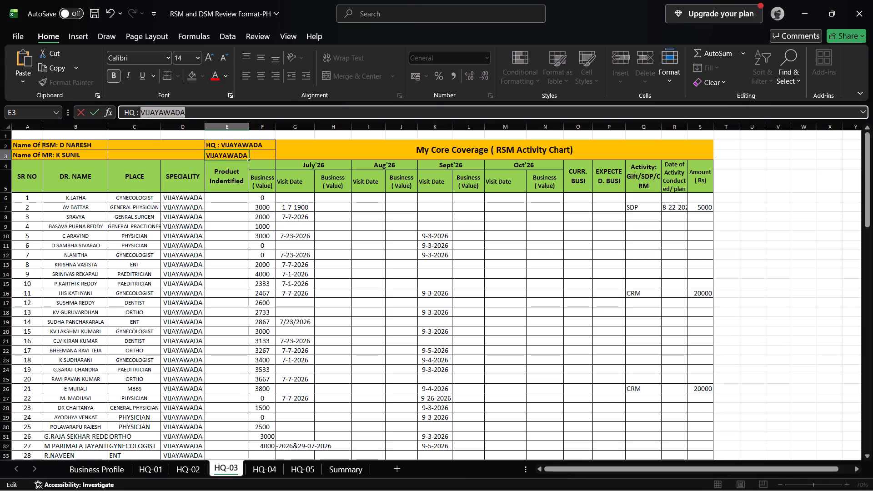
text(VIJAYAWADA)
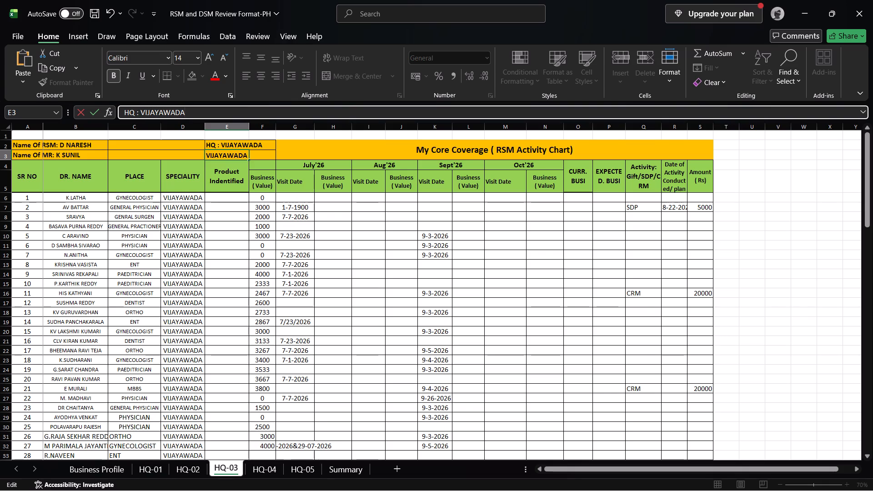
click(338, 278)
On the HQ-04 sheet, add the regional manager's initial and name after the Name Of RSM label in the header.
click(271, 476)
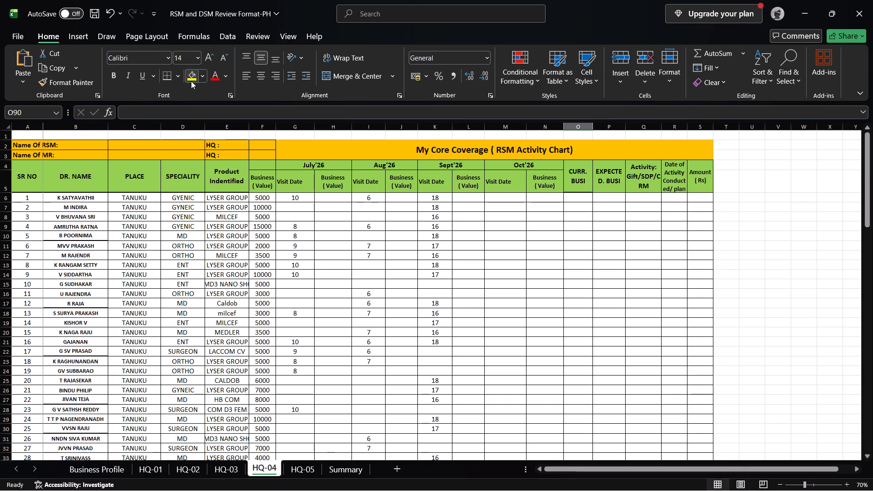
click(95, 148)
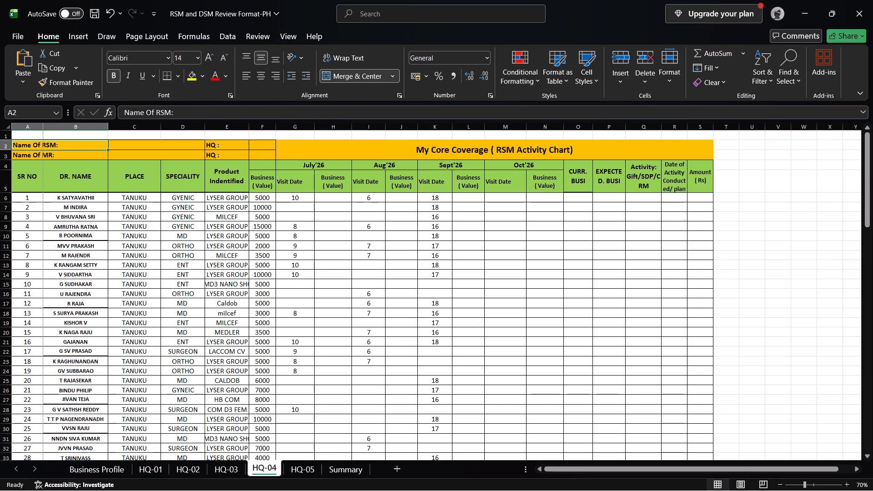
click(202, 114)
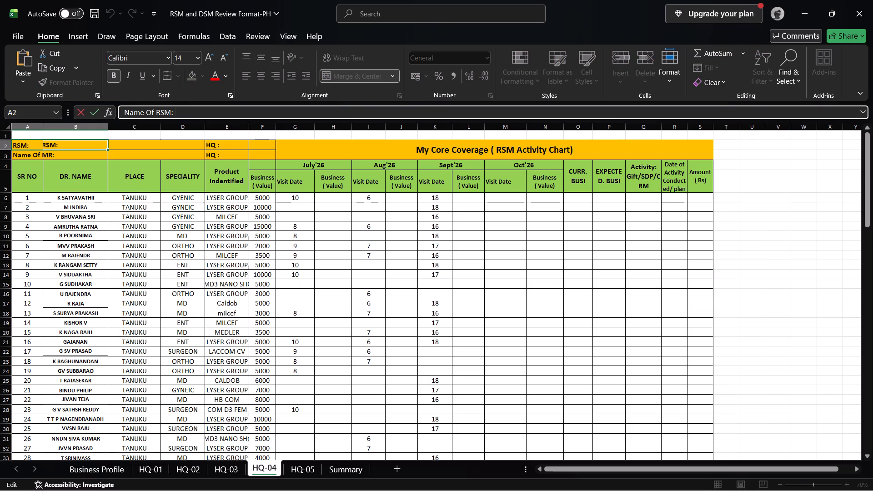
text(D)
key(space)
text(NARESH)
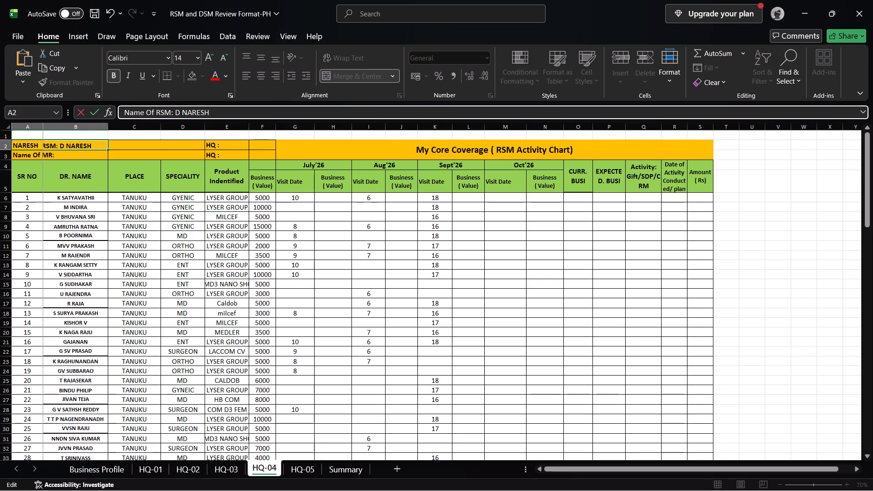
Add the medical representative's initial and name after the Name Of MR label in the HQ-04 header.
click(81, 153)
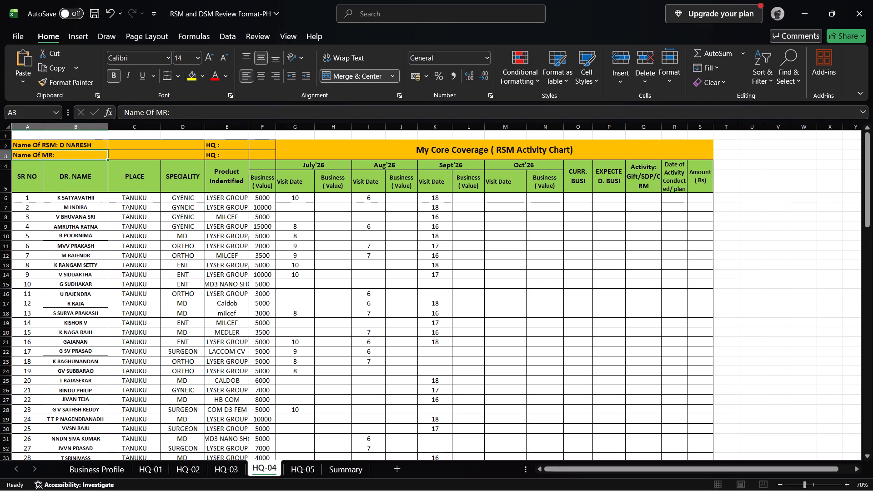
click(211, 110)
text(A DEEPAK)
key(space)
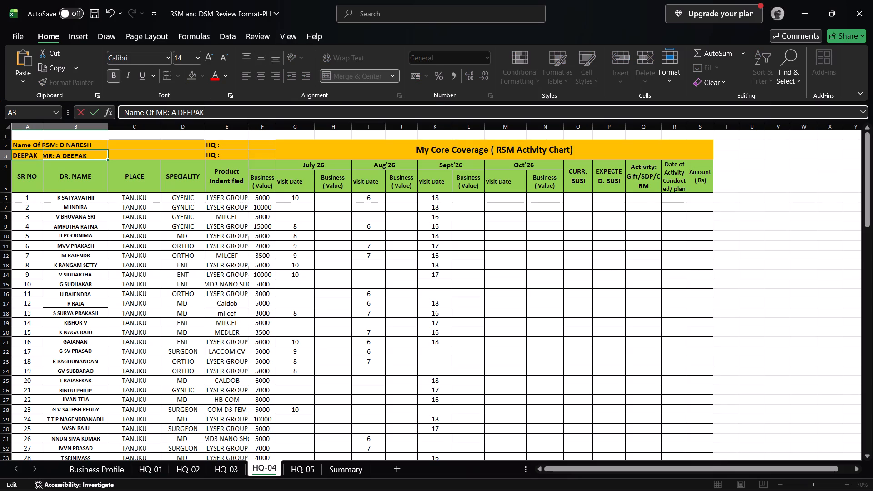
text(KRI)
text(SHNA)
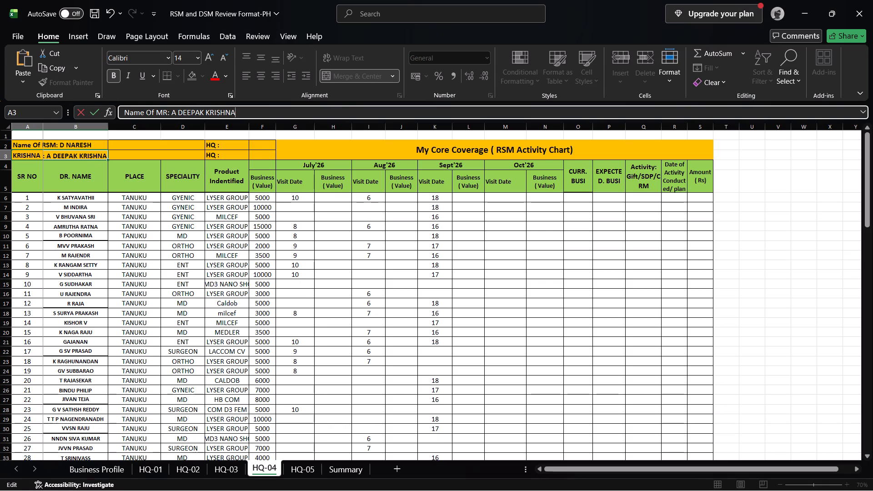
Fill in the HQ labels in the HQ-04 header with VIJAYAWADA in the RSM row and TANUKU in the MR row.
click(239, 146)
click(229, 113)
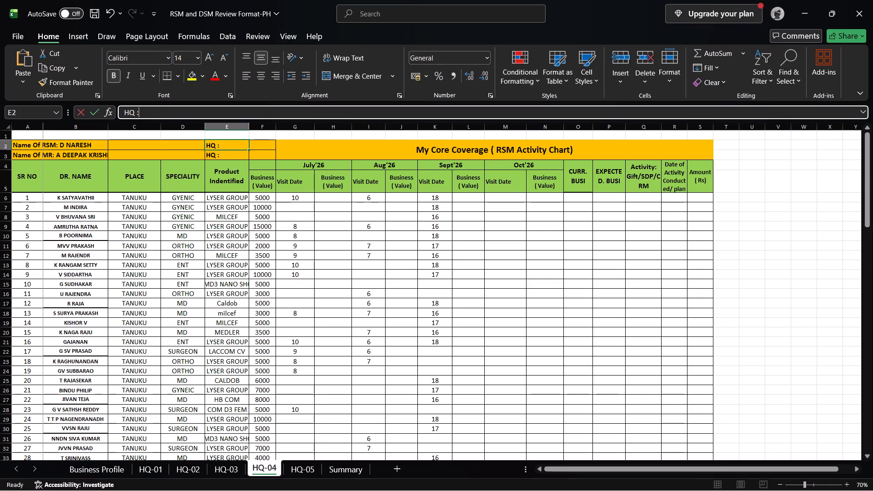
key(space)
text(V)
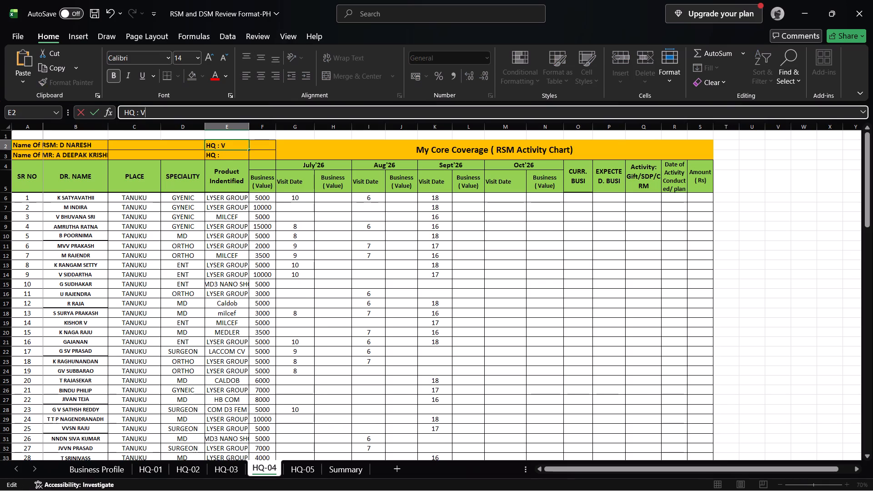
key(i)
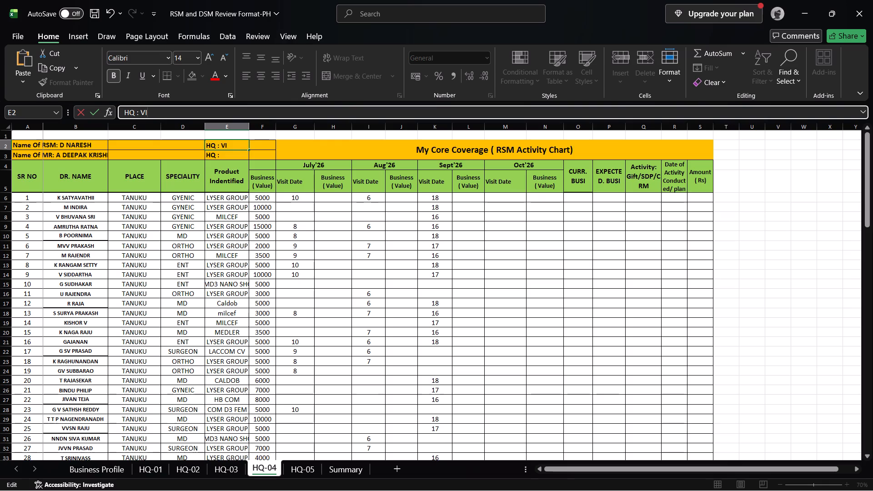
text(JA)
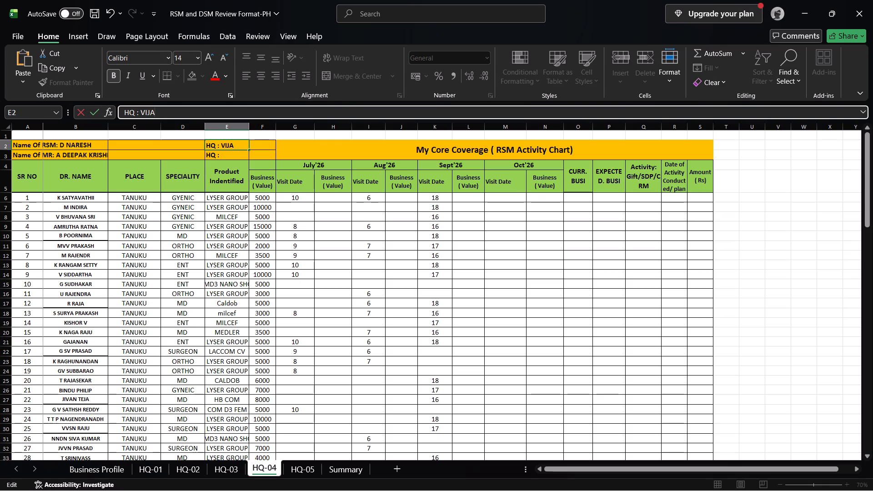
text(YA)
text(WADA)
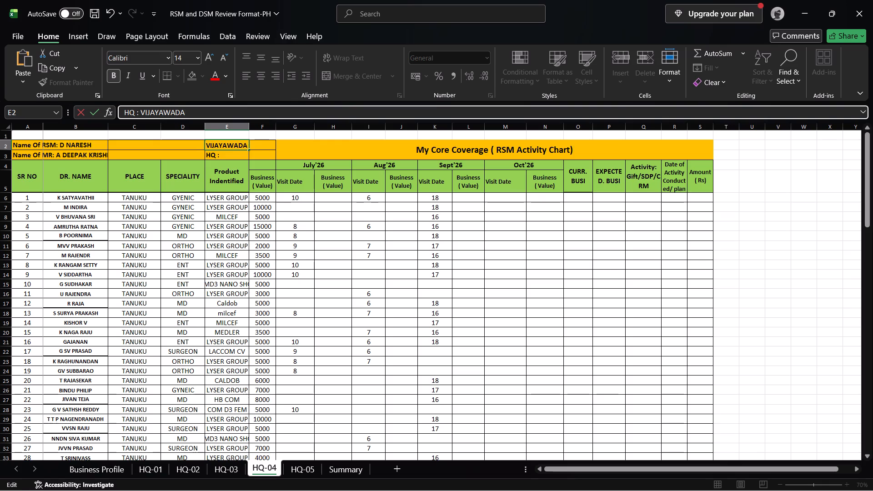
click(225, 154)
click(227, 117)
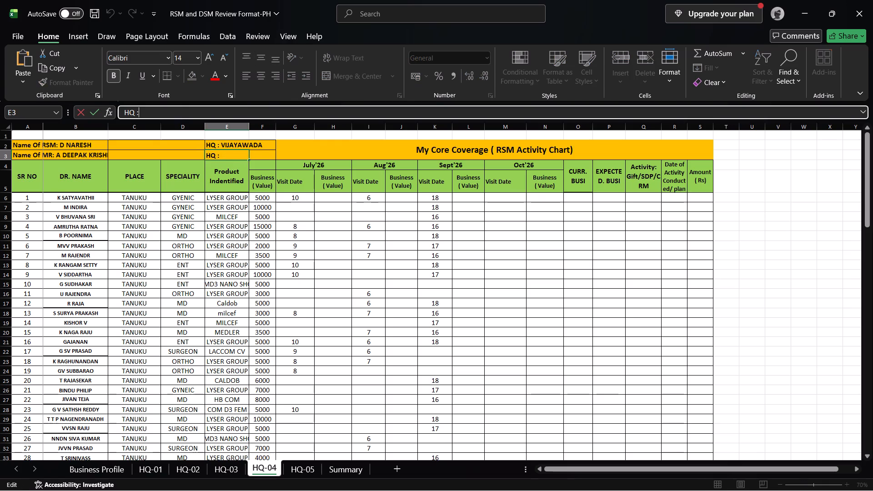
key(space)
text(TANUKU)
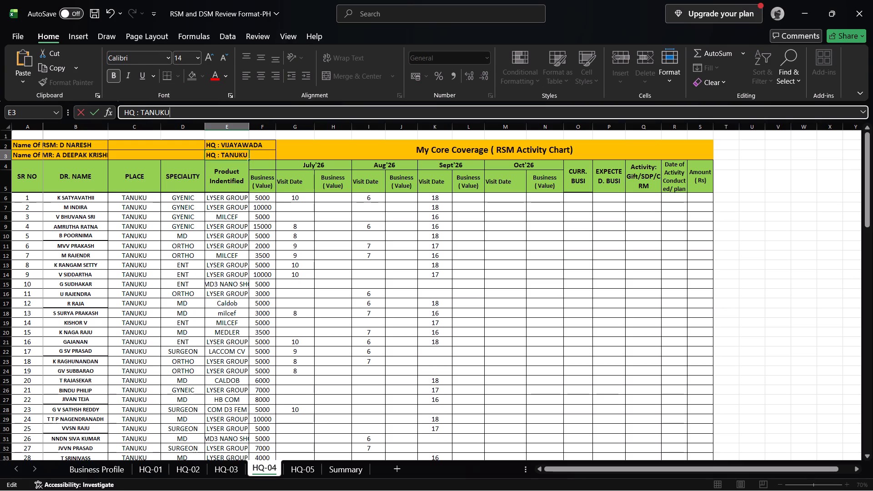
On the HQ-05 sheet, add the regional manager's initial and name after the Name Of RSM label in the header.
click(312, 472)
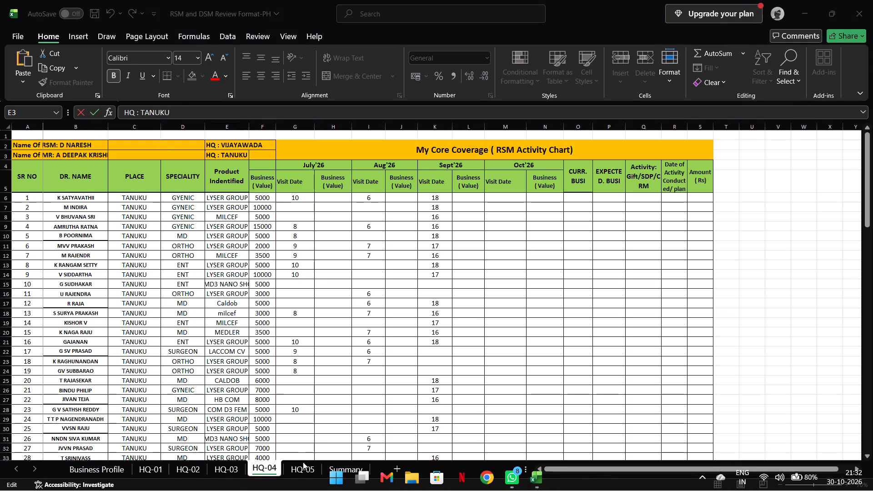
click(303, 473)
click(303, 473)
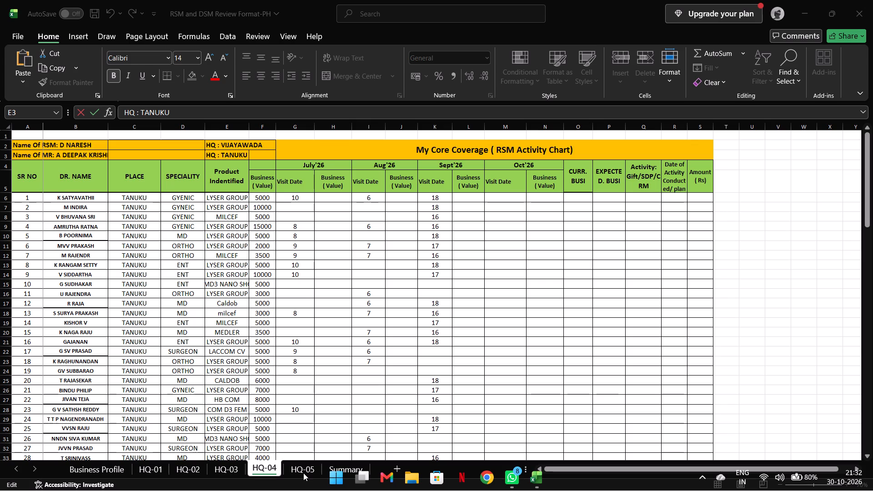
click(317, 388)
click(303, 476)
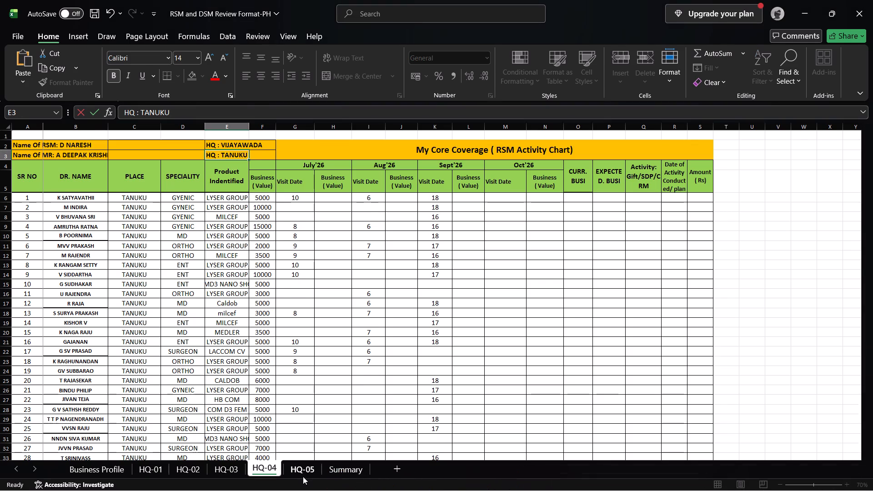
click(91, 141)
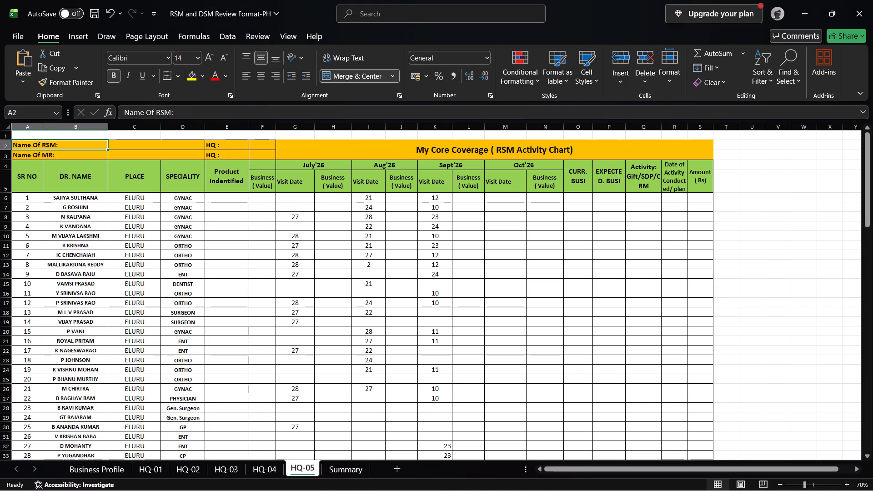
click(190, 115)
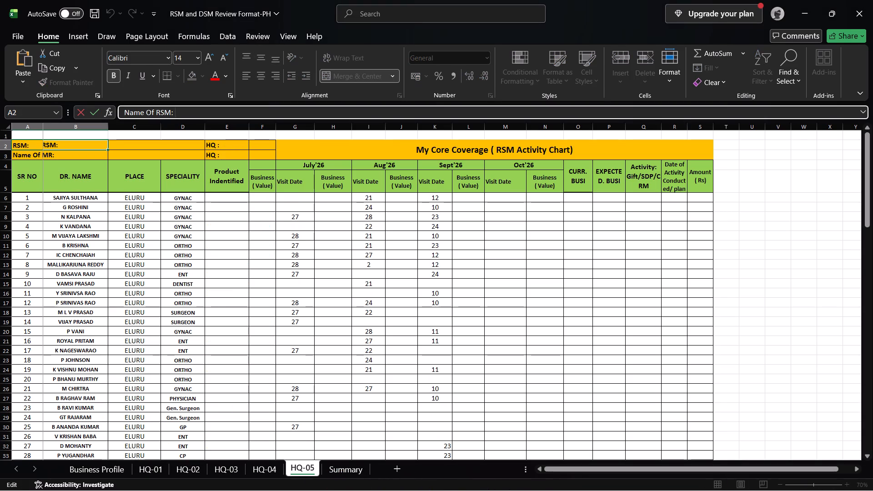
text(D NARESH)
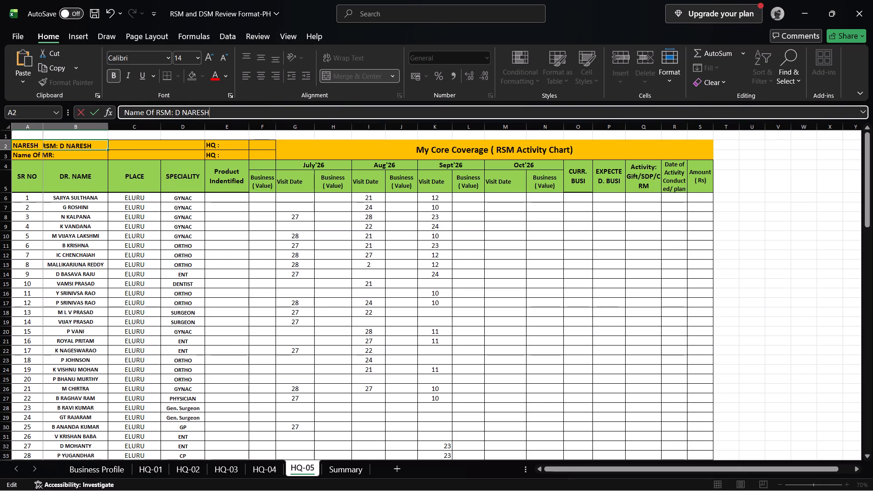
Add the medical representative's initial and name after the Name Of MR label in the HQ-05 header.
click(81, 156)
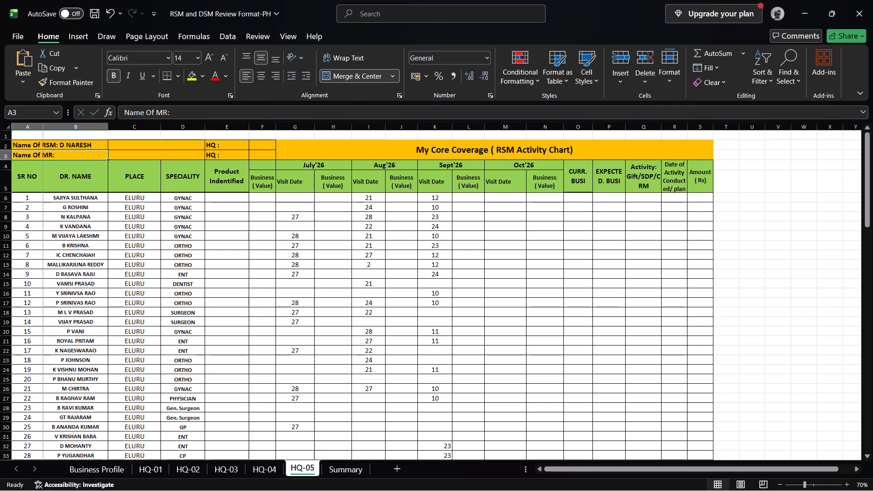
click(183, 110)
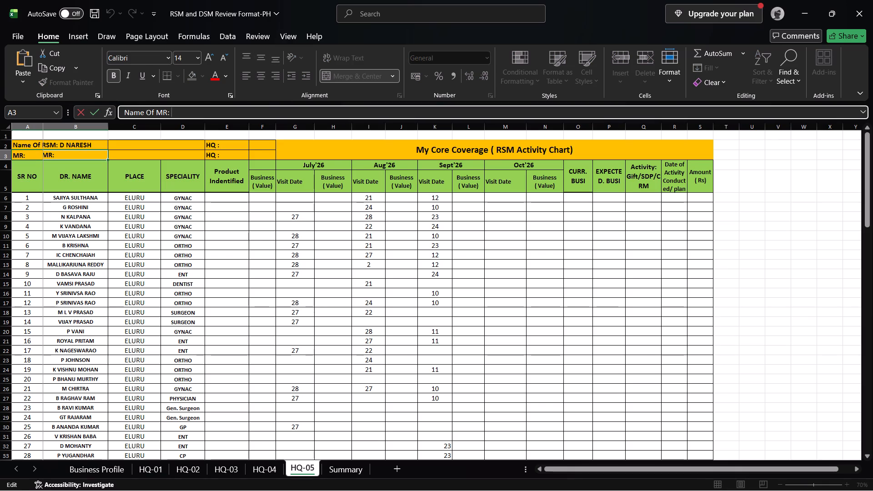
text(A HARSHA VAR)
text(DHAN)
Fill in the HQ labels in the HQ-05 header with VIJAYAWADA in the RSM row and ELURU in the MR row.
click(237, 147)
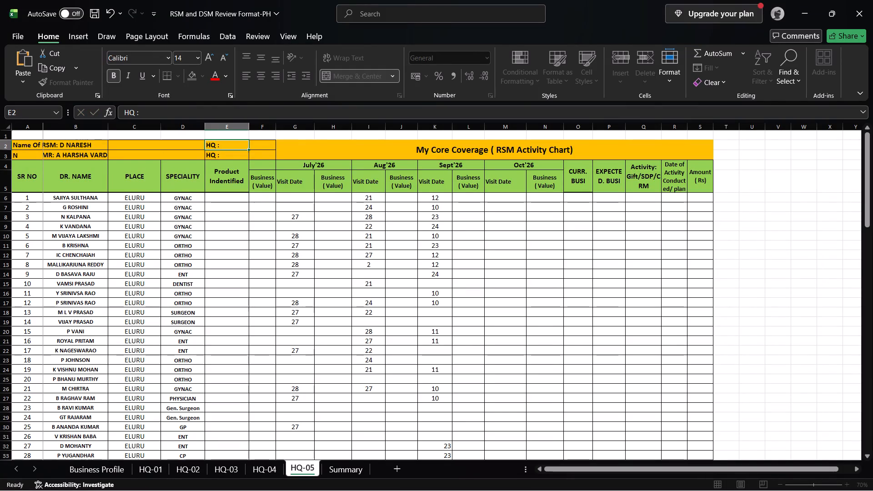
click(221, 114)
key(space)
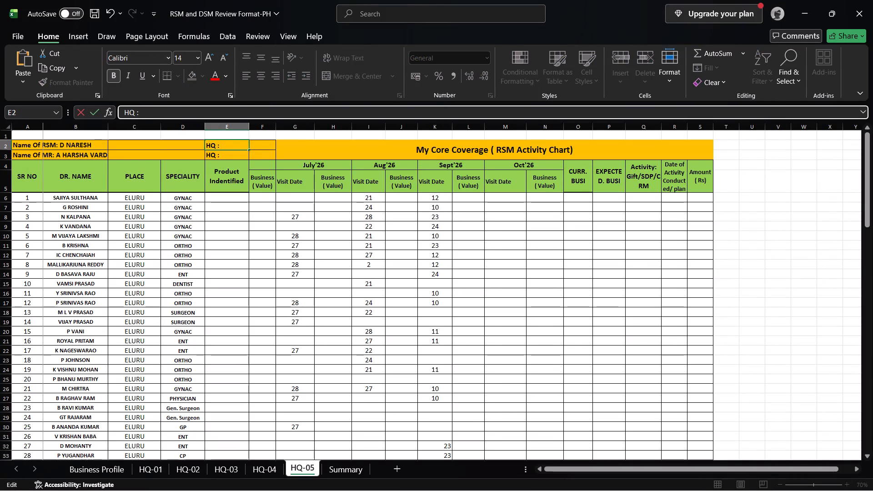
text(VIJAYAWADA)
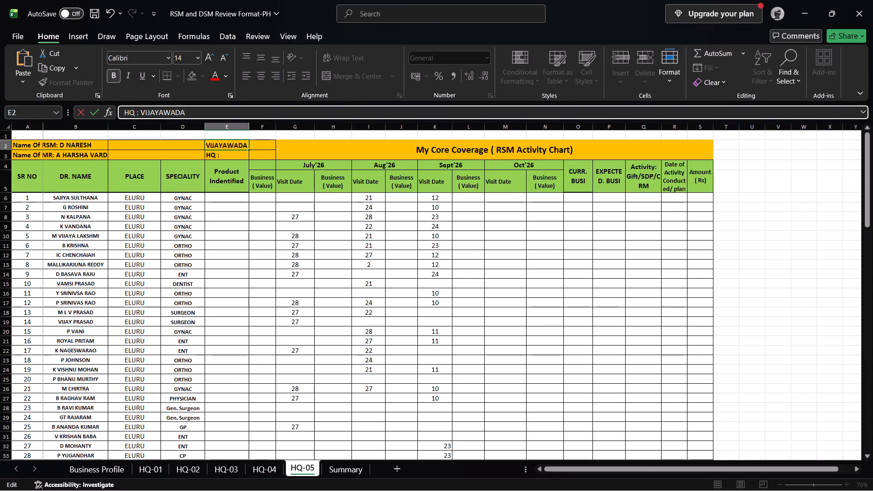
click(228, 156)
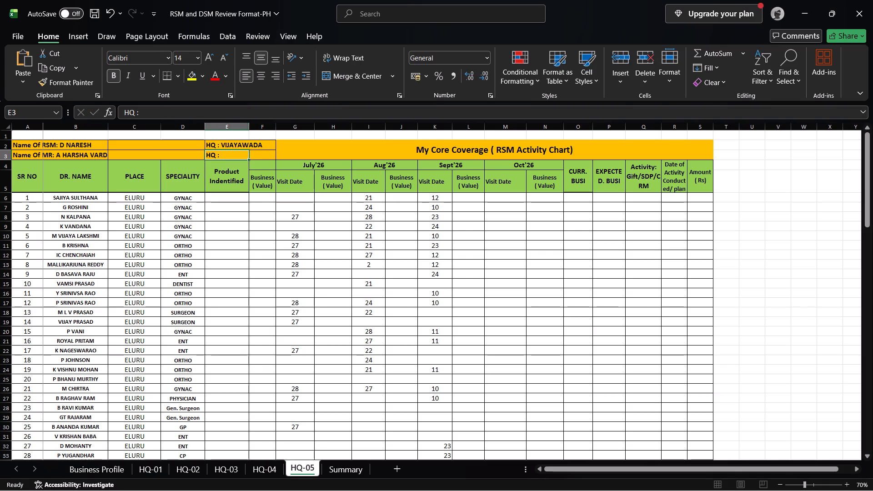
click(241, 113)
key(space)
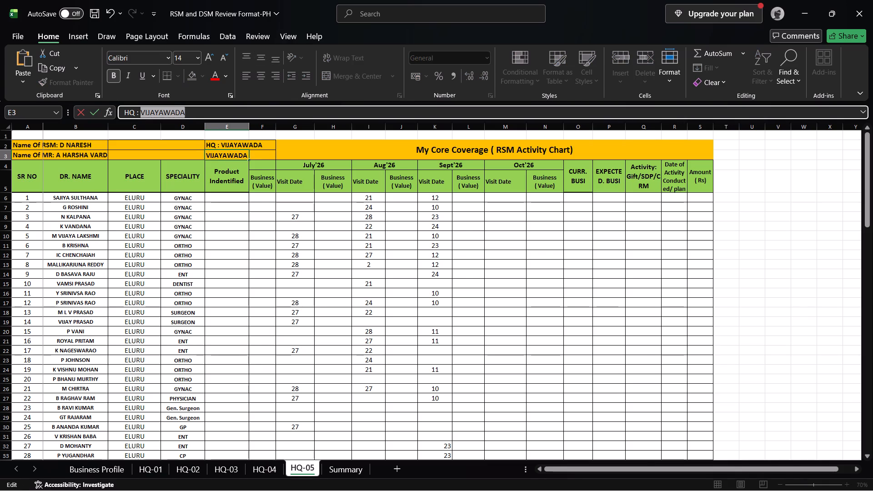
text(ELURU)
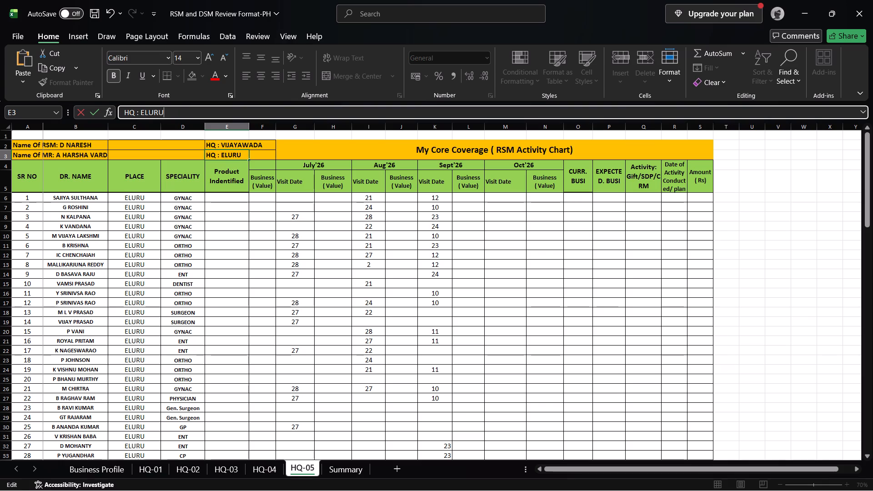
click(250, 264)
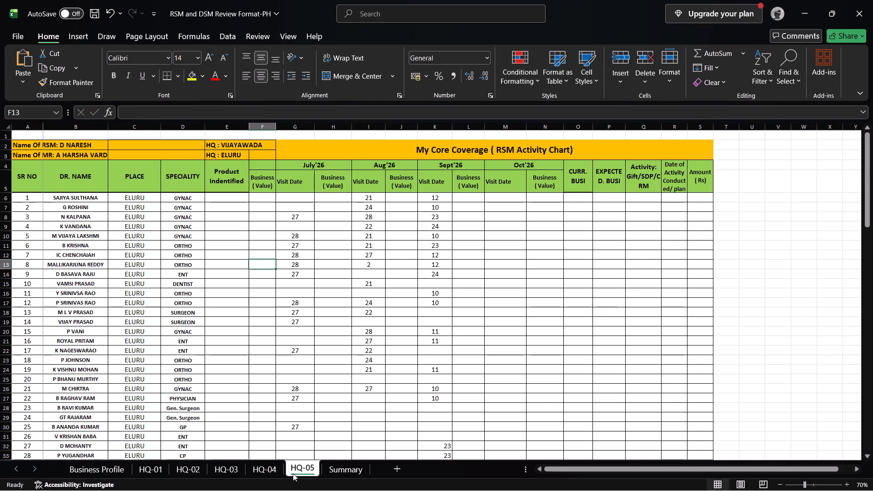
Review the Summary sheet, the headers on sheets HQ-01 to HQ-04, and the Business Profile score card for completeness.
click(342, 469)
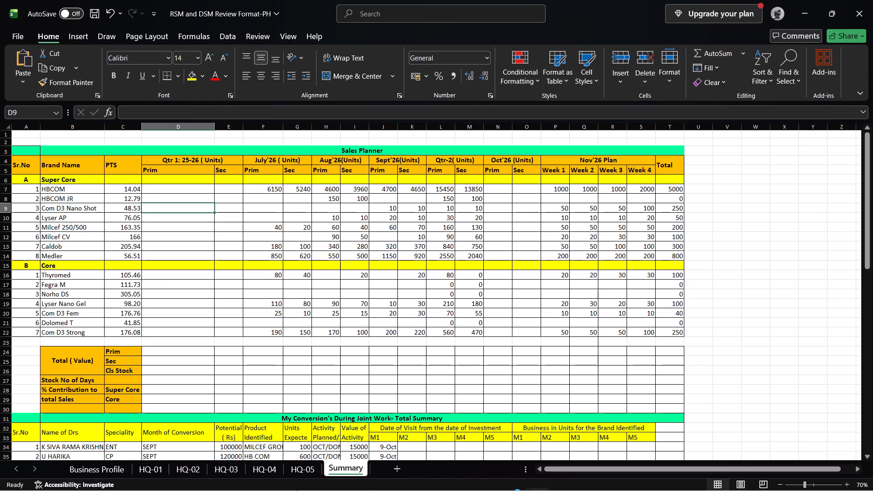
triple_click(540, 469)
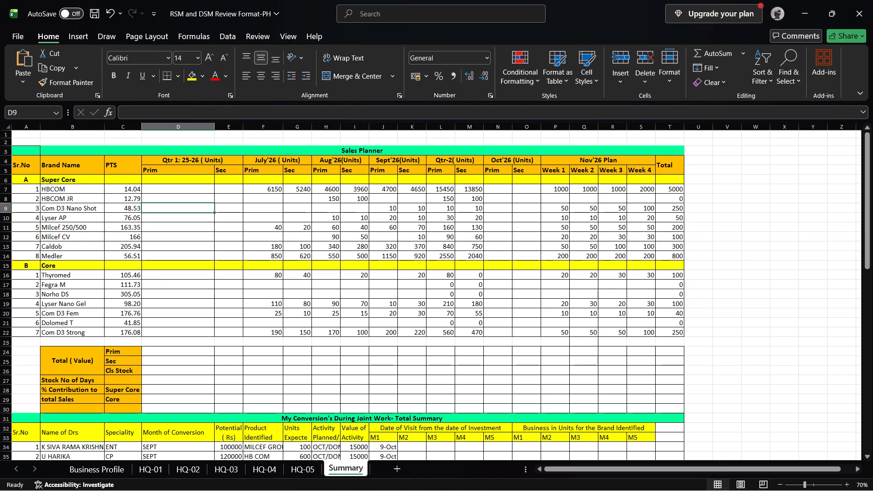
click(183, 331)
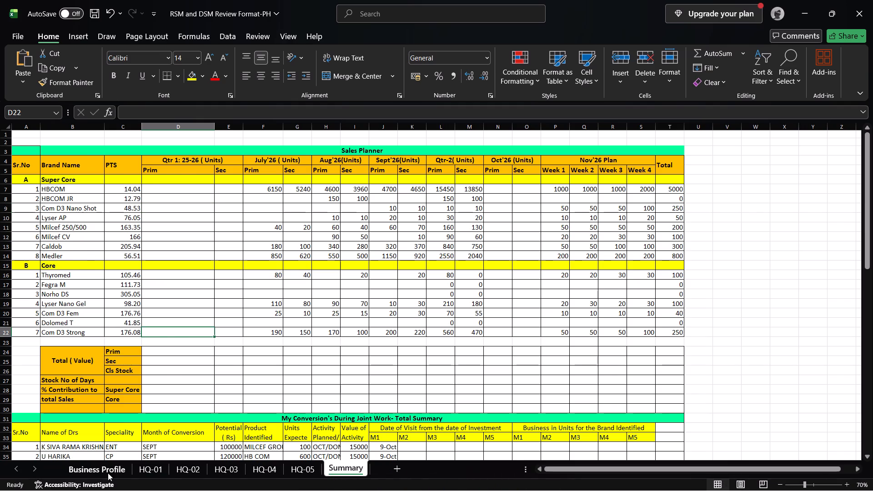
click(108, 474)
click(158, 466)
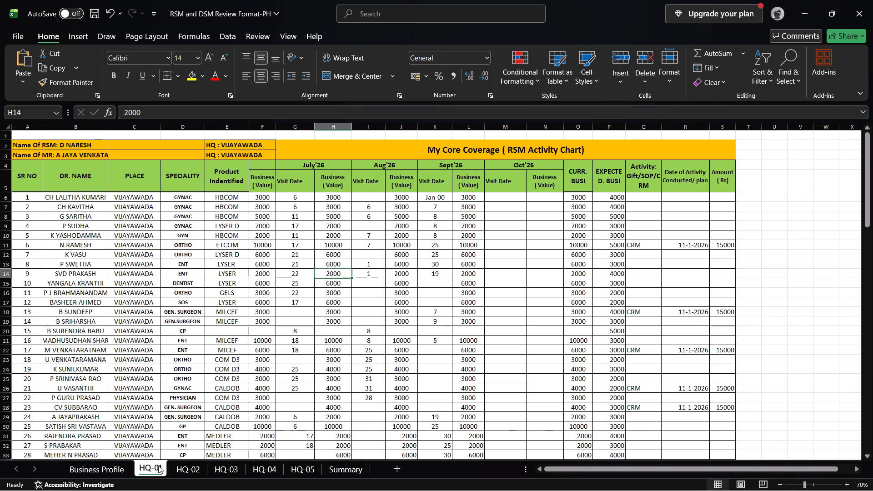
click(190, 469)
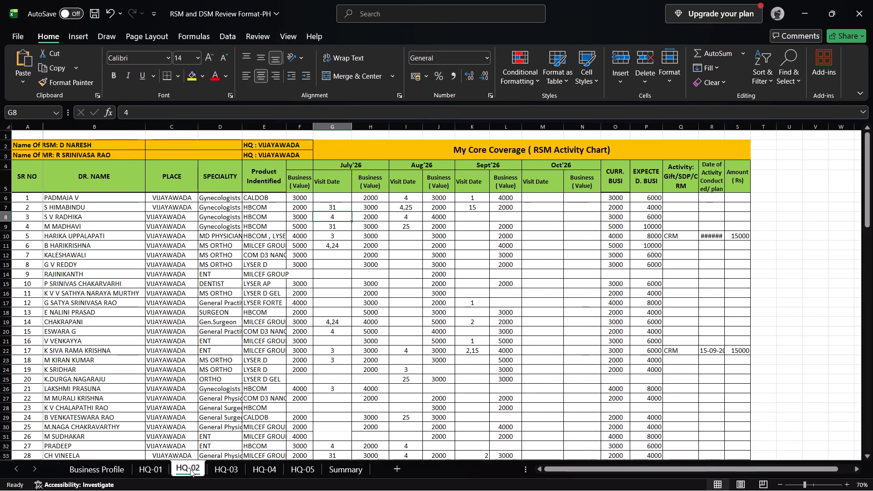
click(227, 475)
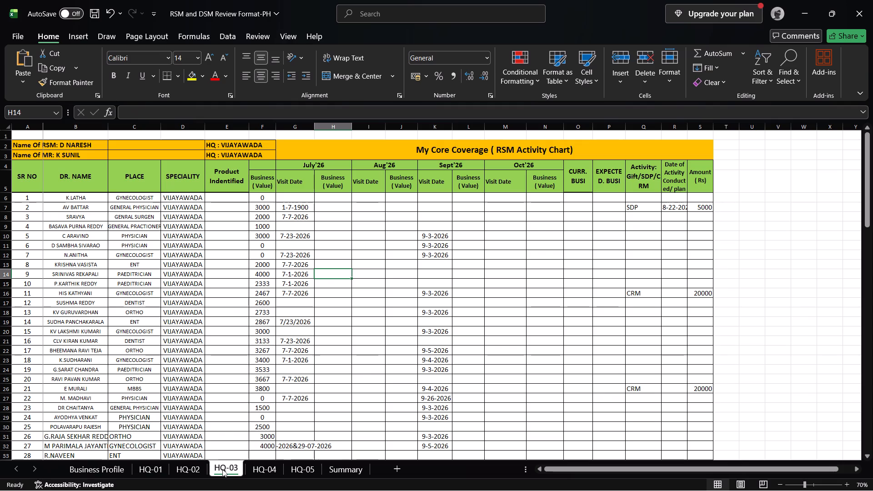
click(260, 469)
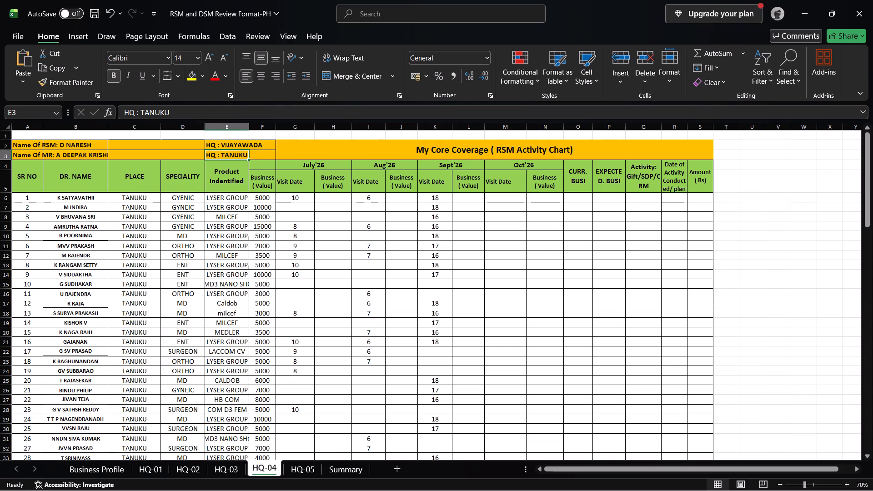
click(105, 476)
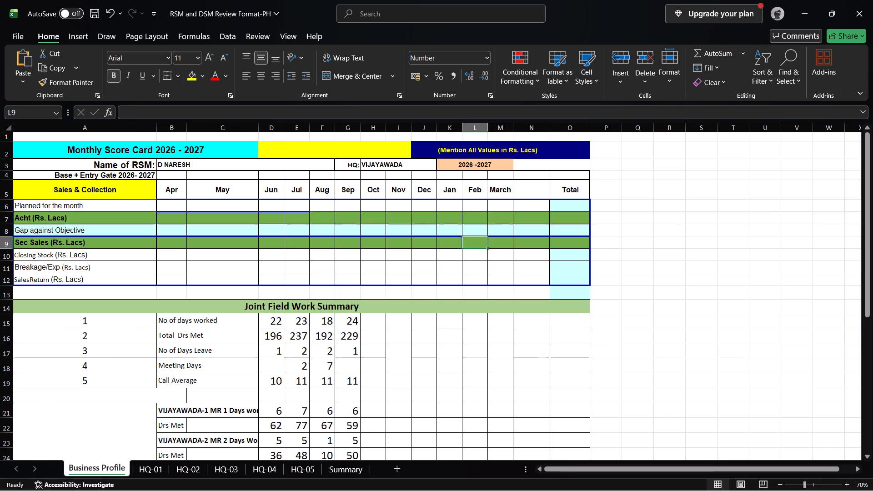
click(708, 250)
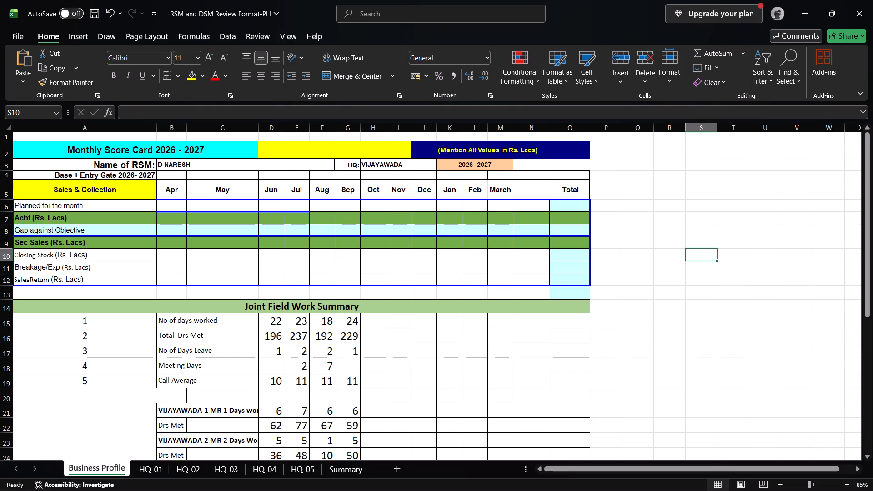
click(672, 212)
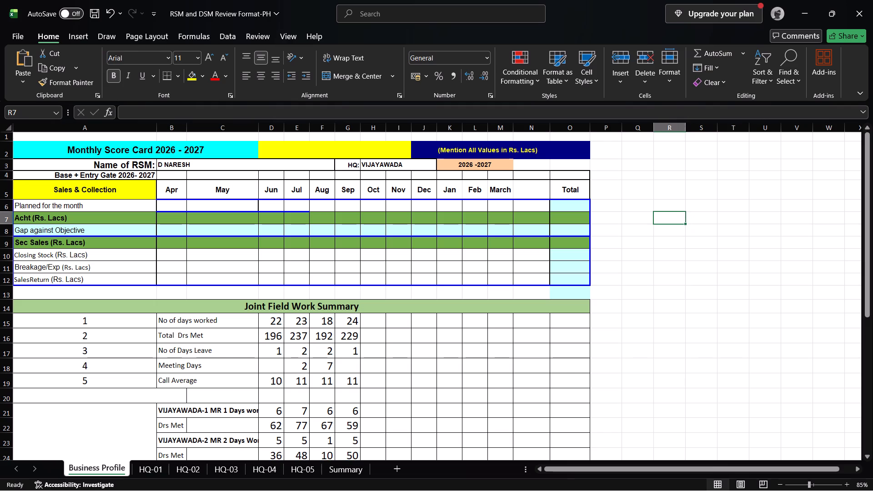
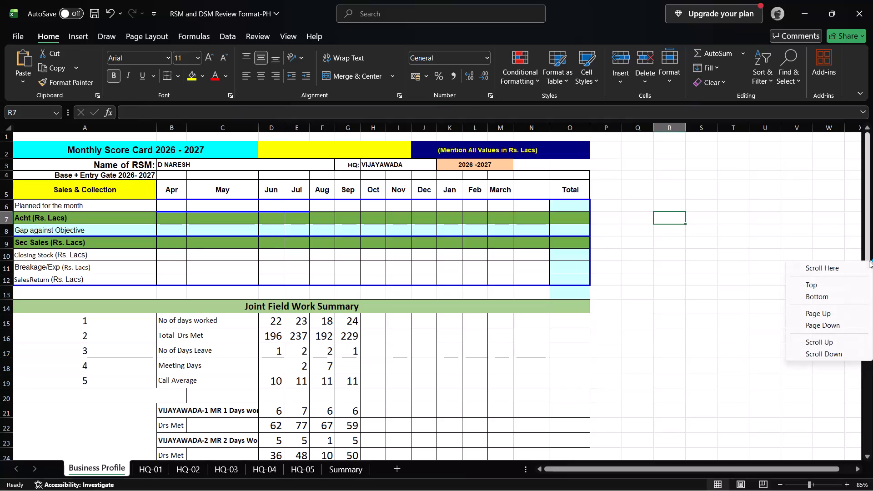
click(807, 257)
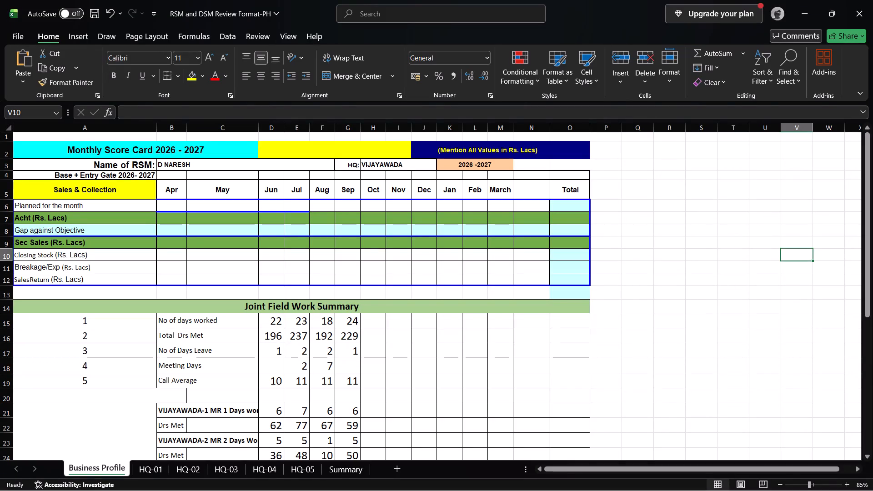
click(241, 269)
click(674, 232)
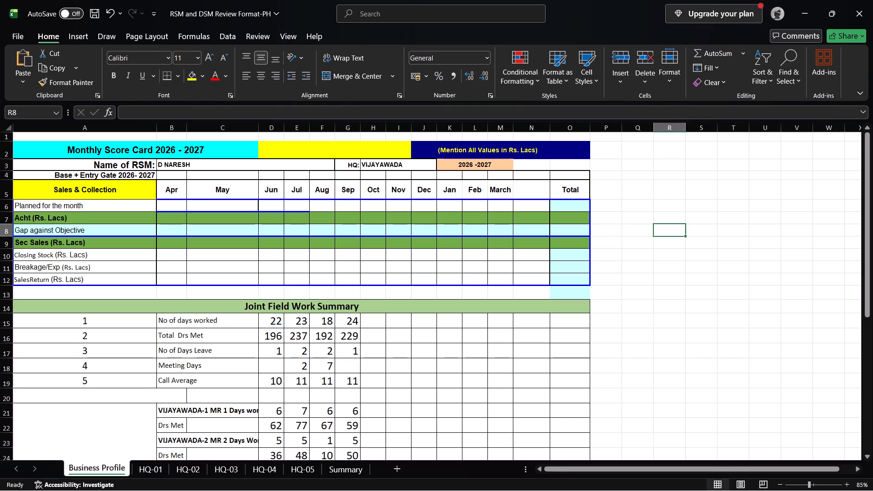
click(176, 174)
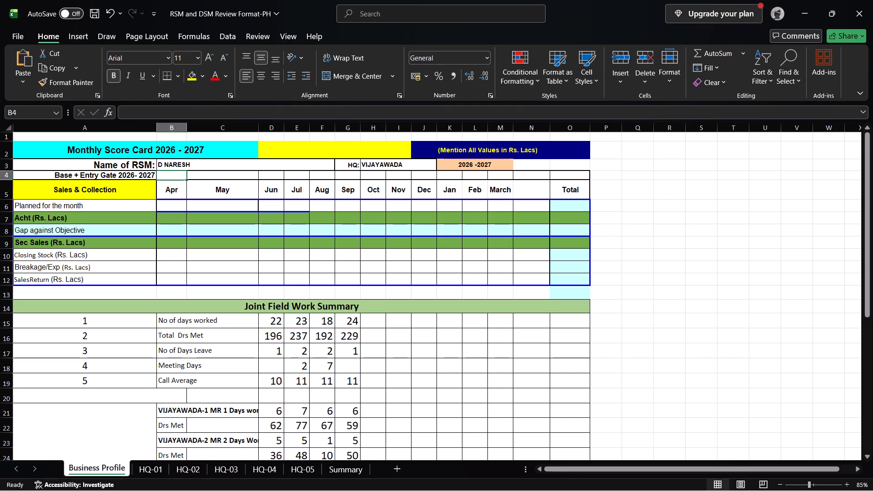
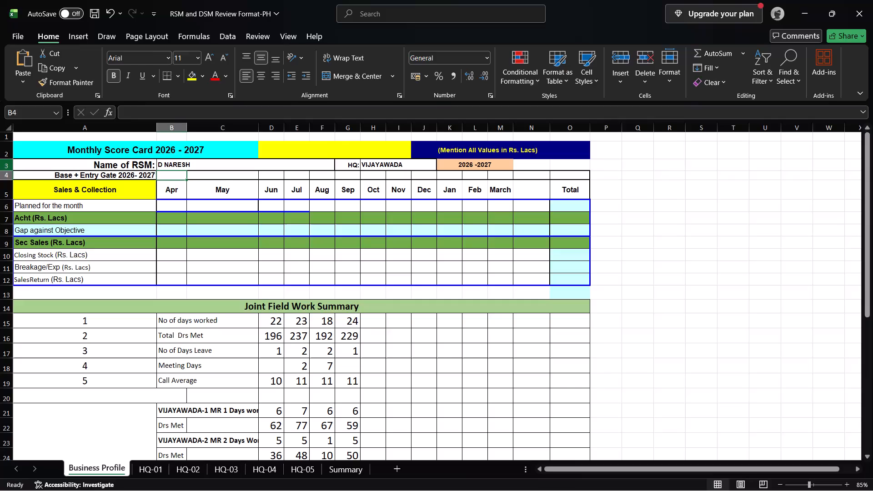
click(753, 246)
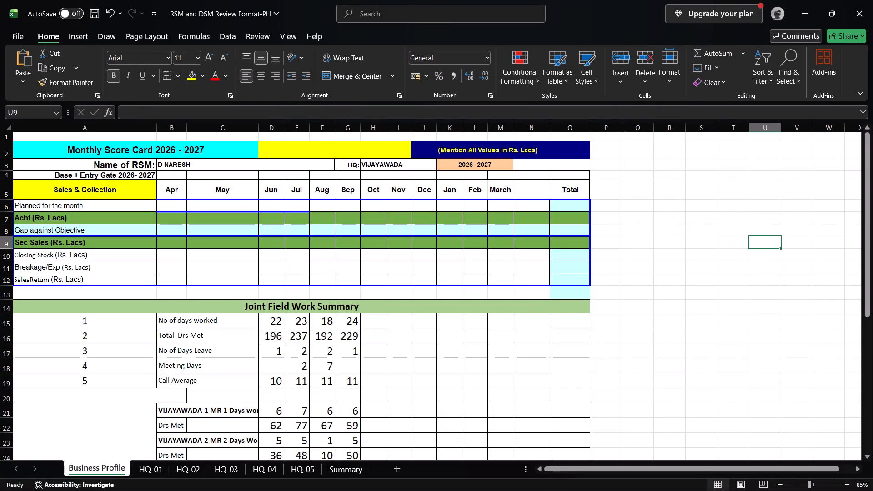
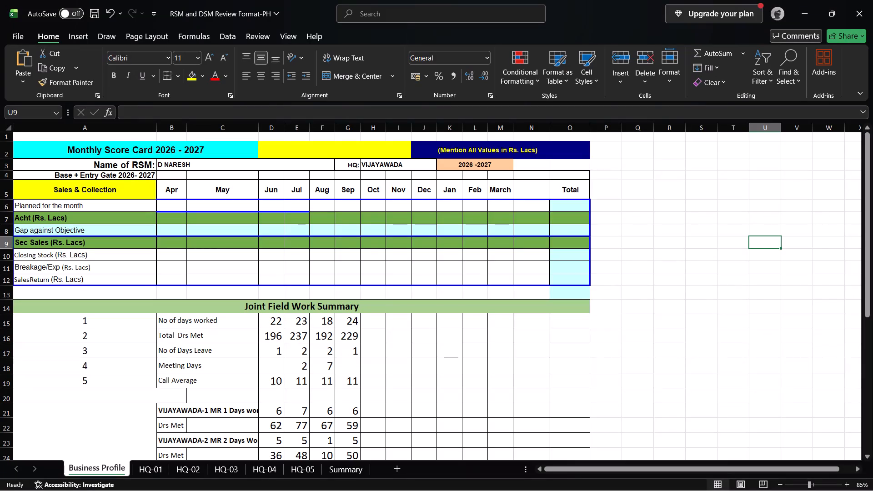
Begin the Base + Entry Gate 2026-2027 entry for April in cell B4 with 19.86+.
click(173, 176)
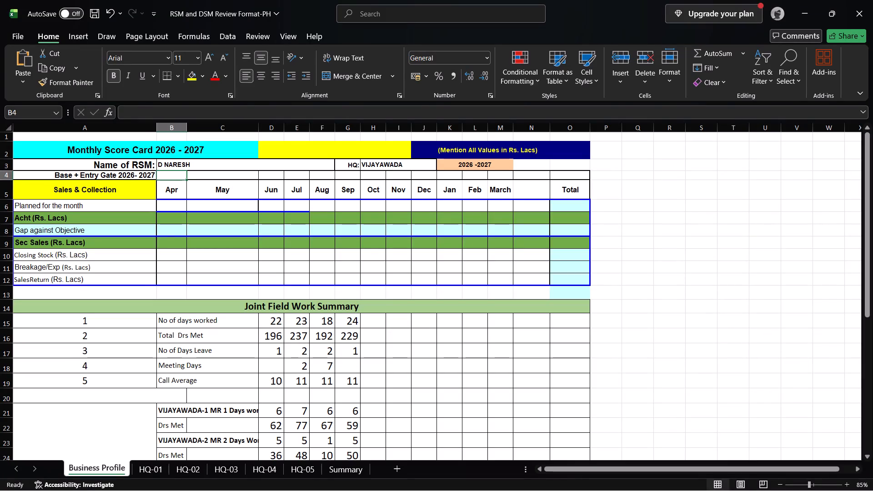
text(19)
key(period)
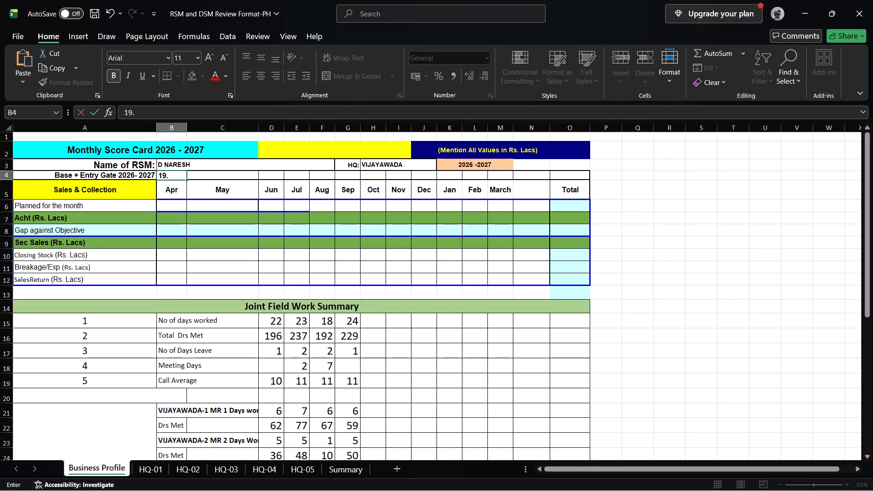
text(86)
key(equal)
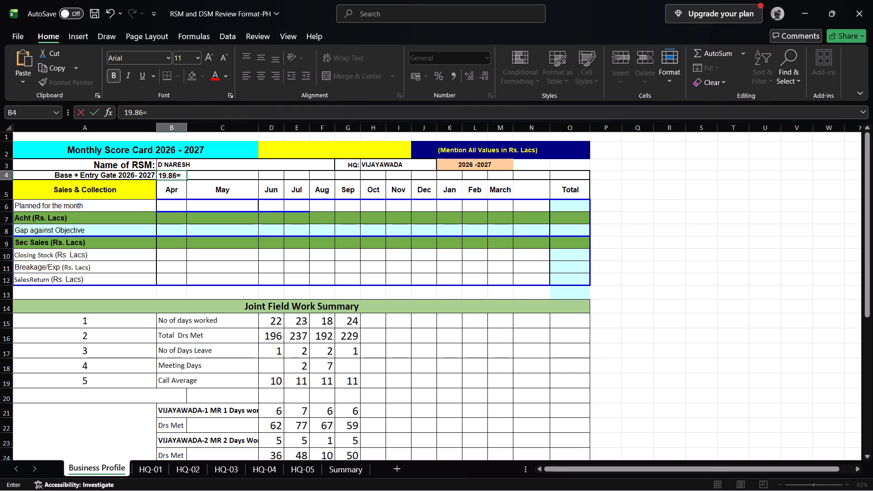
key(BackSpace)
key(shift+plus)
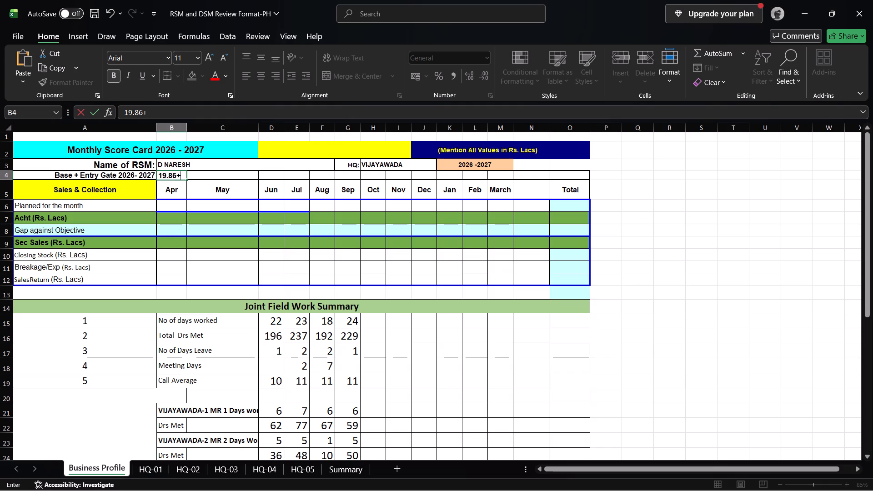
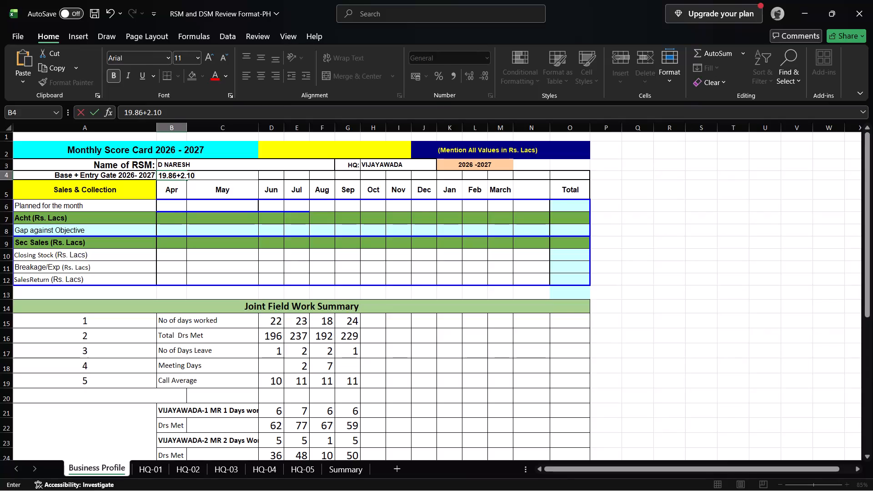
Complete the April Base + Entry Gate entry in cell B4 as 19.86+2.10.
click(236, 255)
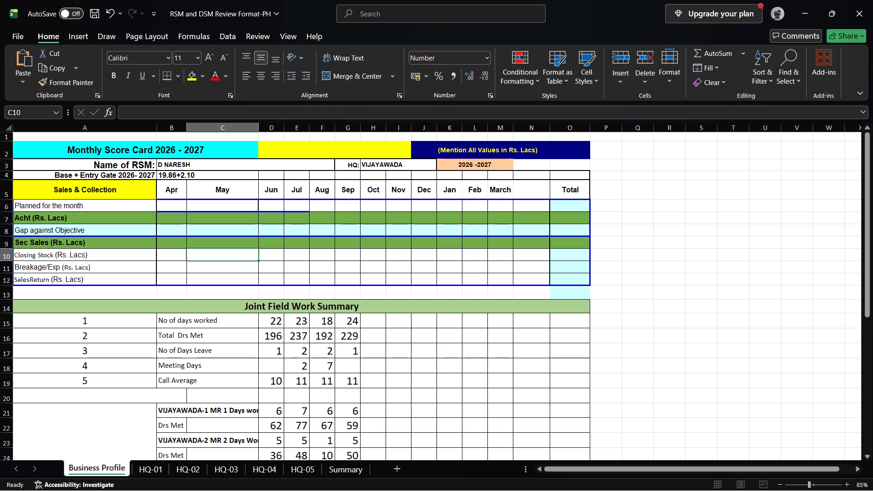
click(214, 207)
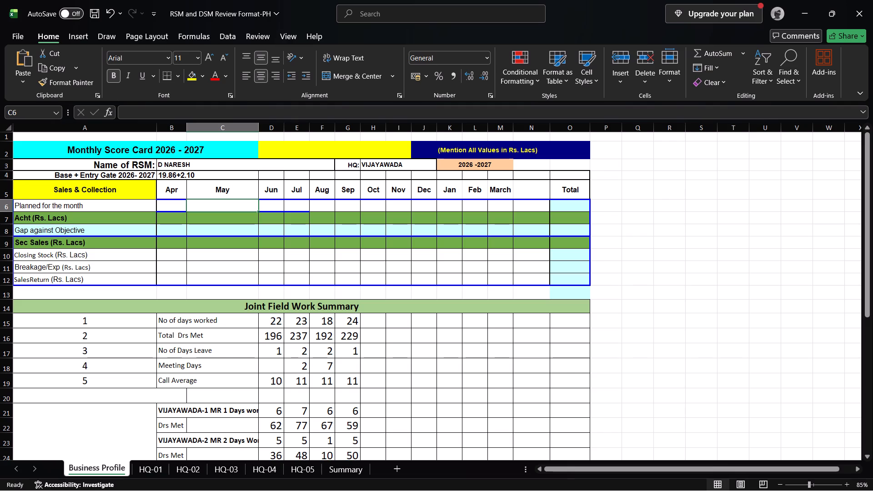
click(168, 209)
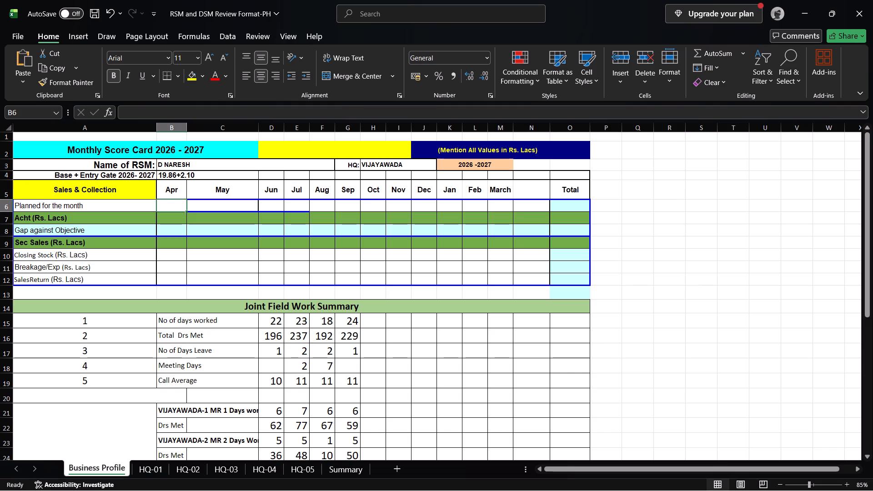
Copy the April'26 closing stock of 13.5 from the Summary sheet into April's Closing Stock cell B10 on Business Profile.
click(338, 470)
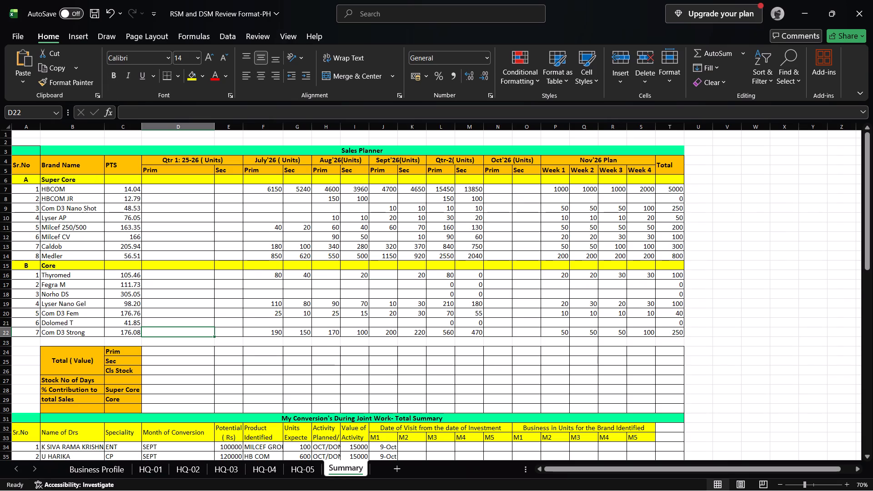
triple_click(869, 456)
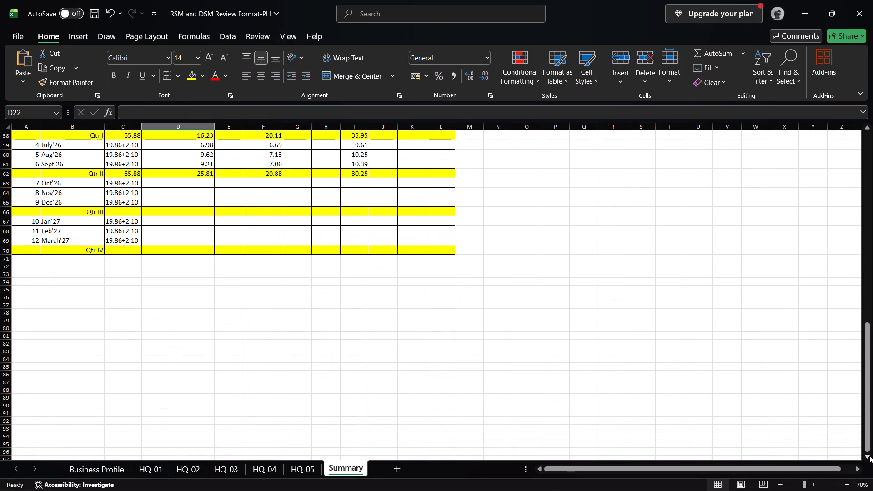
double_click(866, 128)
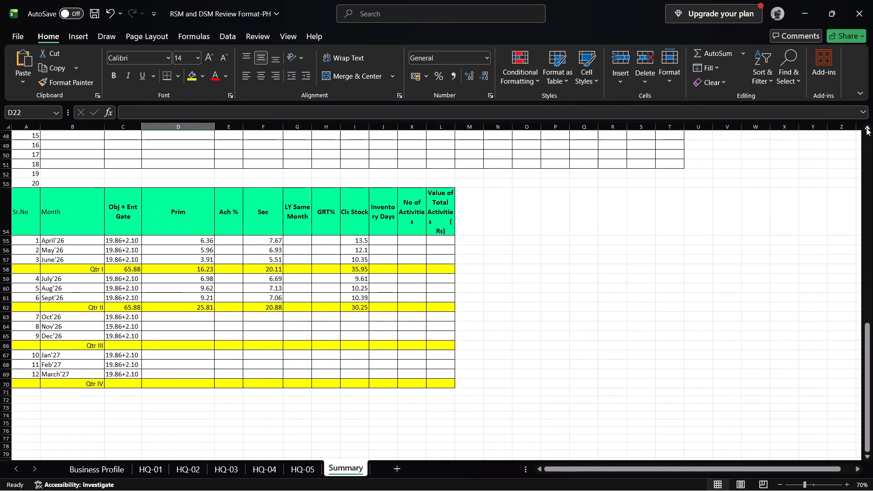
click(364, 237)
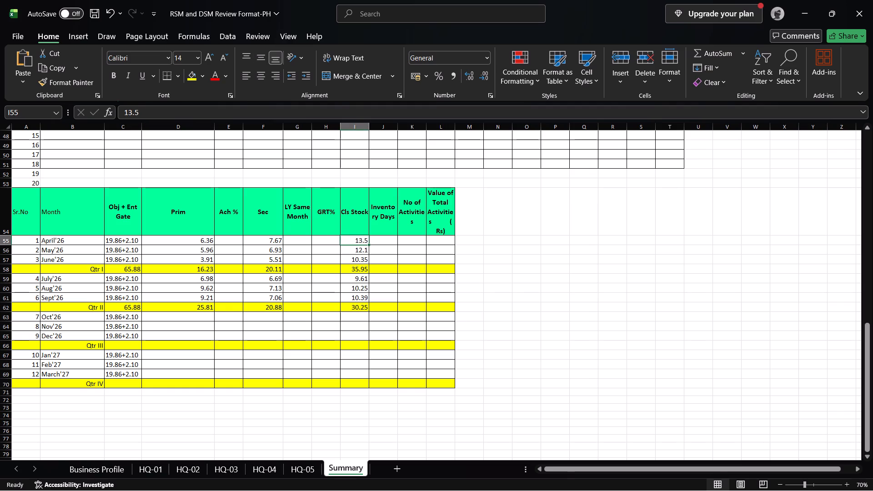
key(ctrl+c)
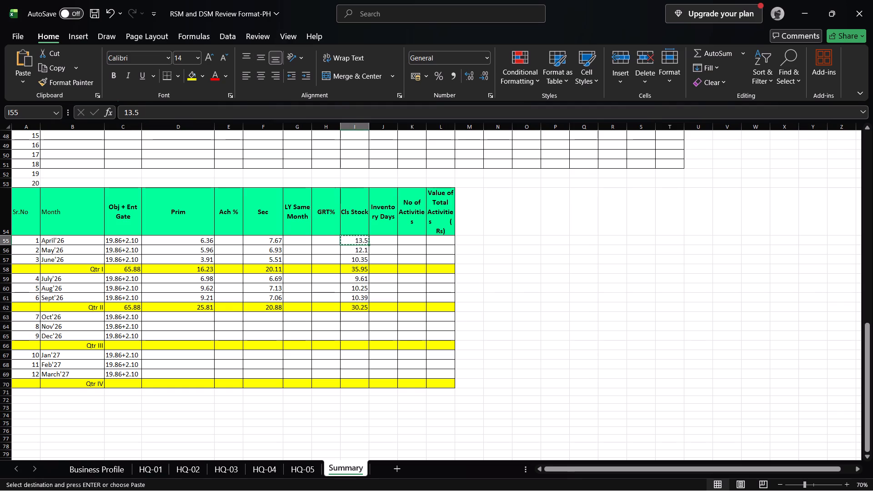
click(93, 471)
click(93, 471)
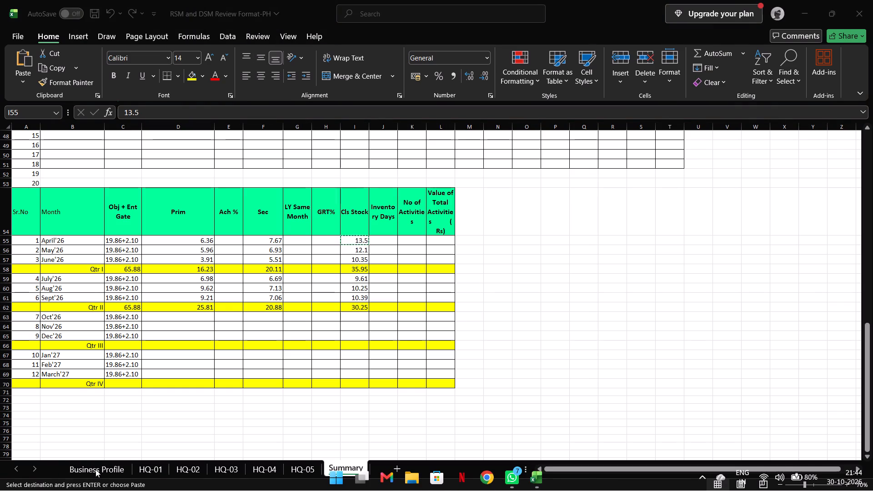
click(95, 469)
click(138, 441)
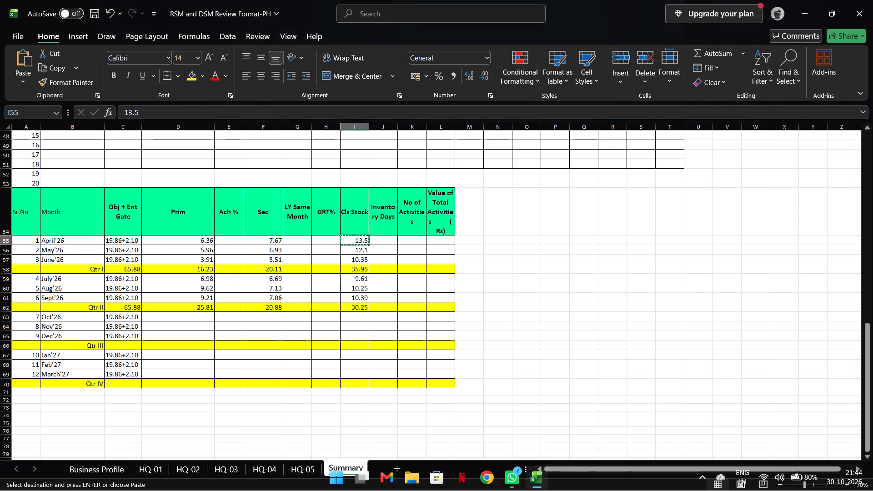
click(103, 470)
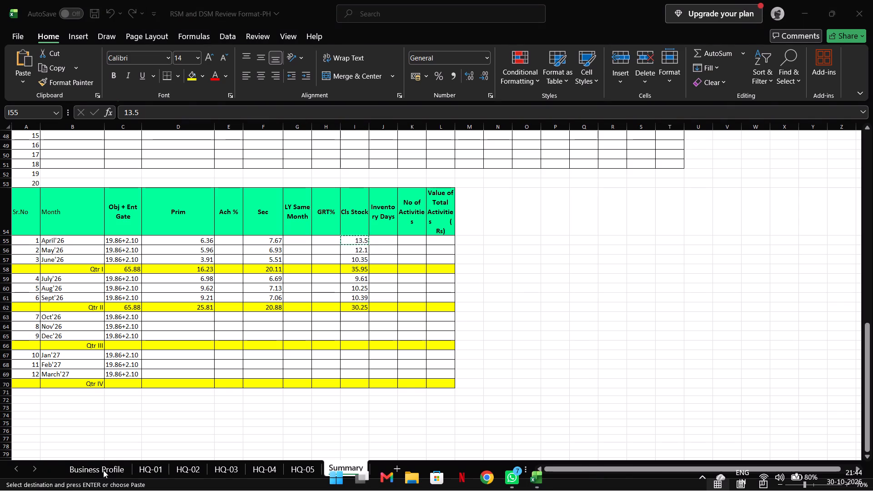
double_click(103, 470)
click(210, 469)
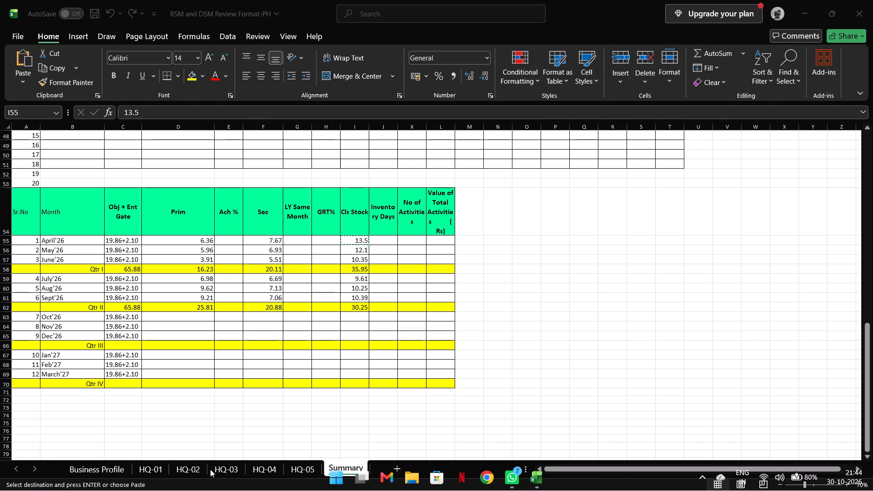
click(584, 256)
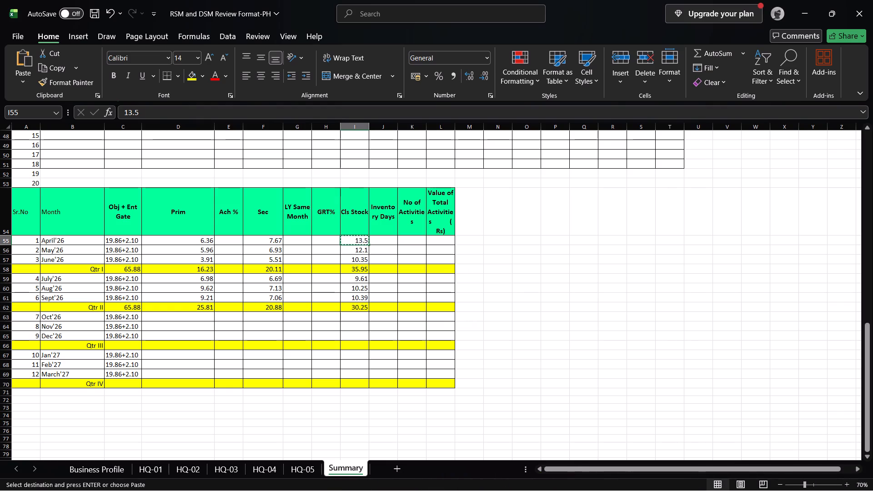
click(107, 473)
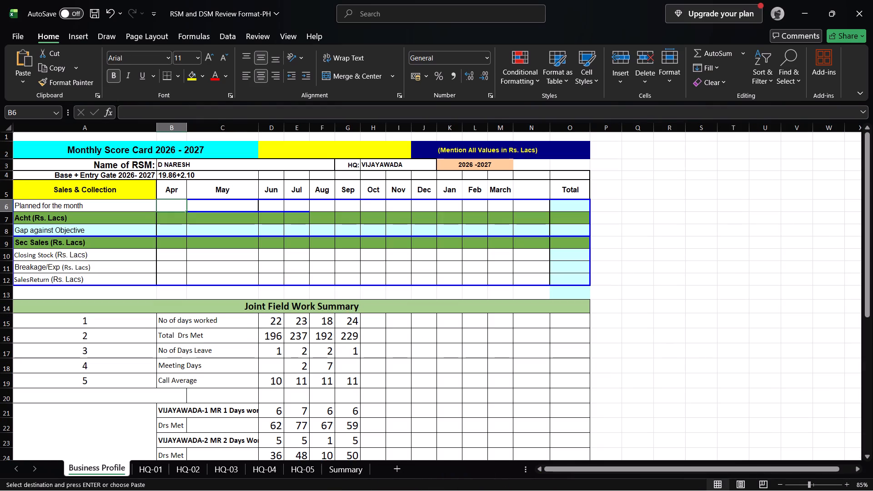
click(174, 253)
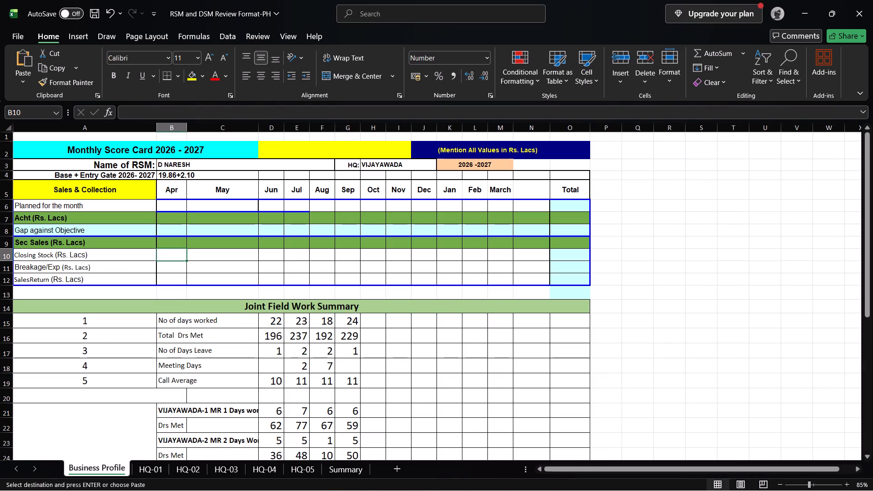
key(ctrl+v)
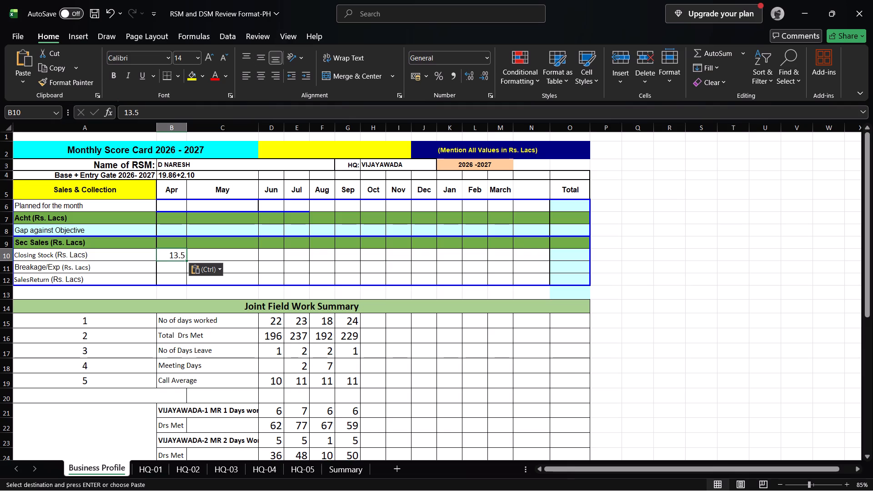
click(704, 341)
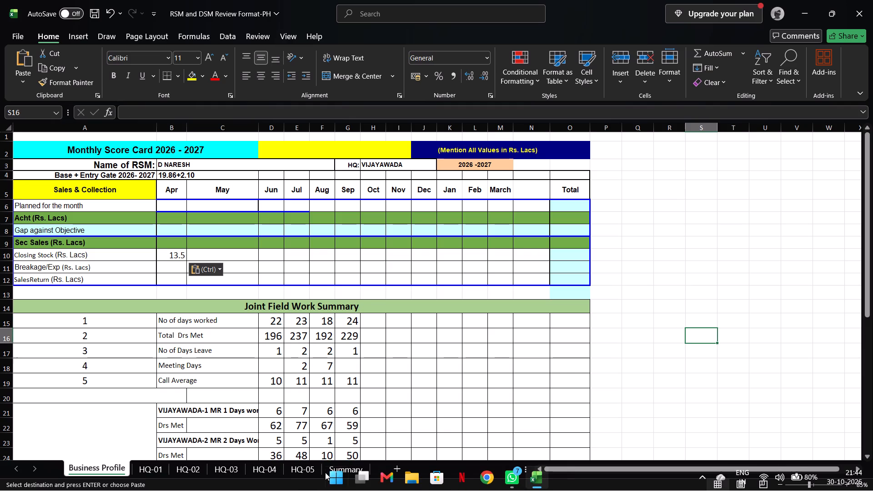
Copy the May'26 closing stock of 12.1 from the Summary sheet into May's Closing Stock cell C10 on Business Profile.
click(351, 468)
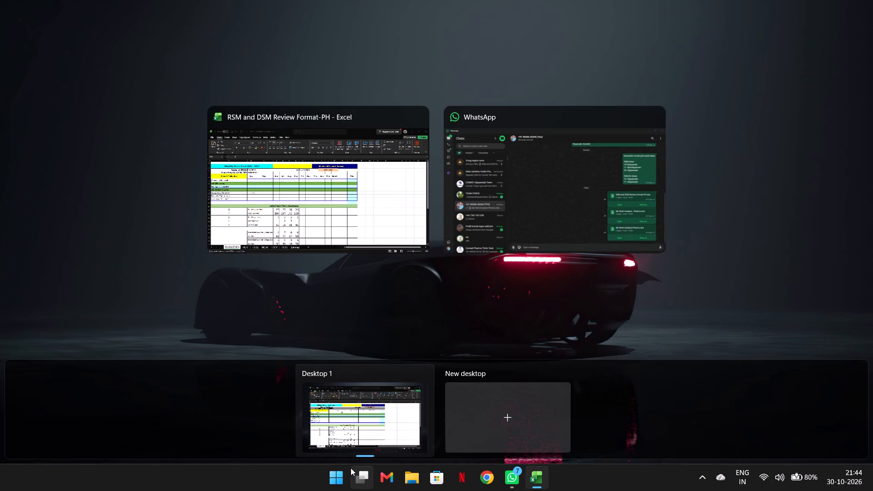
click(365, 480)
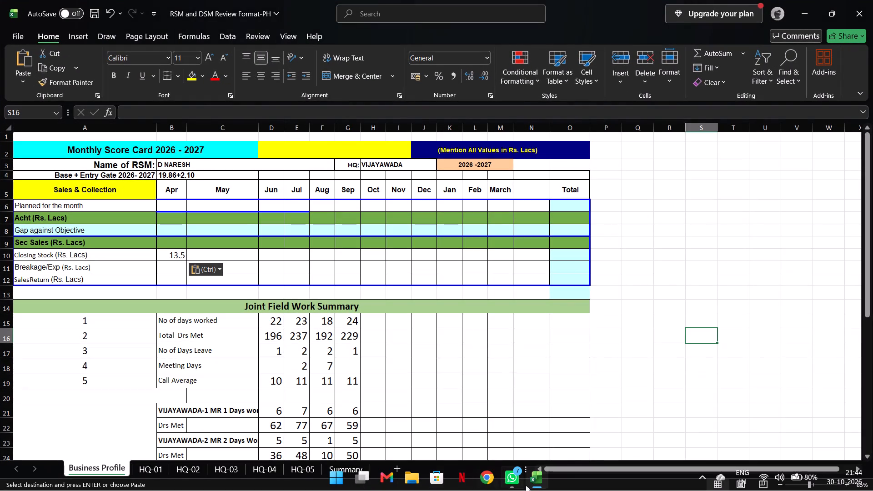
click(351, 467)
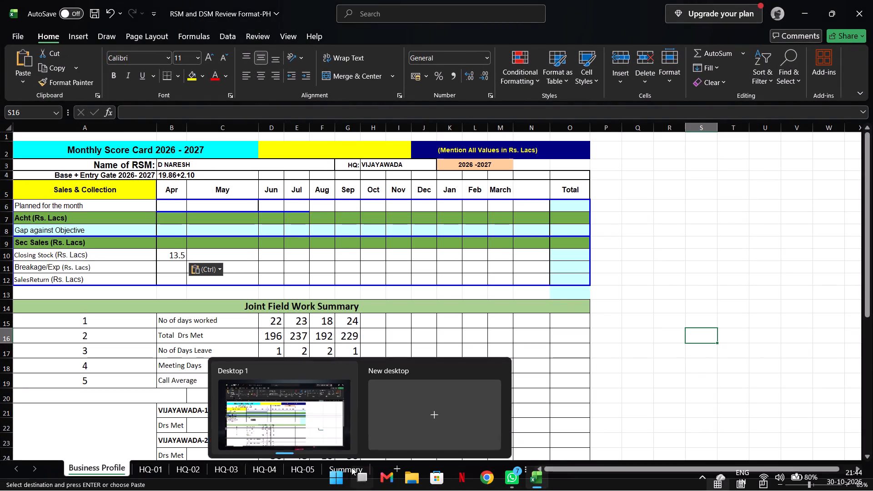
click(359, 475)
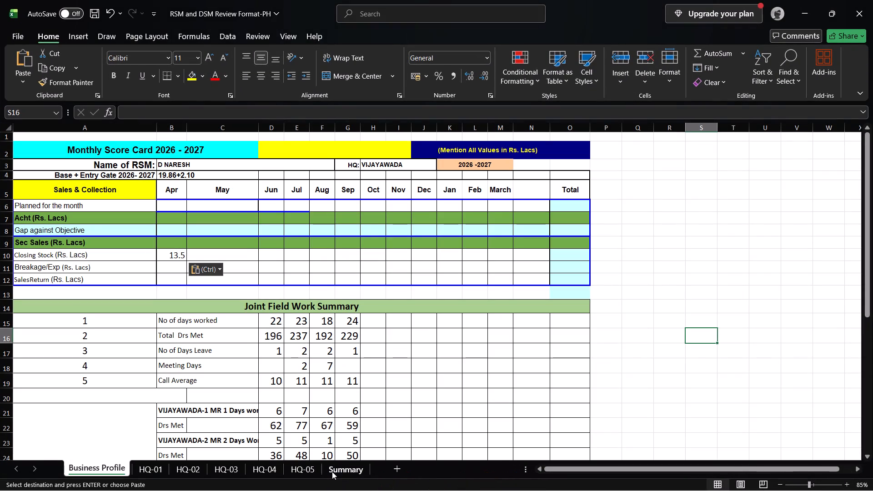
click(332, 471)
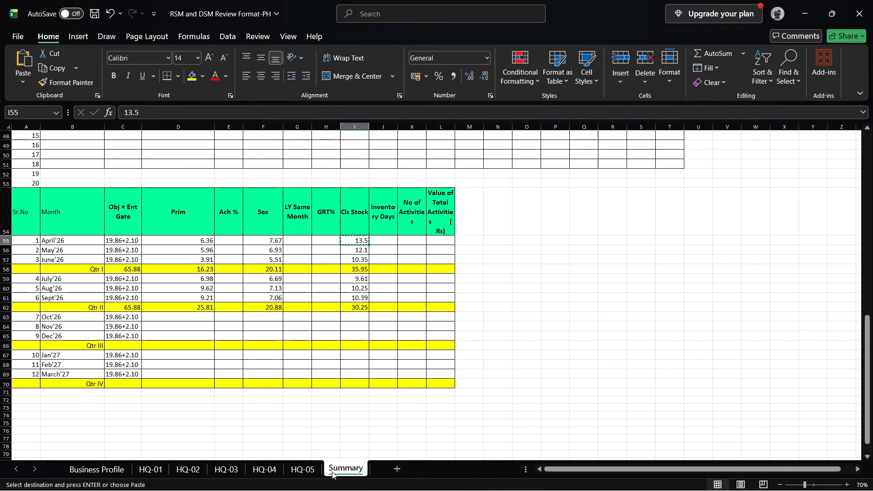
click(366, 249)
key(ctrl+c)
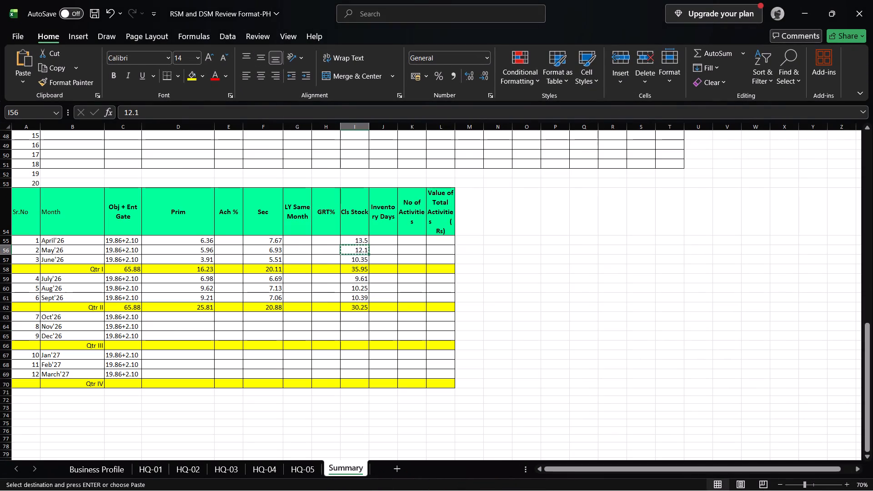
click(94, 465)
click(205, 252)
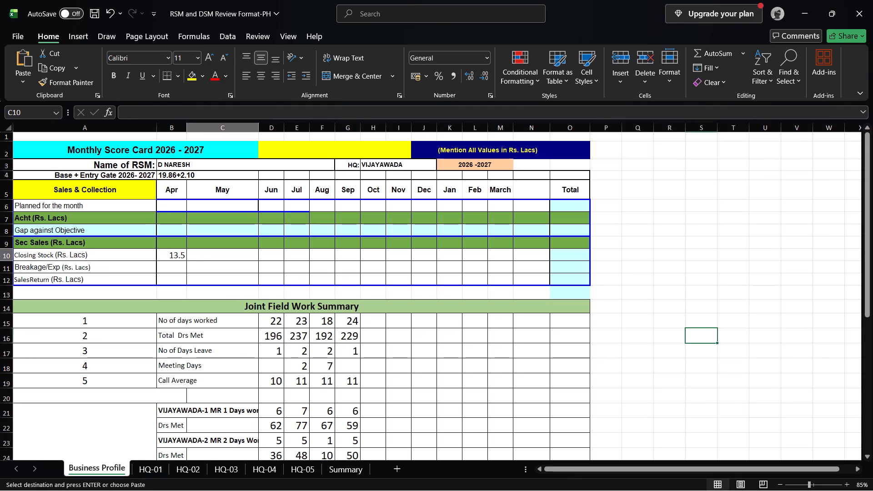
key(ctrl+v)
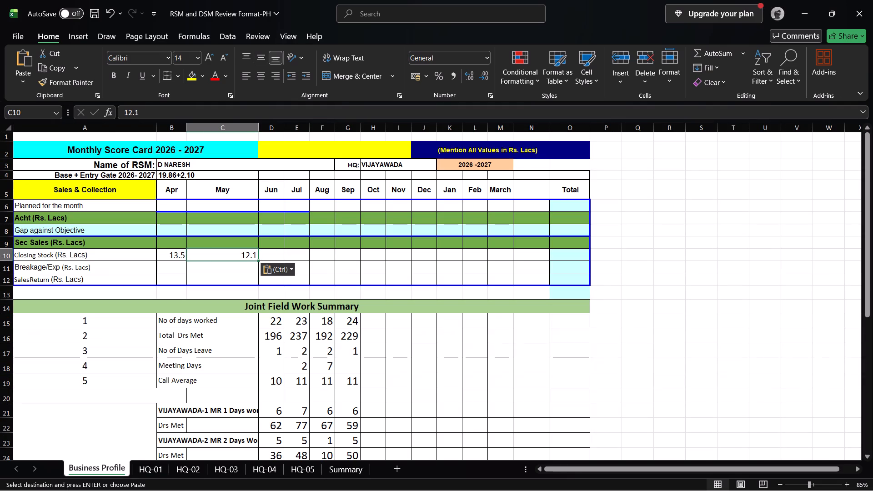
Copy the June'26 closing stock of 10.35 from the Summary sheet into June's Closing Stock cell D10 on Business Profile.
click(338, 461)
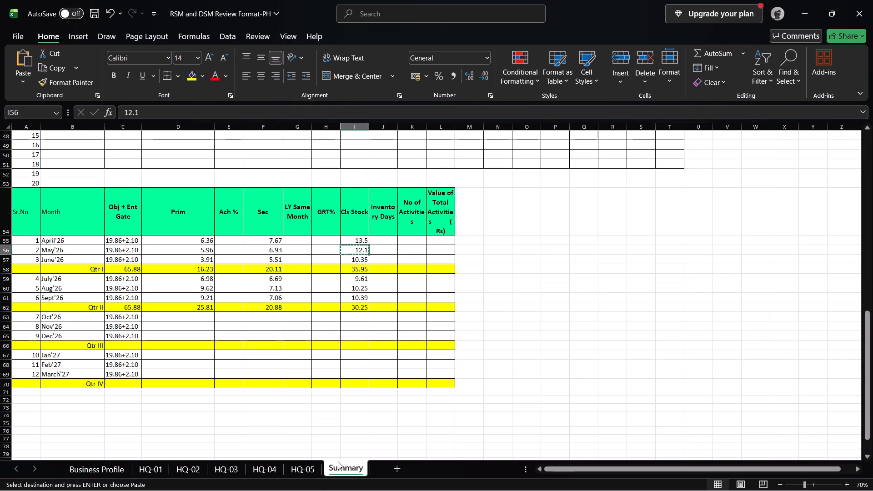
click(362, 261)
key(ctrl+c)
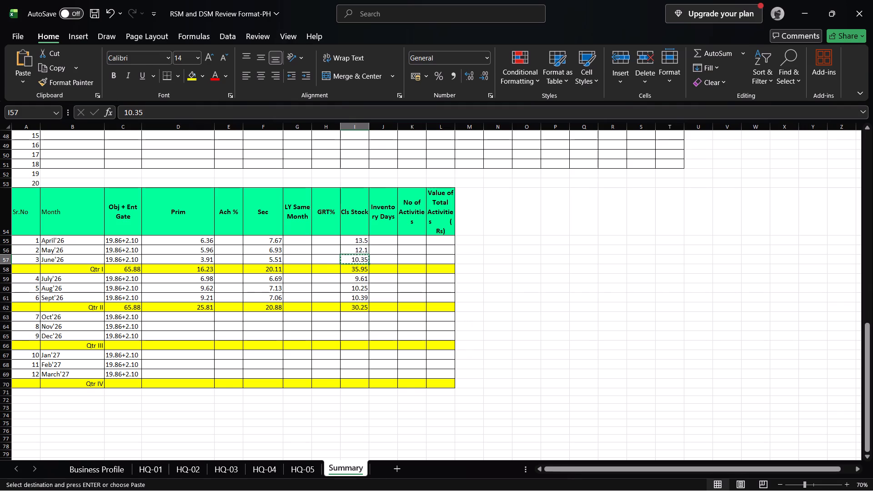
click(113, 470)
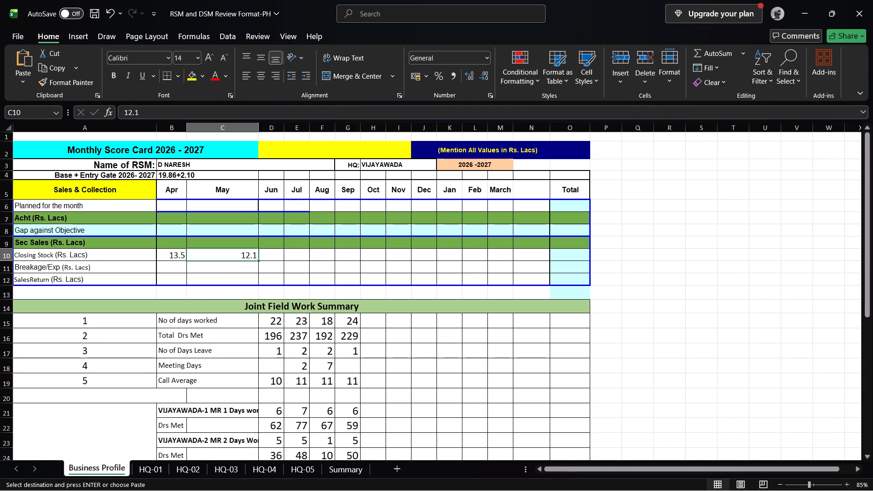
click(273, 260)
key(ctrl+v)
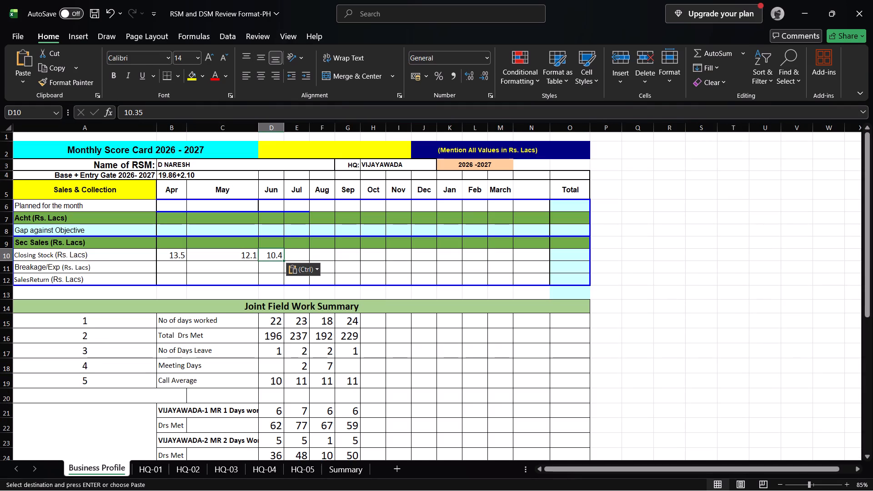
Copy the July'26 closing stock of 9.61 from the Summary sheet into July's Closing Stock cell E10 on Business Profile.
click(341, 467)
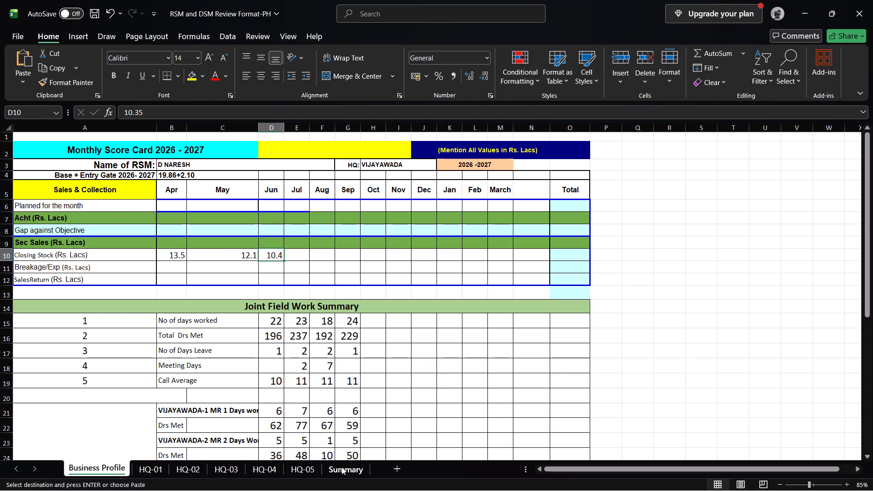
click(356, 277)
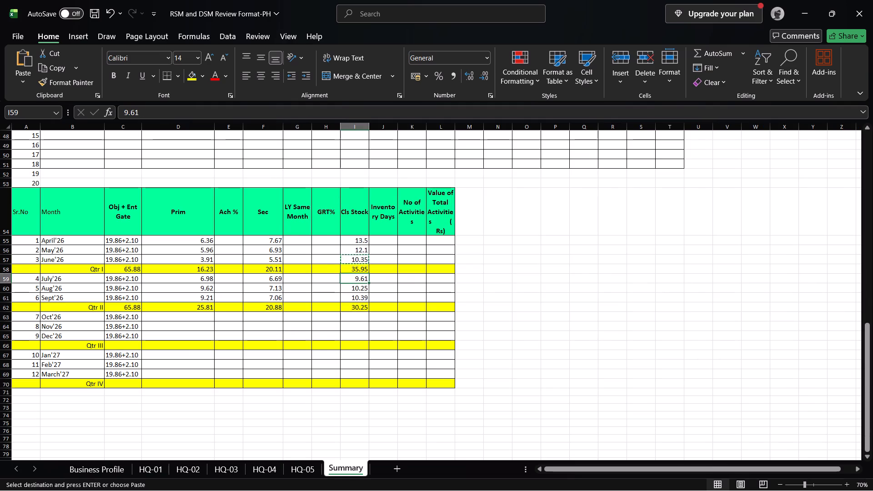
key(ctrl+c)
click(117, 467)
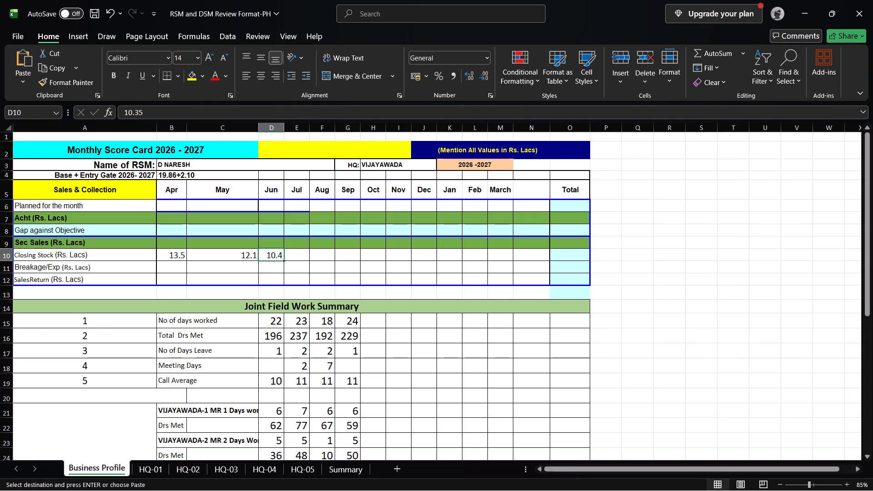
click(294, 257)
key(ctrl+v)
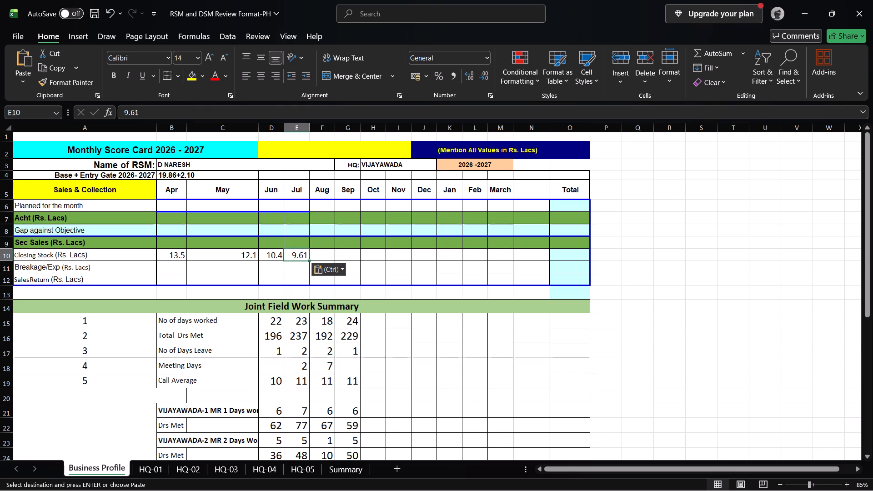
Copy the Aug'26 closing stock of 10.25 from the Summary sheet into August's Closing Stock cell F10 on Business Profile.
click(343, 467)
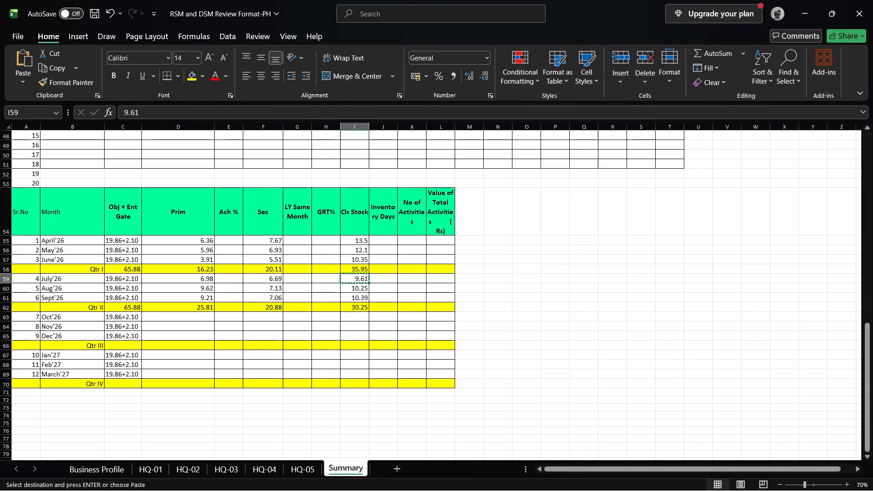
click(360, 286)
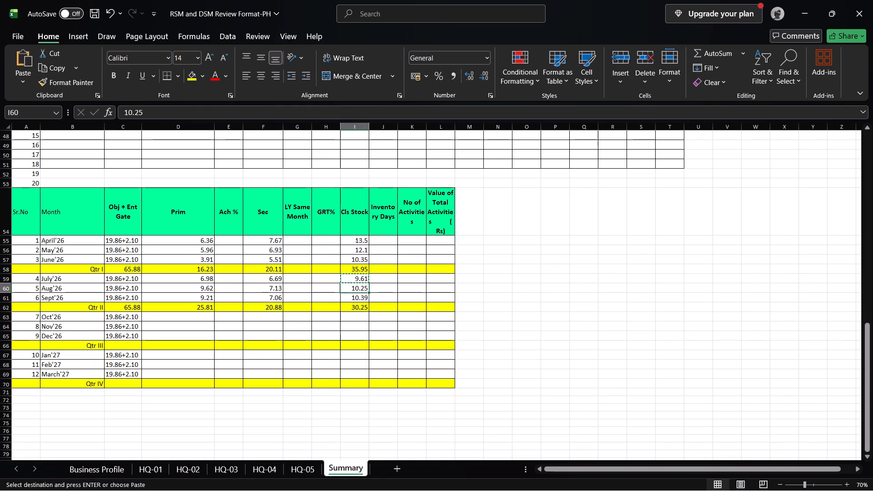
key(ctrl+c)
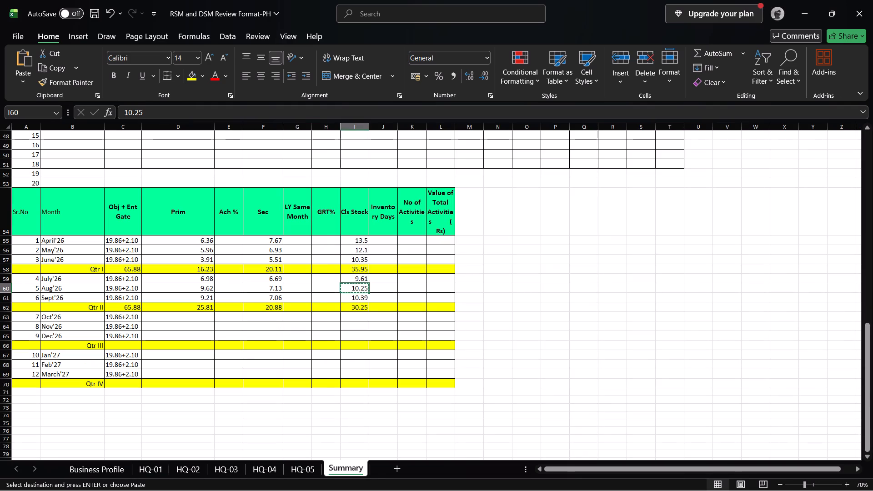
click(97, 466)
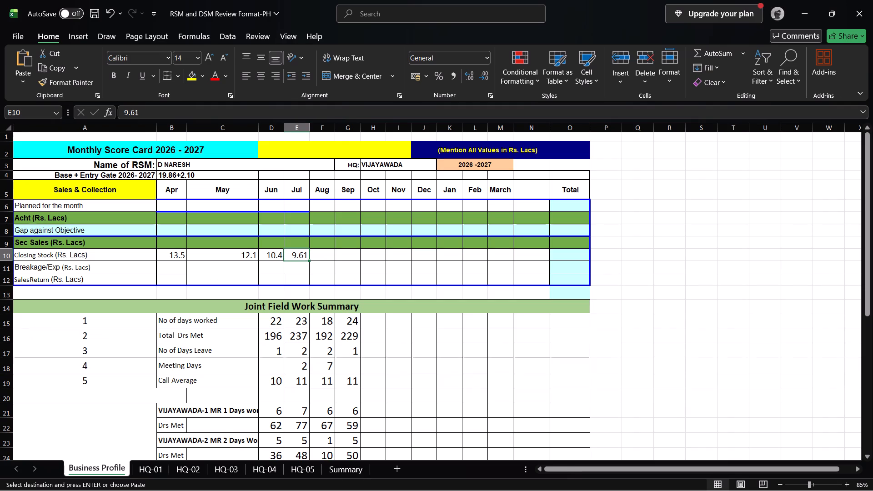
click(319, 259)
key(ctrl+v)
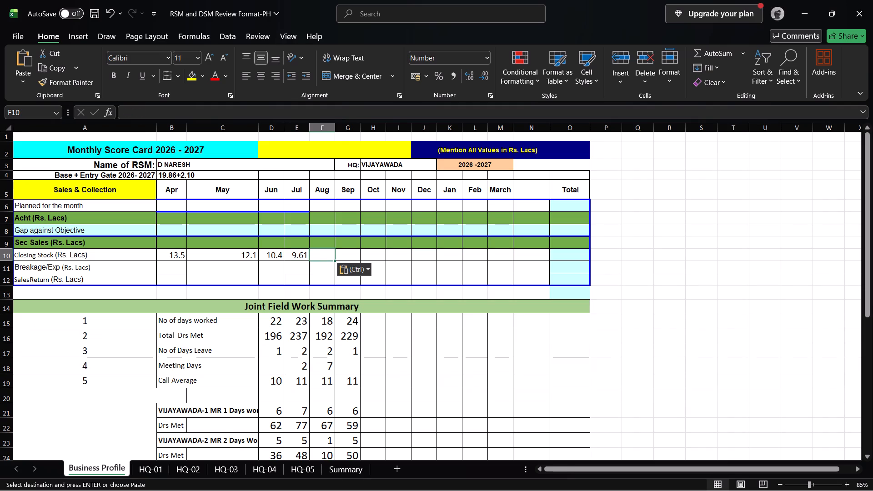
Copy the Sept'26 closing stock of 10.39 from the Summary sheet into September's Closing Stock cell G10 on Business Profile.
click(350, 463)
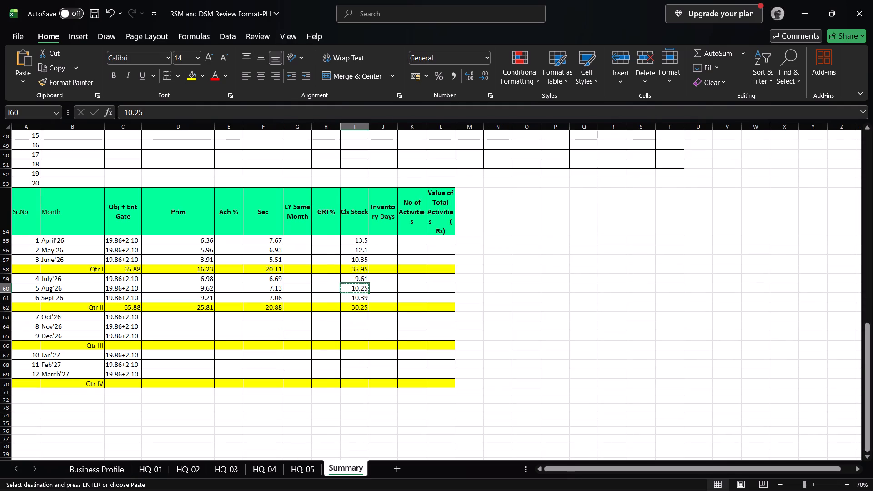
click(360, 300)
key(ctrl+c)
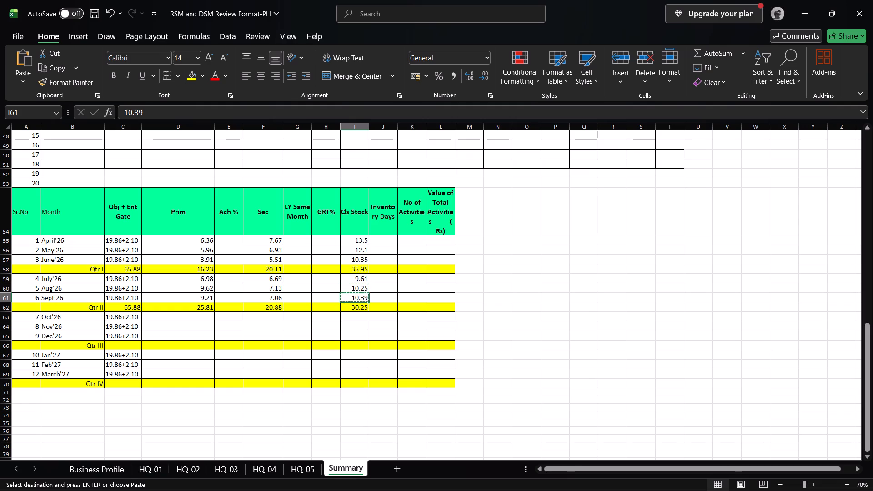
click(126, 466)
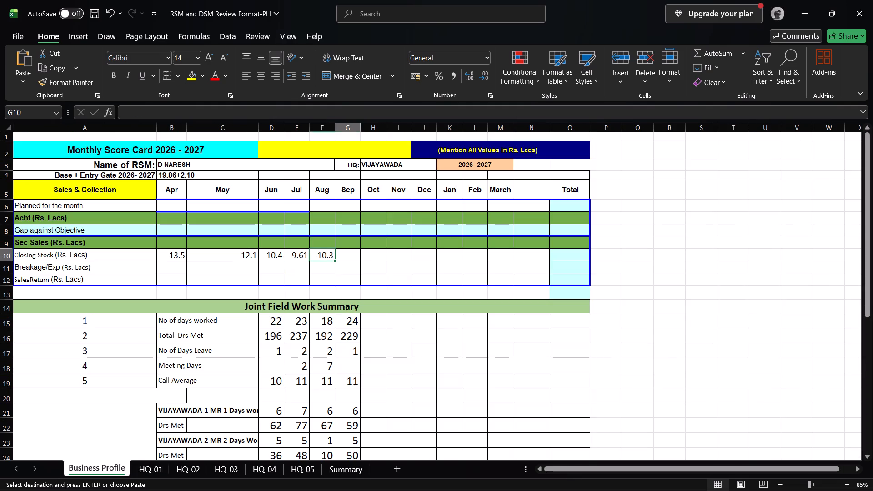
click(349, 260)
key(ctrl+v)
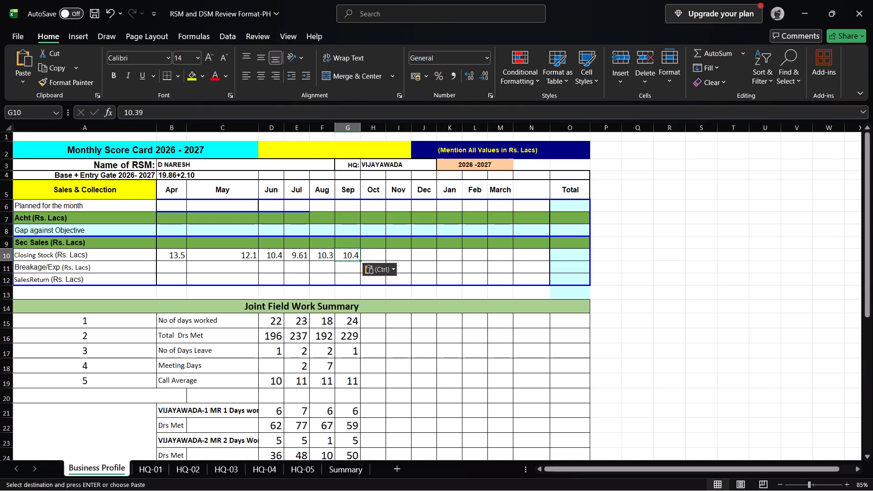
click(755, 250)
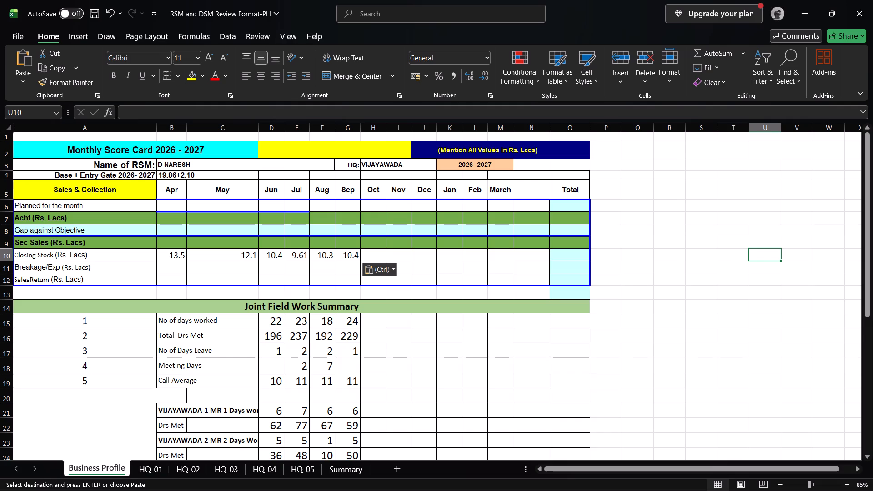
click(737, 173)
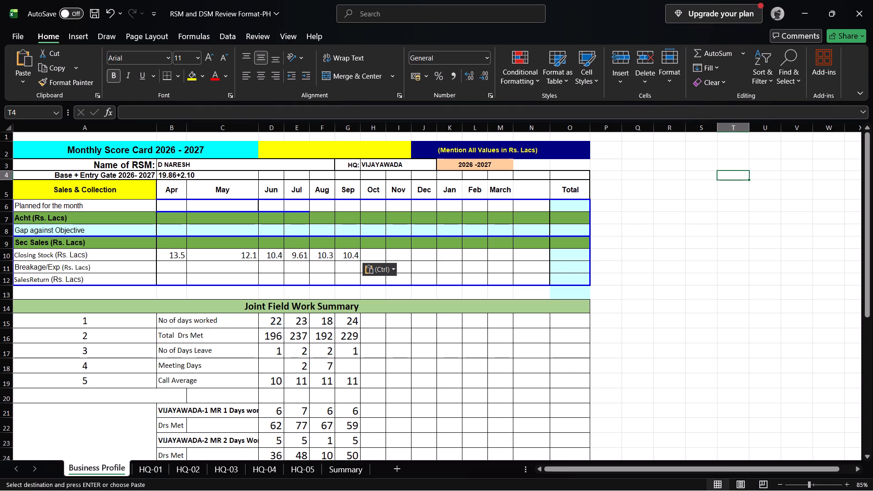
Copy the April'26 secondary sales of 7.67 from the Summary sheet into April's Sec Sales cell B9 on Business Profile.
click(346, 466)
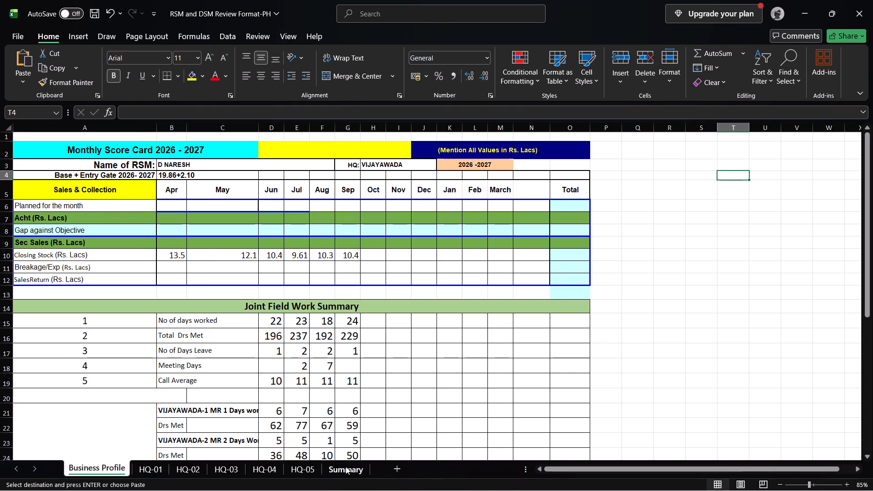
click(271, 239)
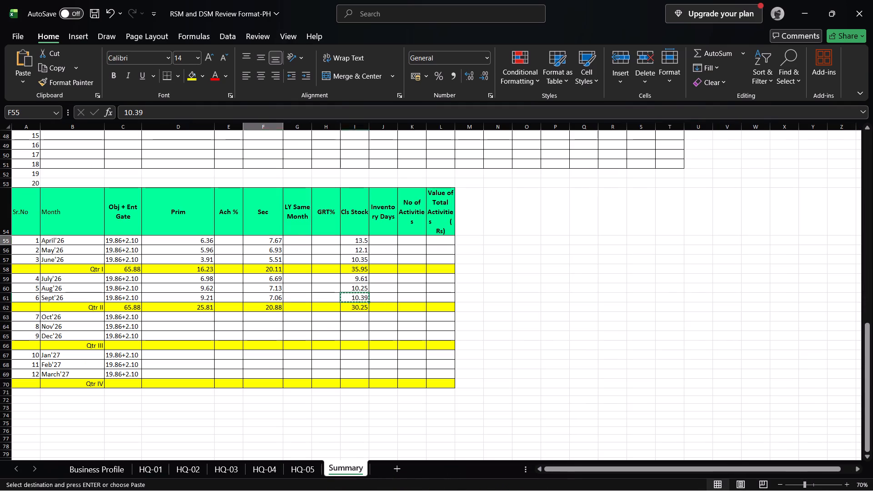
key(ctrl+c)
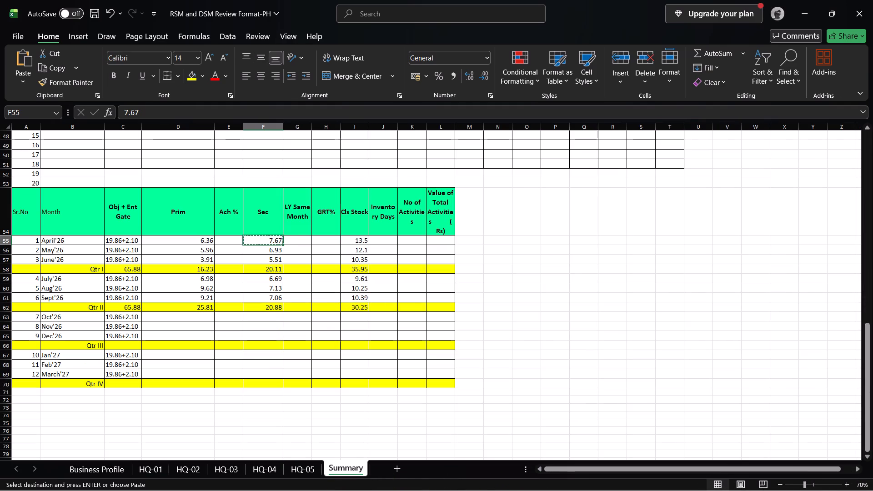
click(107, 462)
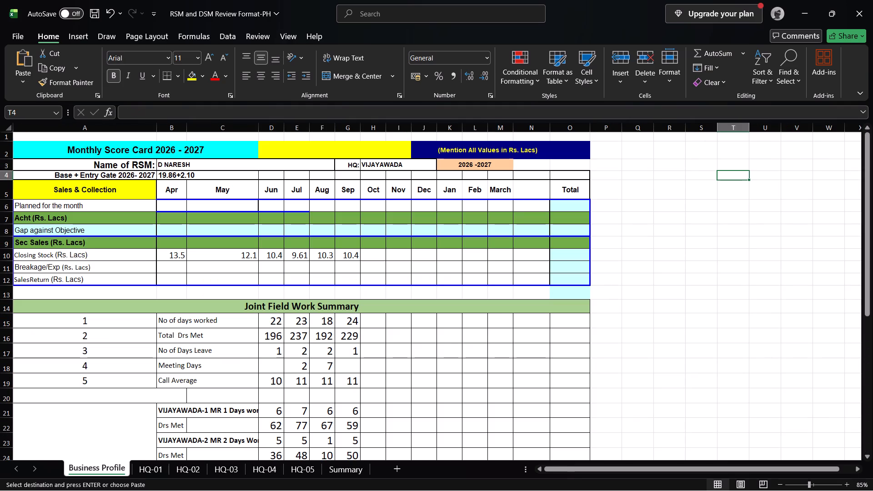
click(173, 246)
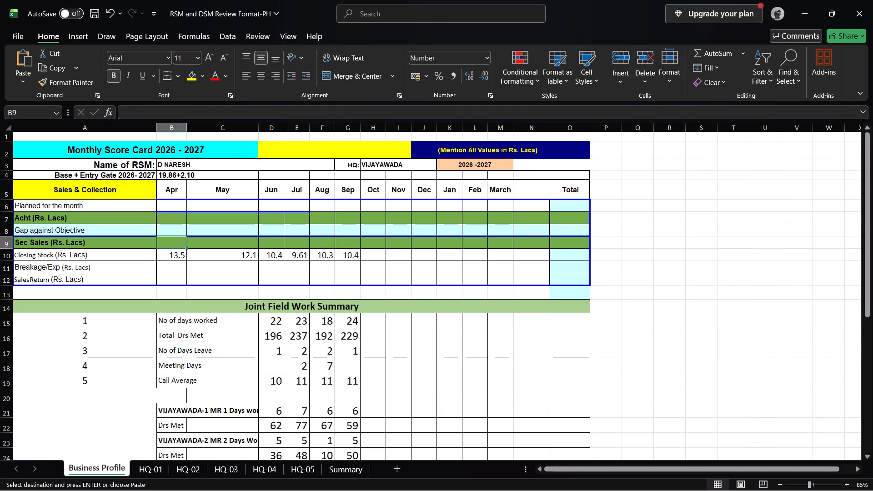
key(ctrl+v)
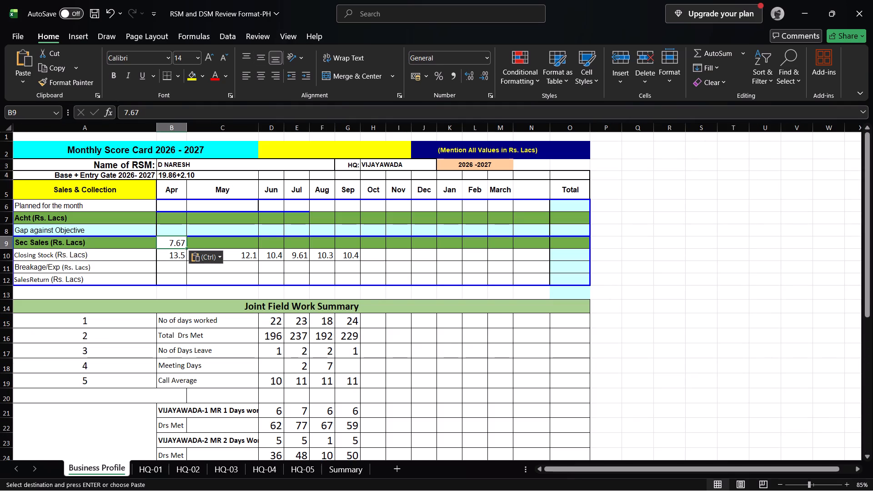
Copy the May'26 secondary sales of 6.93 from the Summary sheet into May's Sec Sales cell C9 on Business Profile.
click(341, 466)
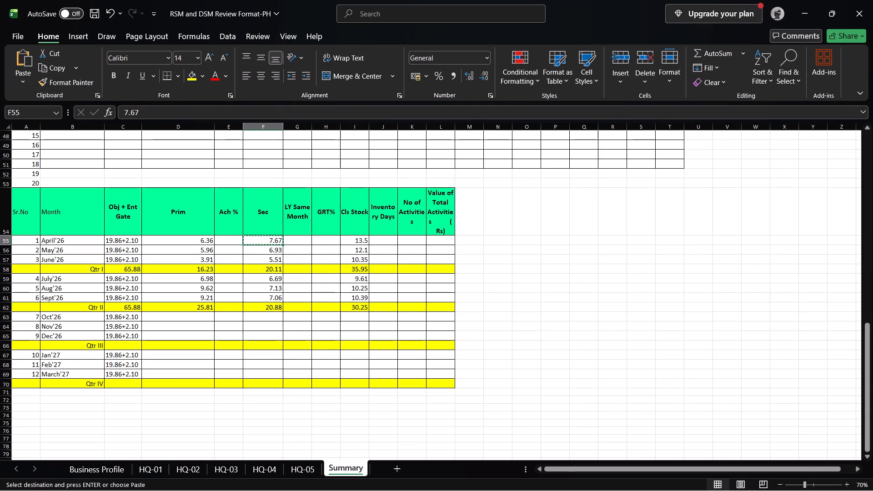
click(279, 251)
key(ctrl+c)
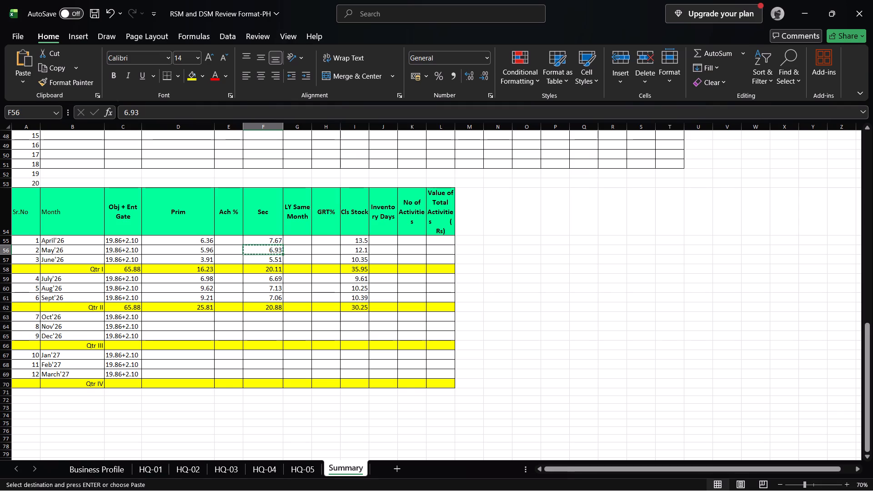
click(109, 470)
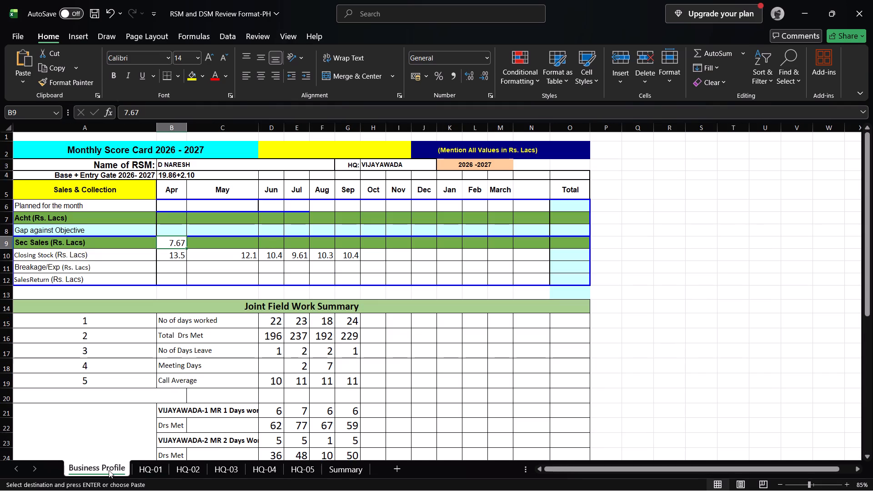
click(221, 244)
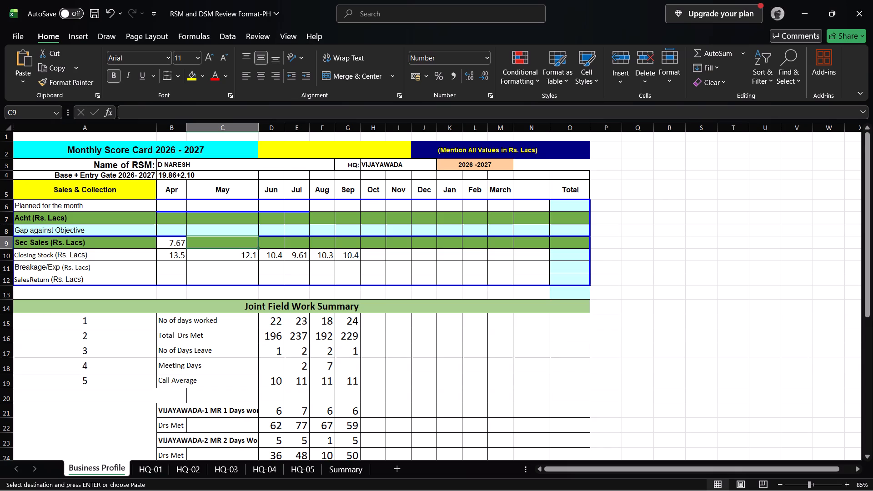
key(ctrl+v)
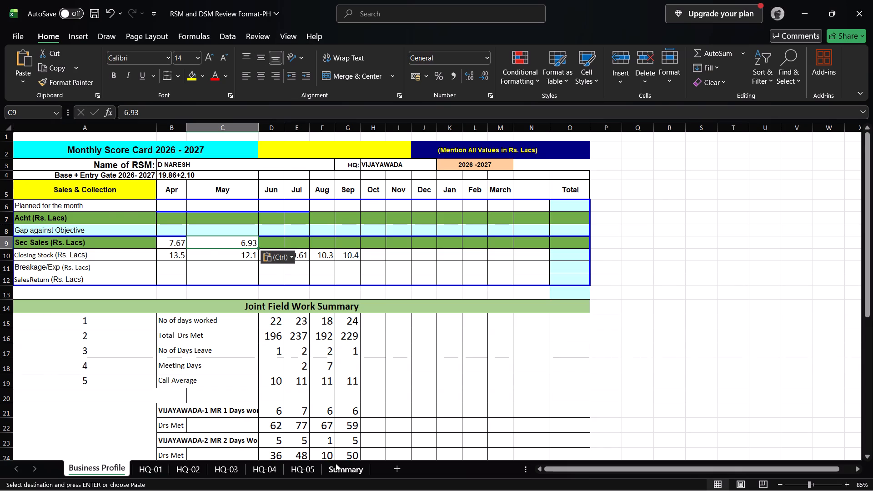
Copy the June'26 secondary sales of 5.51 from the Summary sheet into June's Sec Sales cell D9 on Business Profile.
click(336, 463)
click(270, 259)
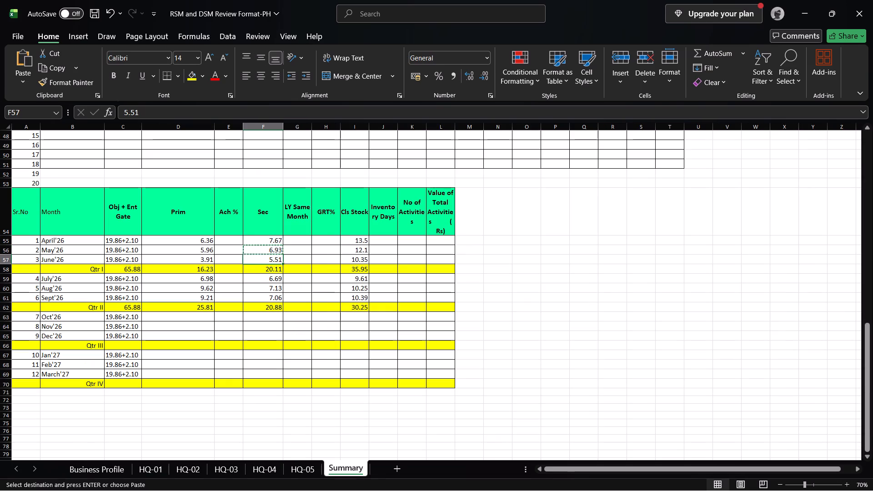
key(ctrl+c)
click(111, 467)
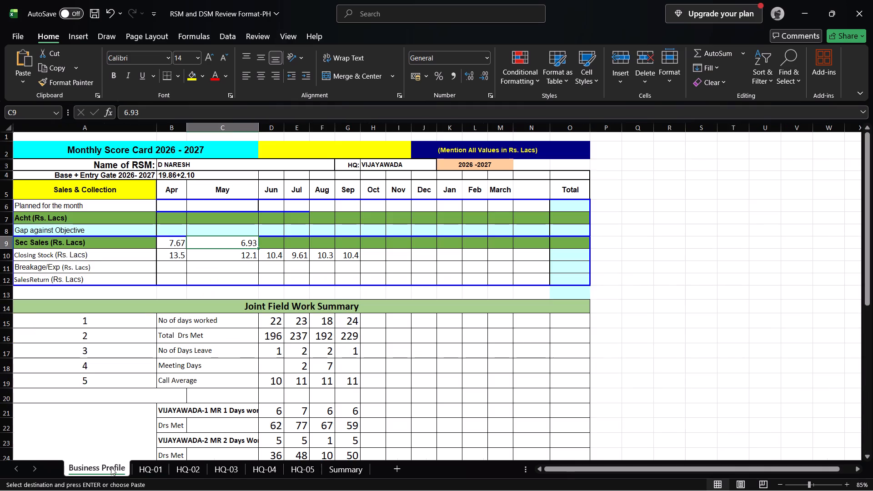
click(271, 242)
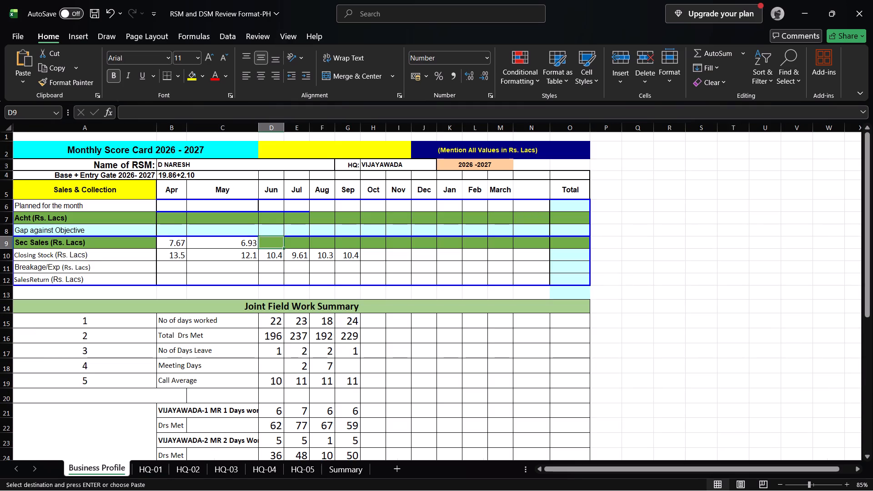
key(ctrl+v)
Copy the July'26 secondary sales of 6.69 from the Summary sheet into July's Sec Sales cell E9 on Business Profile.
click(336, 471)
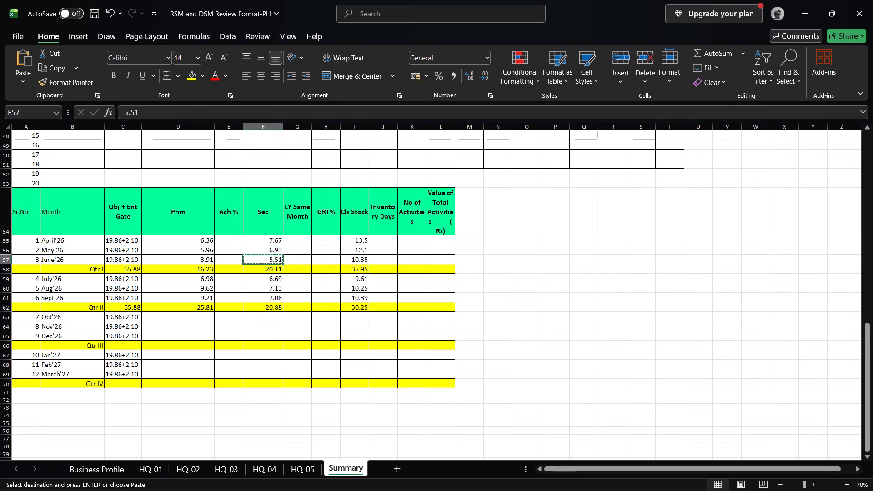
click(273, 281)
key(ctrl+c)
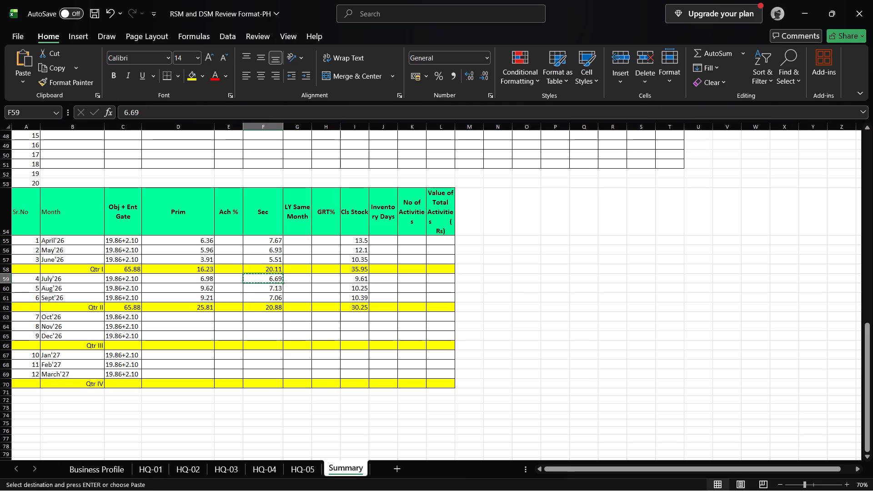
click(95, 463)
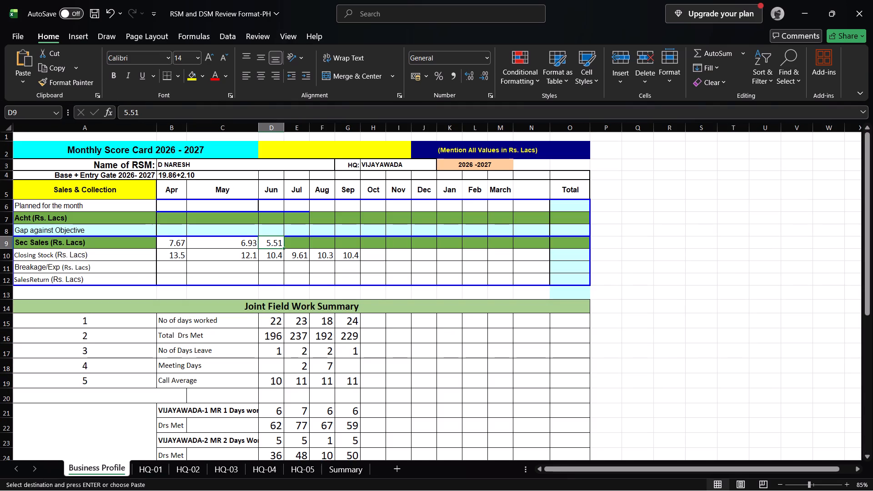
click(293, 242)
key(ctrl+v)
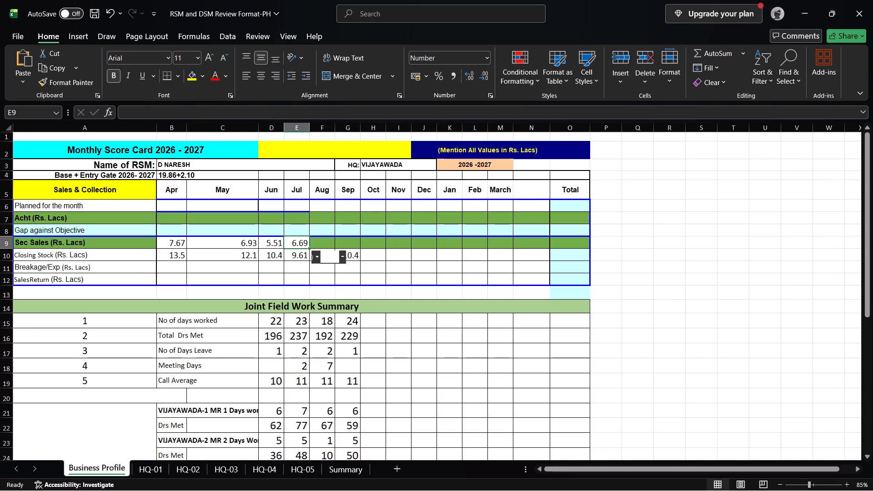
Copy the Aug'26 secondary sales of 7.13 from the Summary sheet into August's Sec Sales cell F9 on Business Profile.
click(346, 464)
click(280, 289)
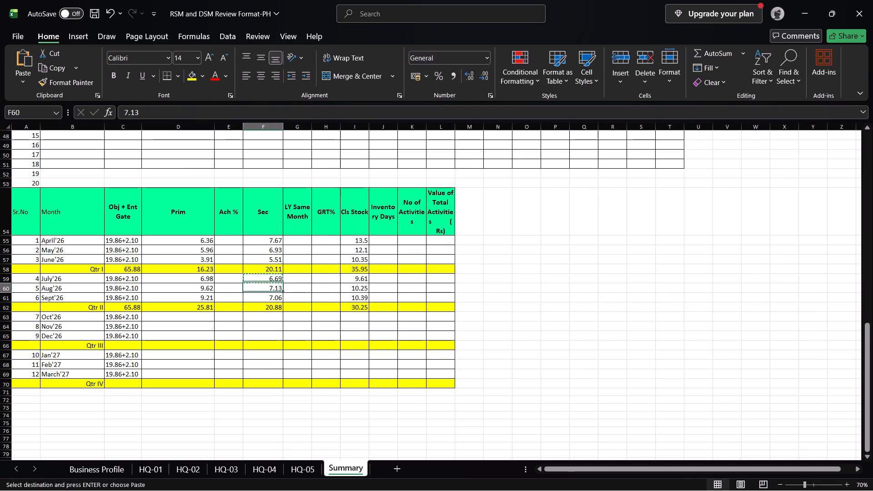
key(ctrl+c)
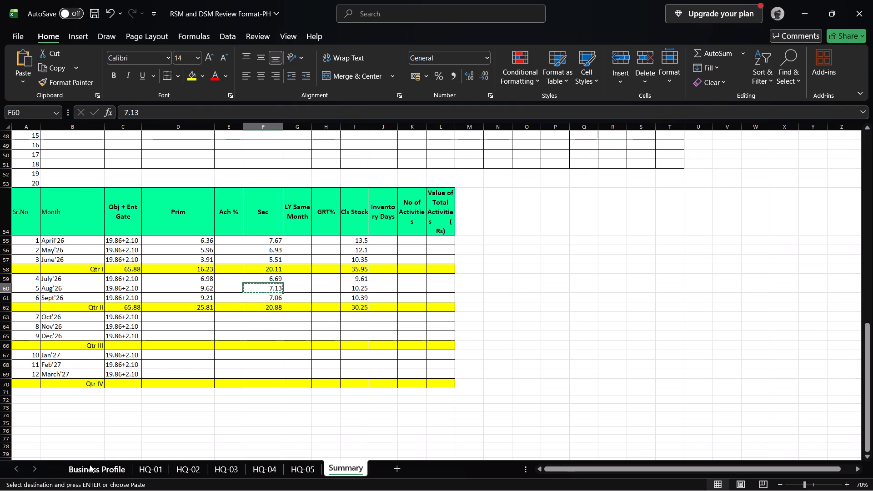
click(90, 465)
click(323, 244)
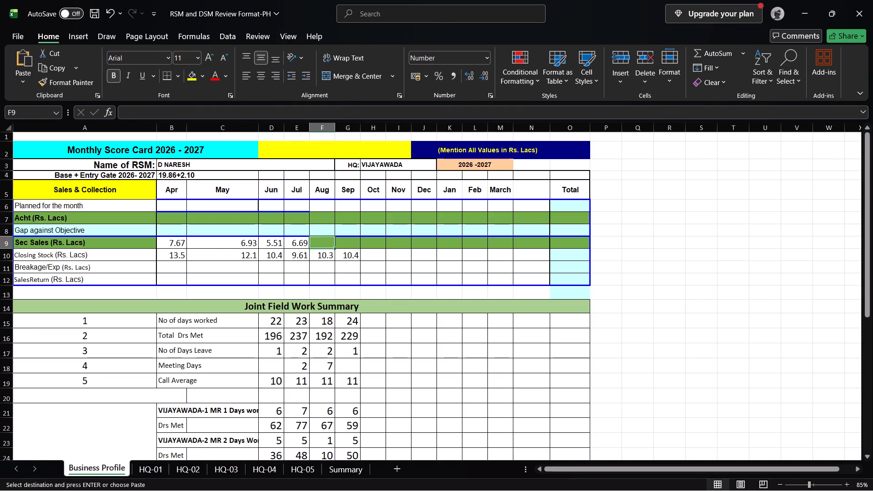
key(ctrl+c)
ctrl+right_click(323, 244)
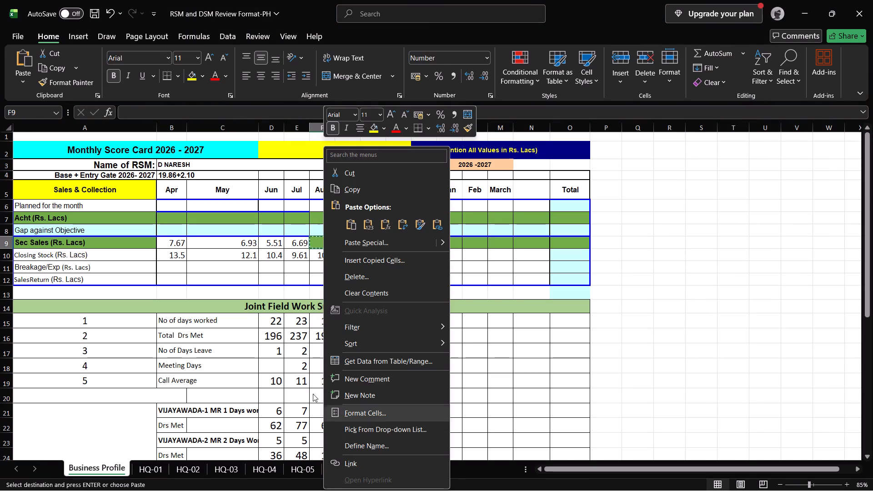
click(630, 305)
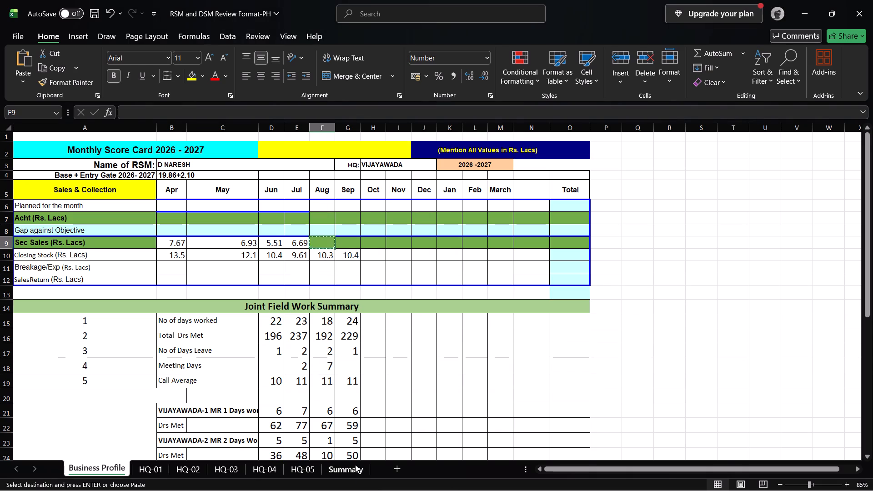
click(355, 463)
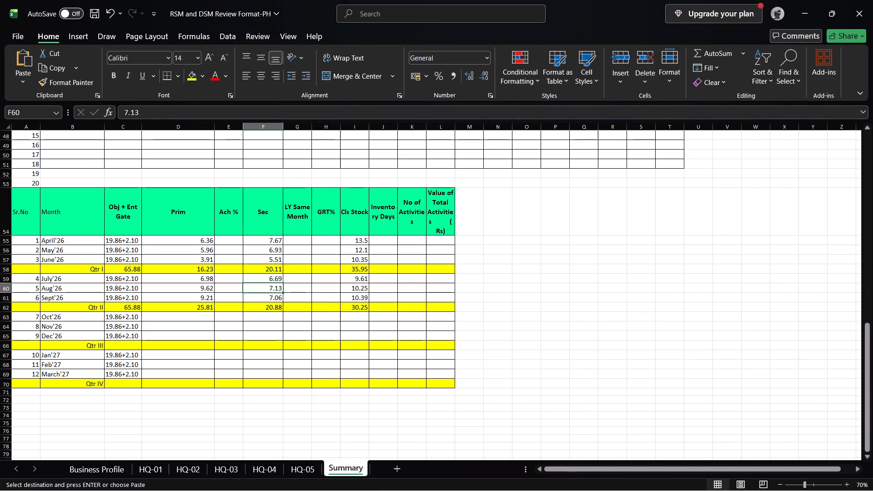
click(278, 287)
key(ctrl+c)
click(108, 469)
click(108, 469)
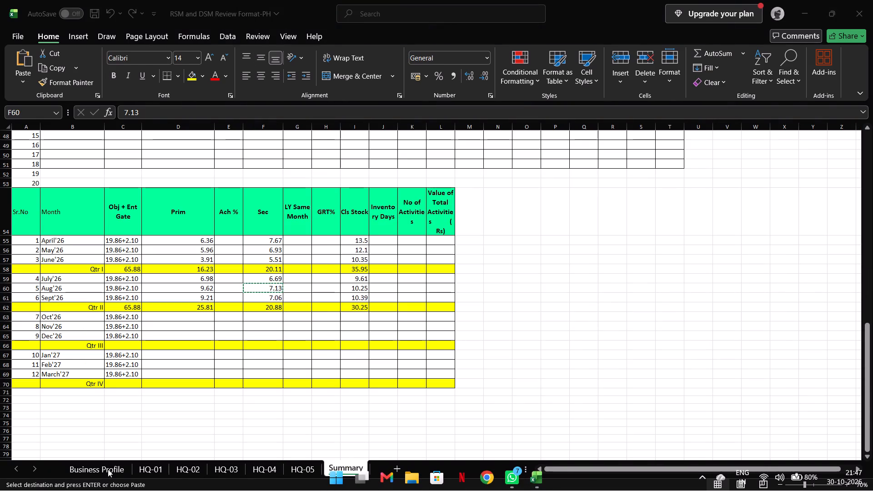
click(108, 469)
click(131, 434)
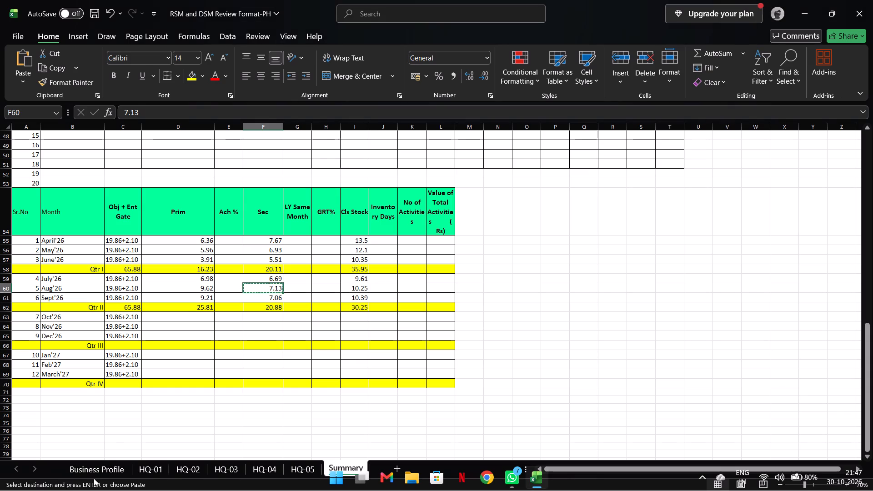
click(104, 467)
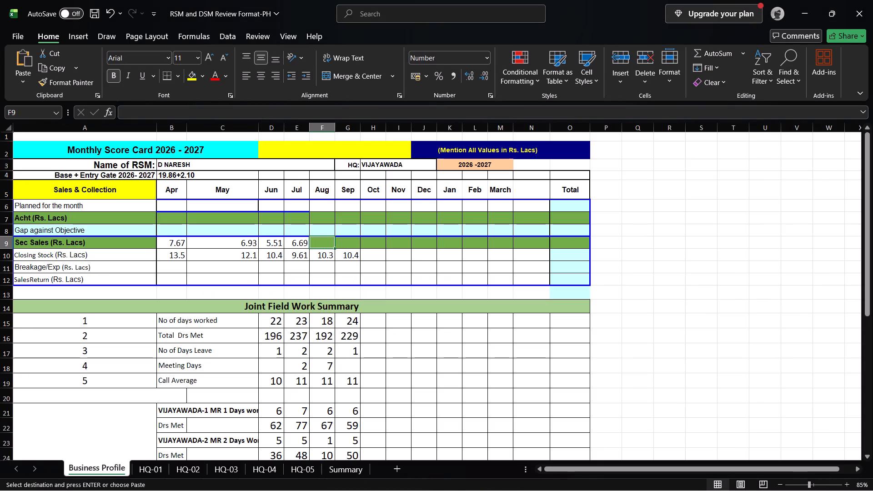
key(ctrl+v)
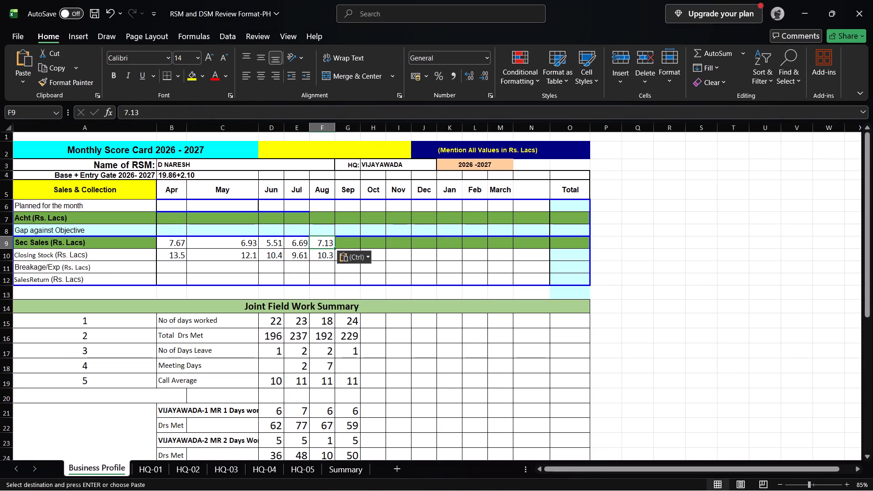
Copy the Sept'26 secondary sales of 7.06 from the Summary sheet into September's Sec Sales cell G9 on Business Profile.
click(357, 466)
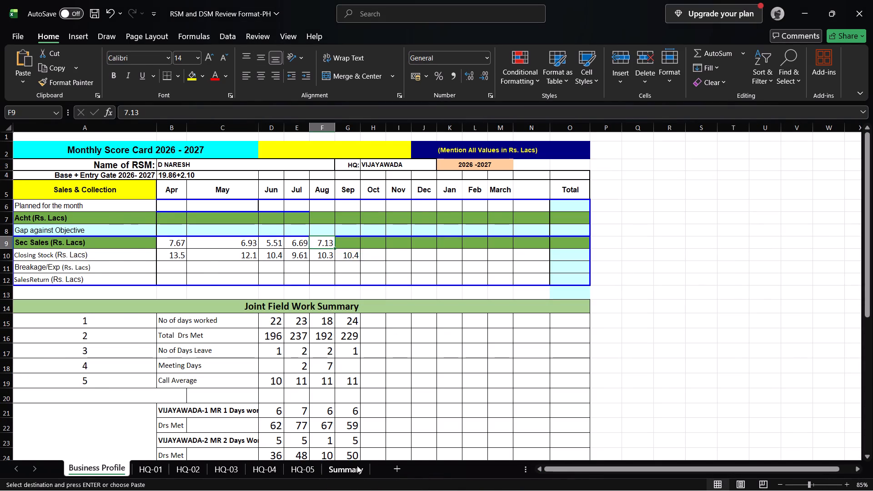
click(277, 297)
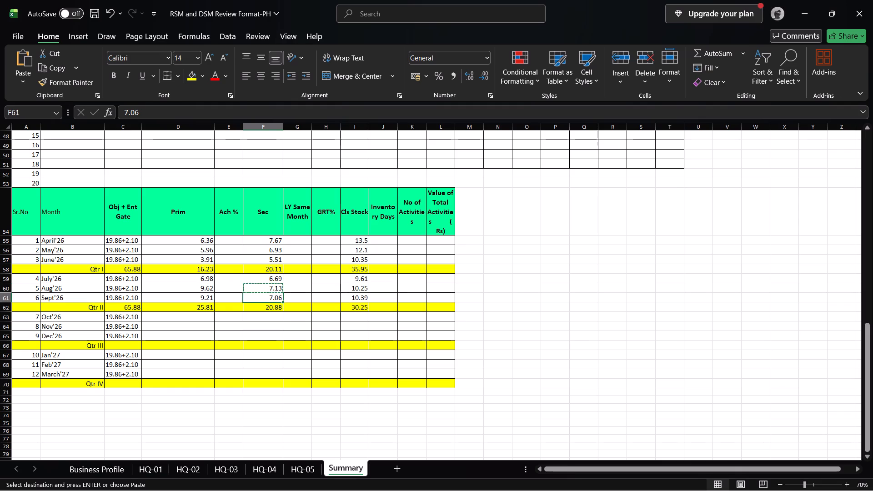
key(ctrl+c)
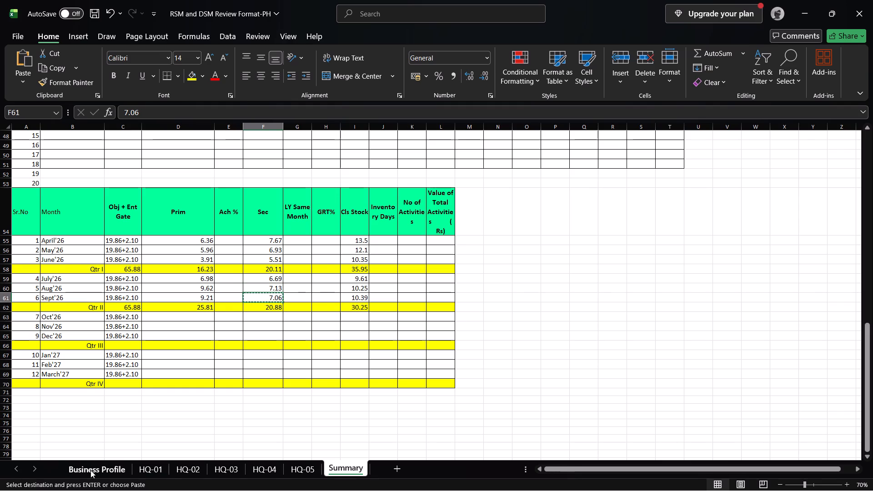
click(90, 470)
click(348, 244)
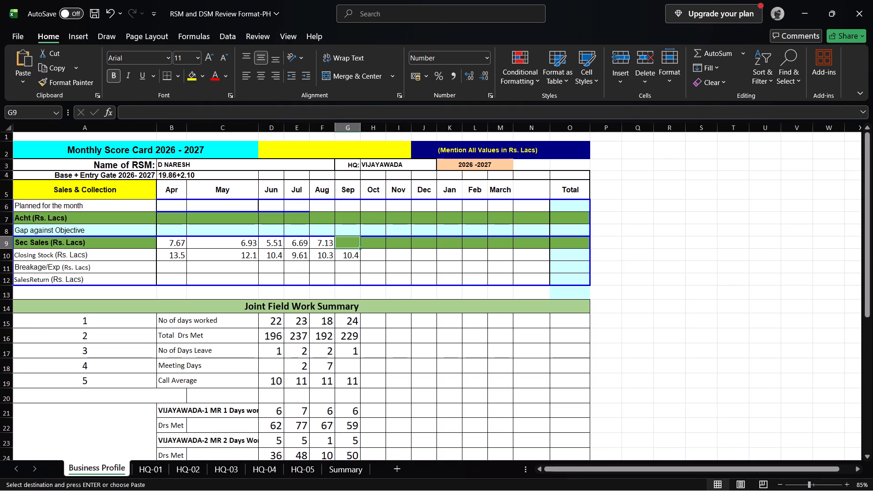
key(ctrl+v)
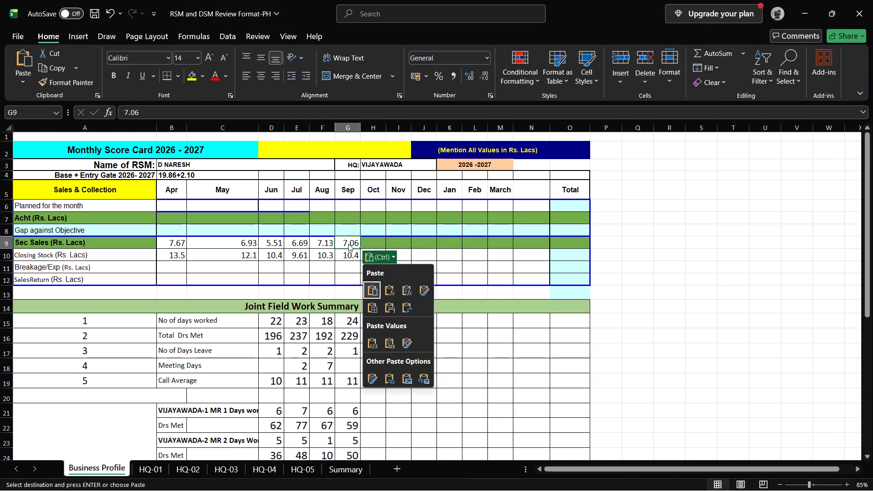
click(481, 251)
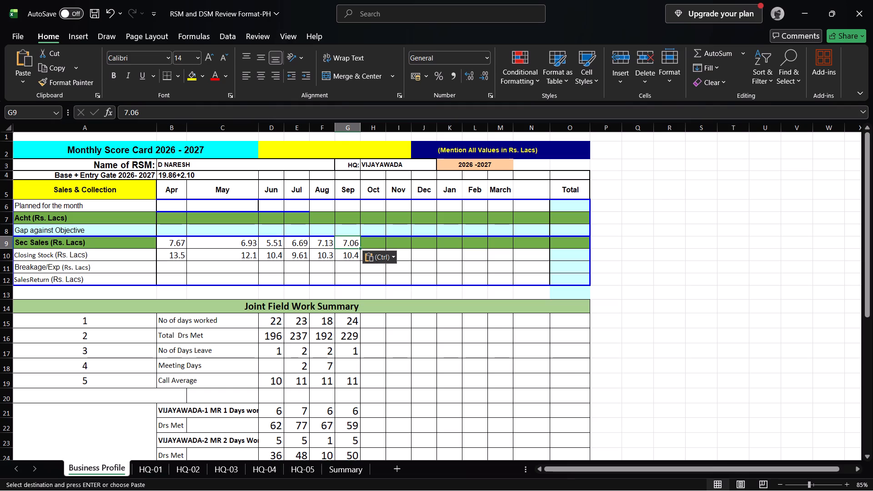
Copy the April'26 Prim value of 6.36 from the Summary sheet into April's Acht cell B7 on Business Profile.
click(170, 217)
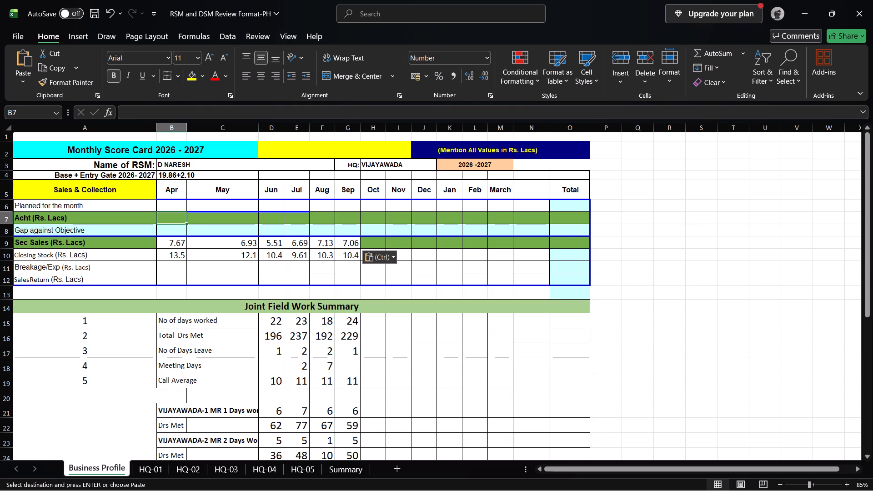
click(343, 465)
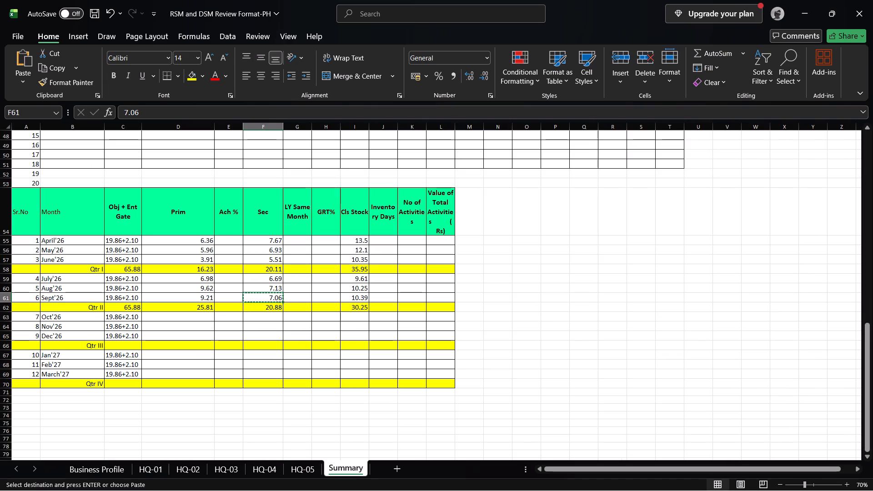
click(190, 241)
key(ctrl+c)
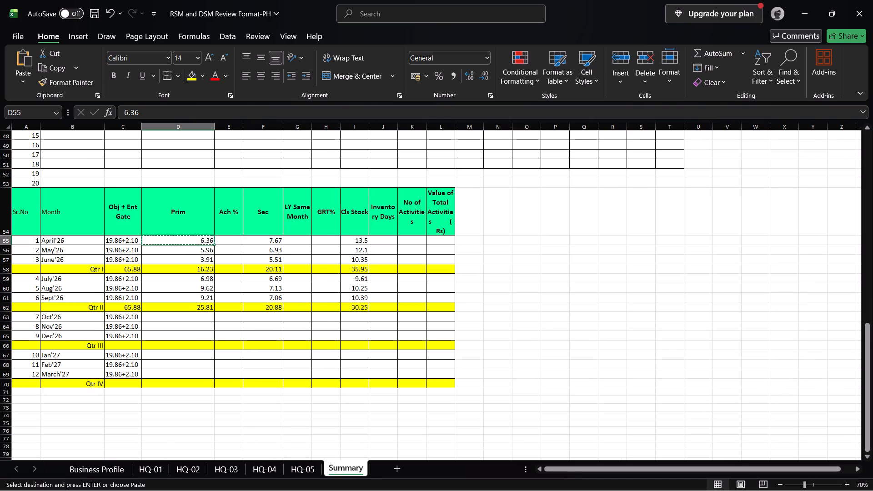
click(102, 470)
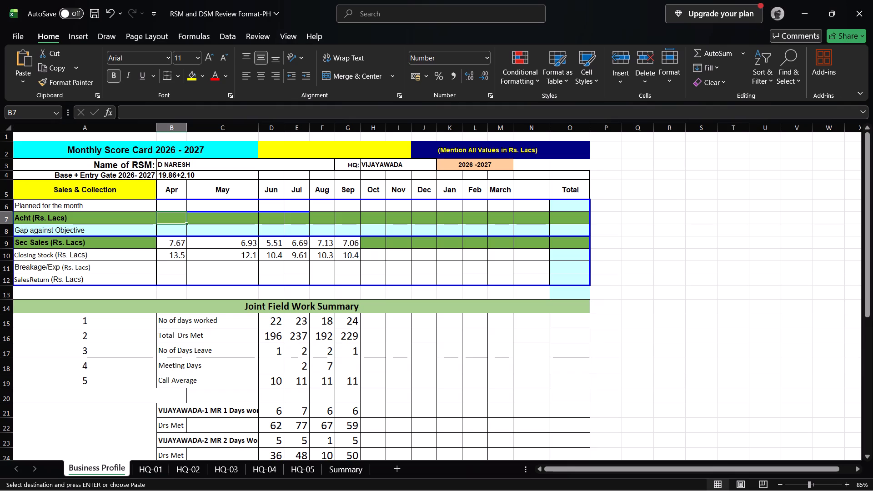
key(ctrl+v)
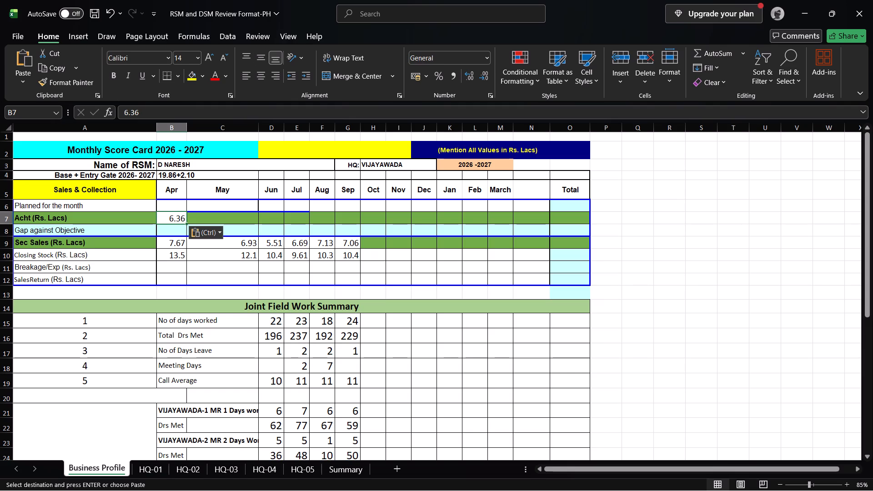
Copy the May'26 Prim value of 5.96 from the Summary sheet into May's Acht cell C7 on Business Profile.
click(339, 469)
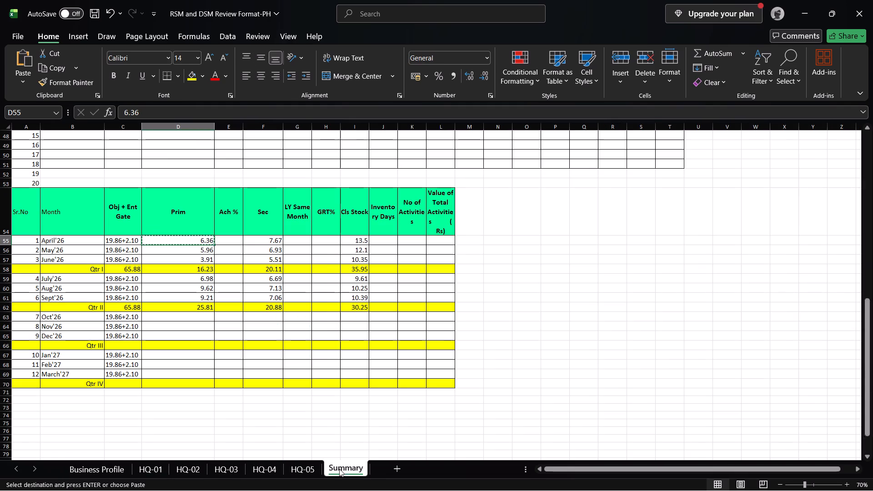
click(194, 252)
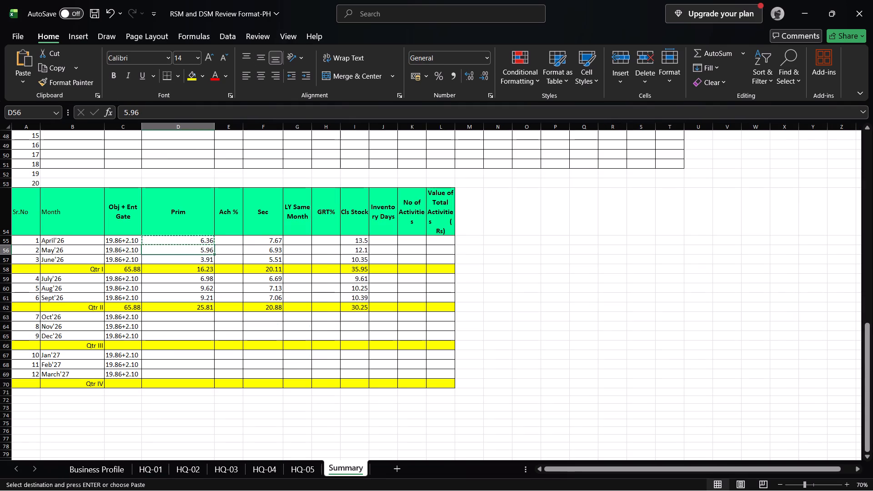
key(ctrl+c)
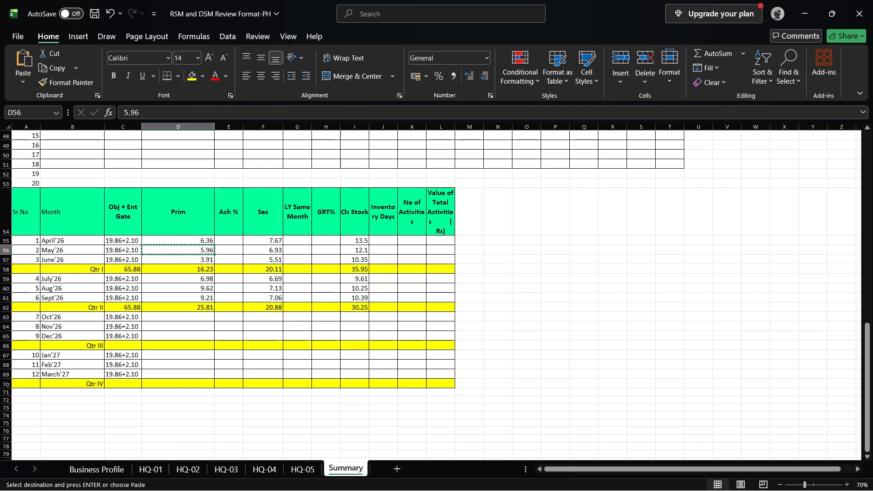
click(94, 461)
click(224, 219)
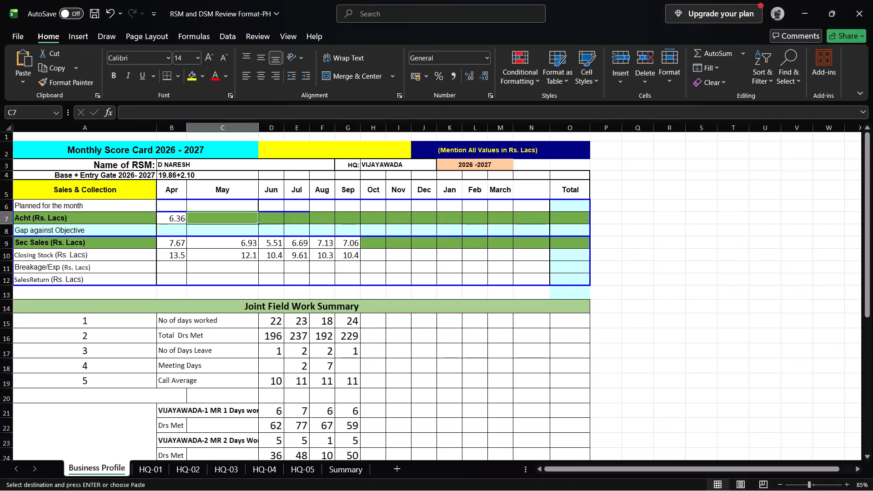
ctrl+scroll(224, 219, left, 1)
key(ctrl+v)
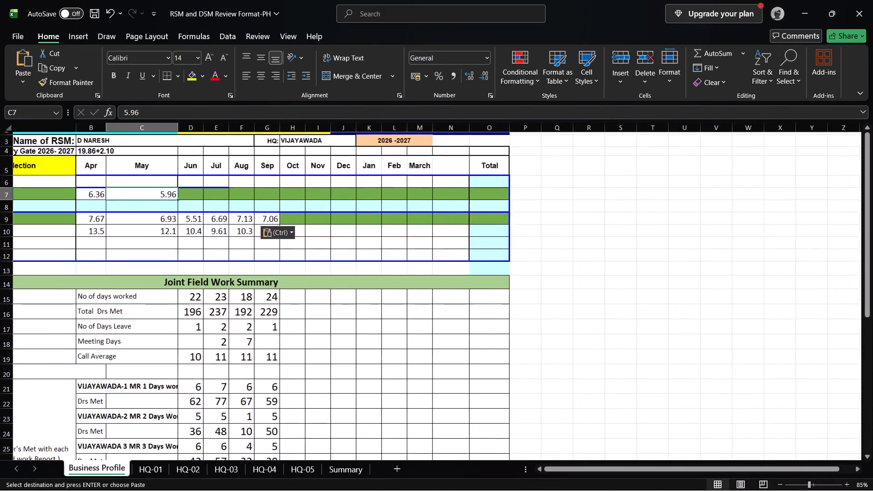
Copy the June'26 Prim value of 3.91 from the Summary sheet into June's Acht cell D7 on Business Profile.
click(331, 467)
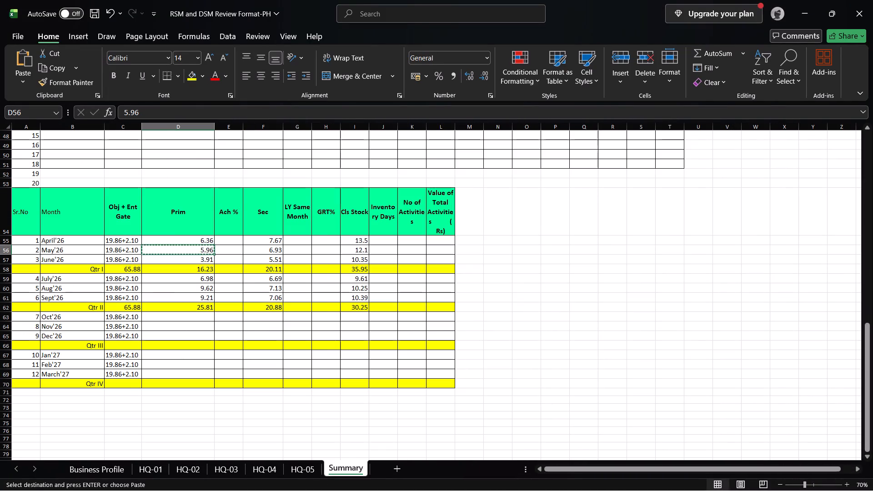
click(210, 261)
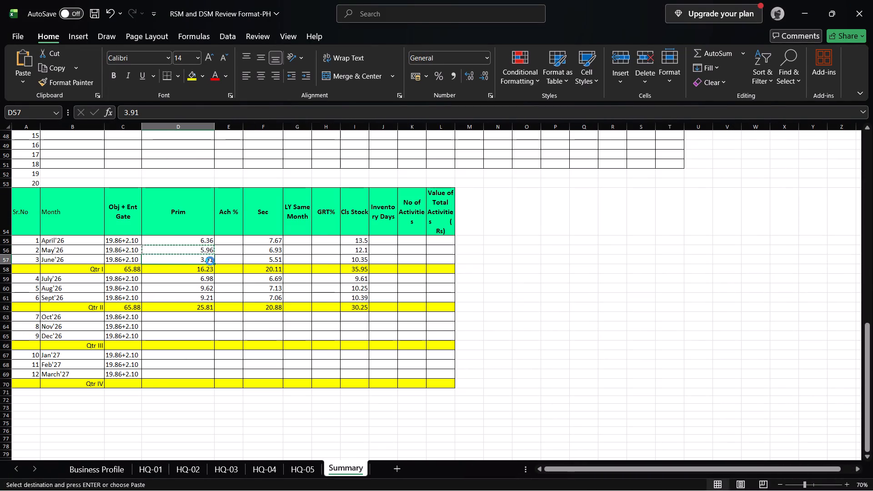
key(ctrl+c)
ctrl+click(210, 261)
click(112, 466)
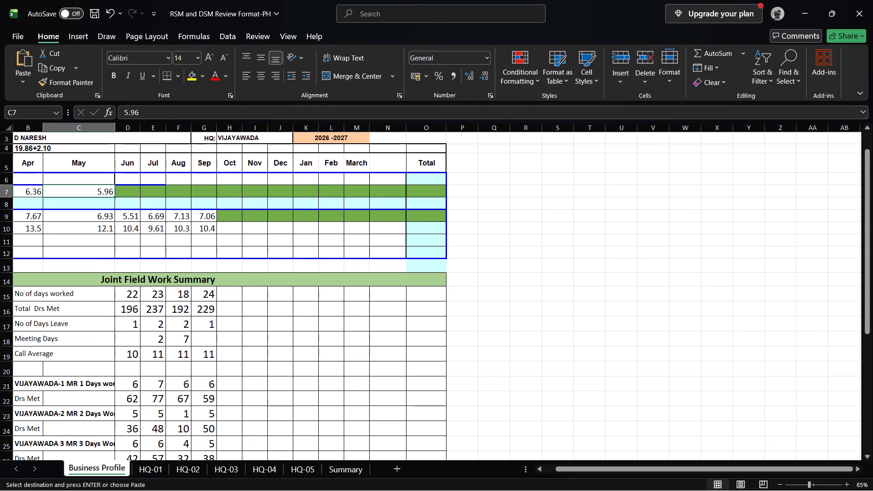
click(132, 194)
key(ctrl+v)
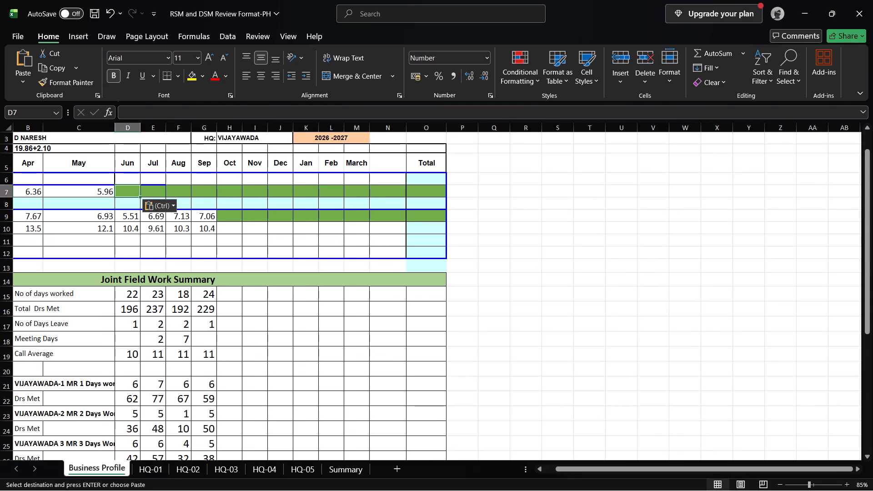
Copy the July'26 Prim value of 6.98 from the Summary sheet into July's Acht cell E7 on Business Profile.
click(326, 466)
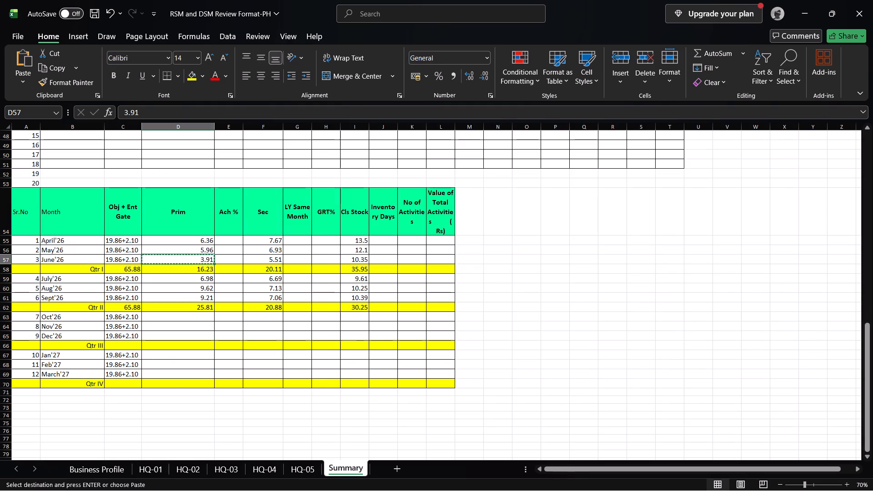
click(204, 281)
key(ctrl+c)
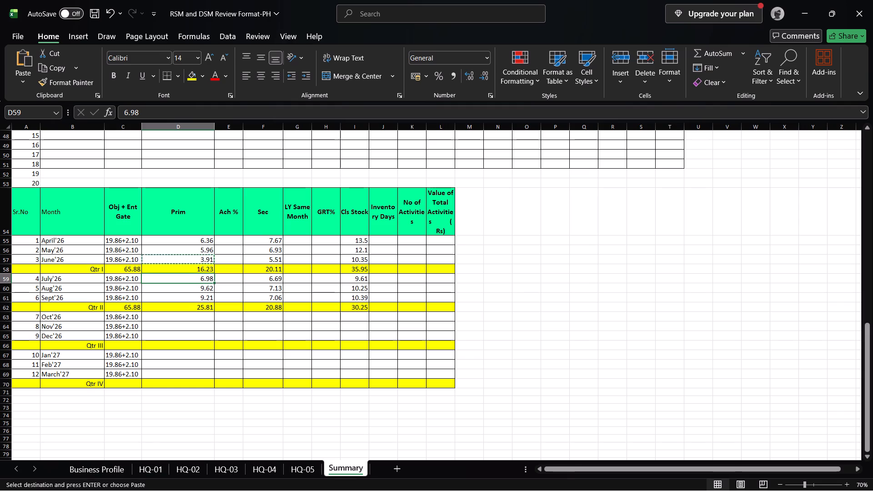
click(114, 463)
click(145, 194)
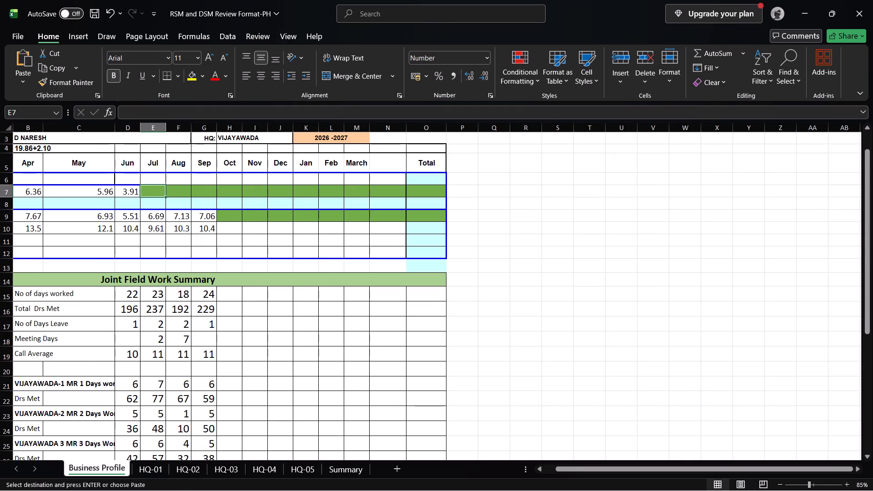
key(ctrl+v)
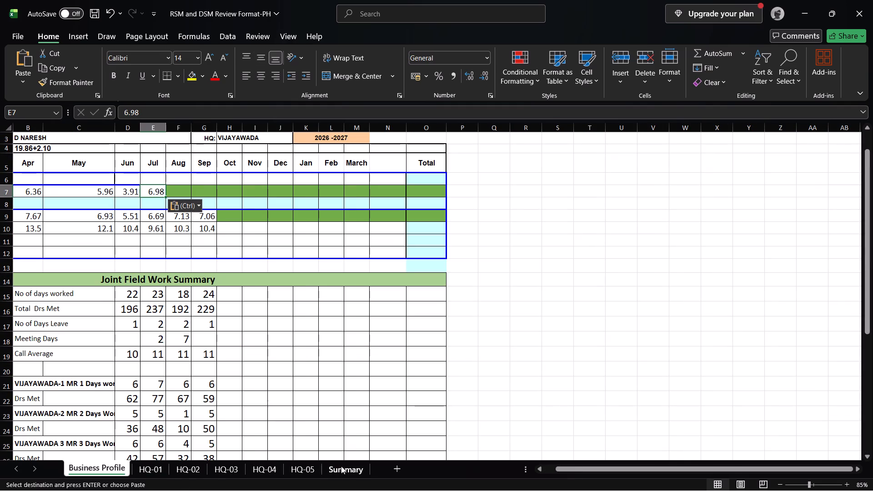
Copy the Aug'26 Prim value of 9.62 from the Summary sheet into August's Acht cell F7 on Business Profile.
click(342, 470)
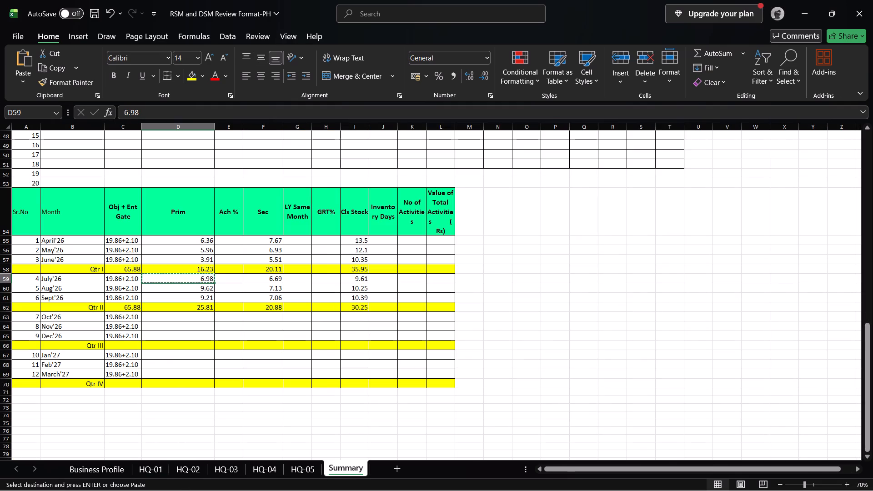
click(211, 287)
key(ctrl+c)
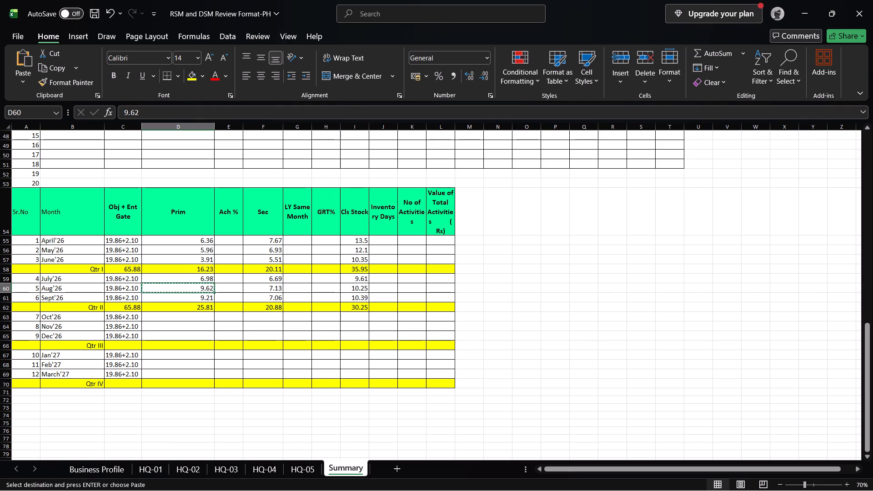
click(90, 466)
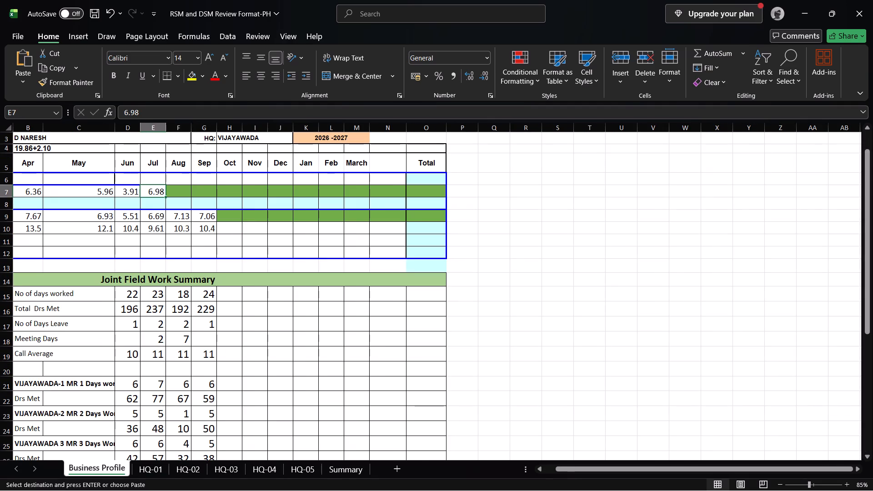
click(189, 188)
key(ctrl+v)
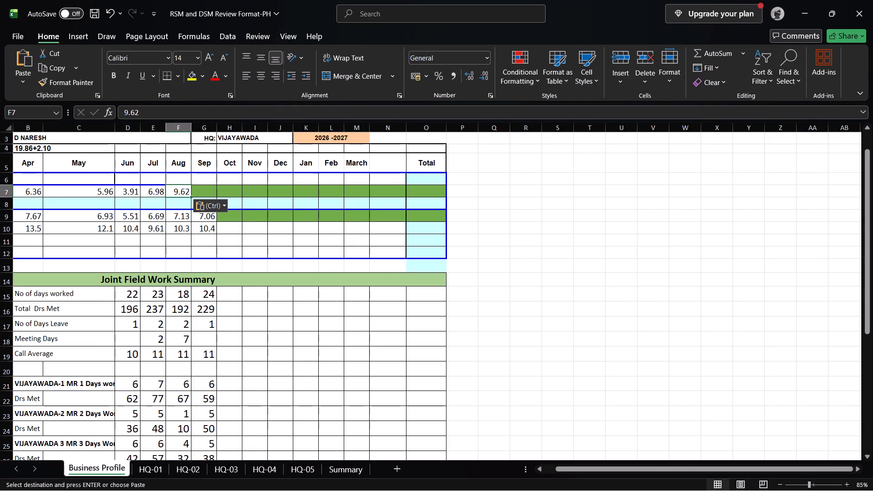
Copy the Sept'26 Prim value of 9.21 from the Summary sheet into September's Acht cell G7 on Business Profile.
click(333, 466)
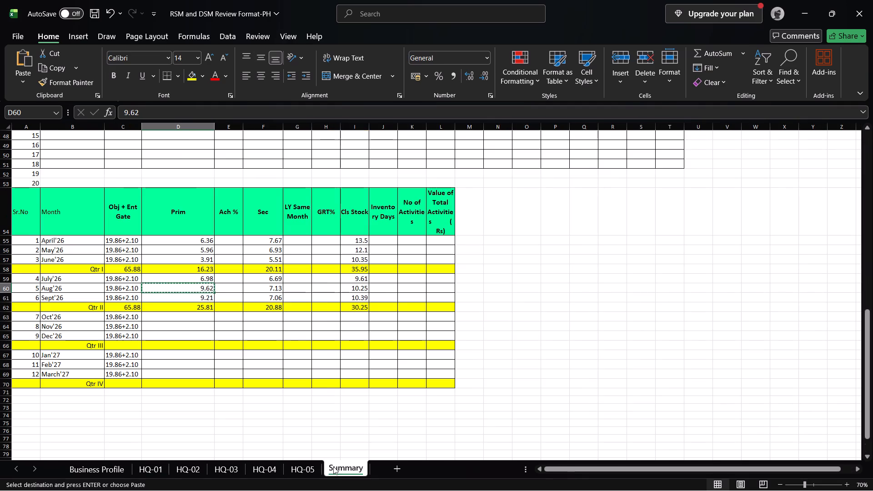
click(177, 298)
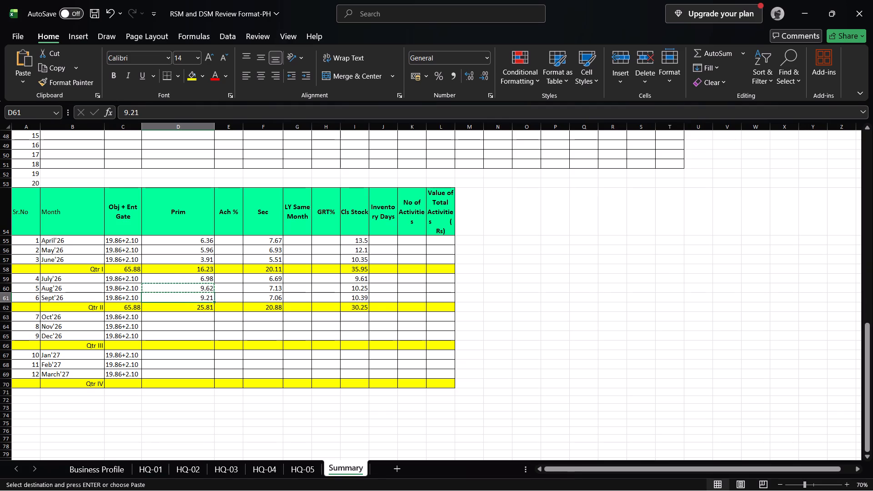
key(ctrl+c)
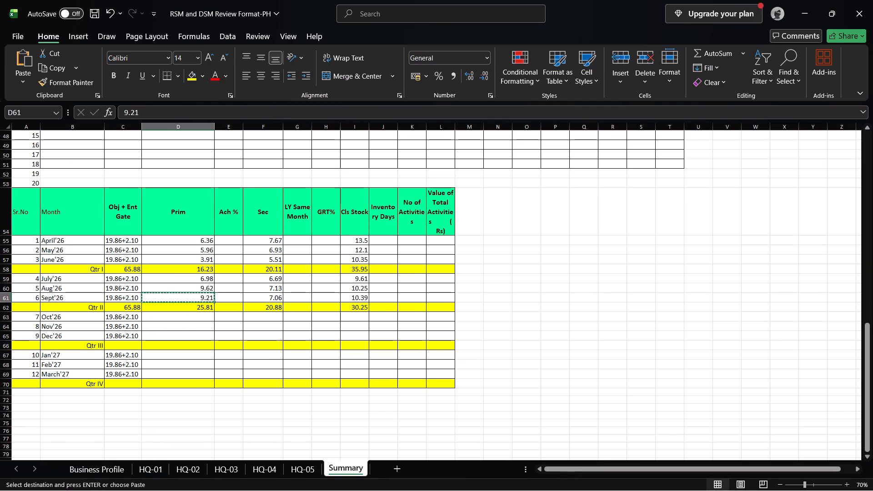
click(105, 464)
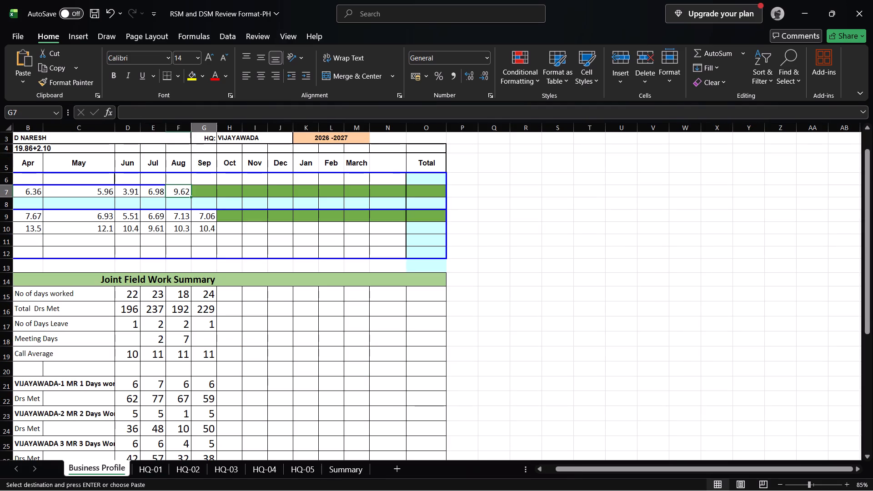
click(202, 191)
key(ctrl+v)
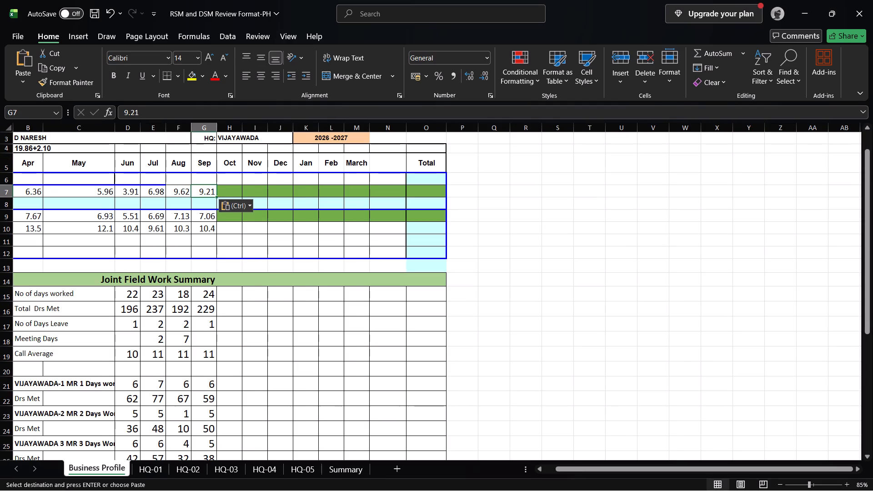
Enter 9.02 in October's Acht cell H7 on Business Profile.
click(231, 189)
key(9)
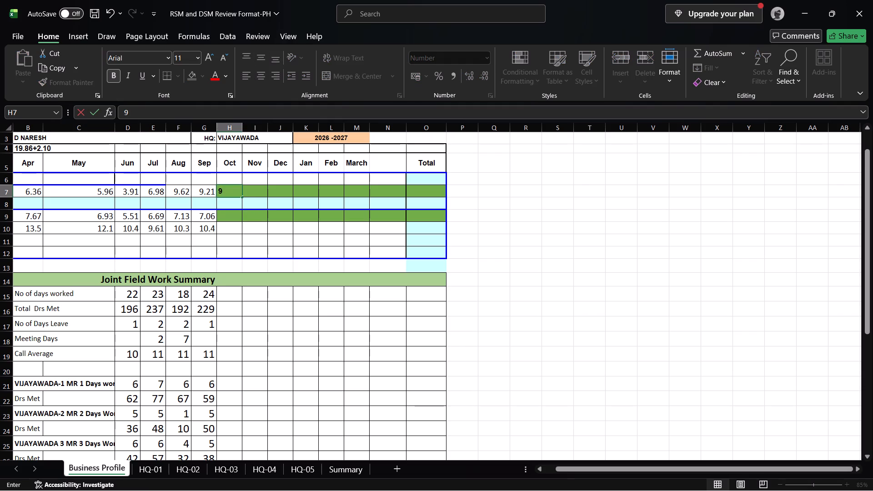
text(.02)
click(241, 245)
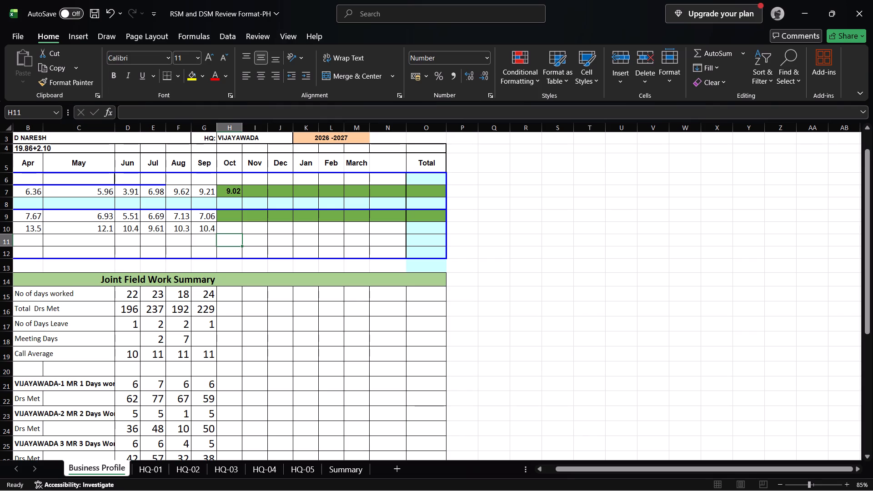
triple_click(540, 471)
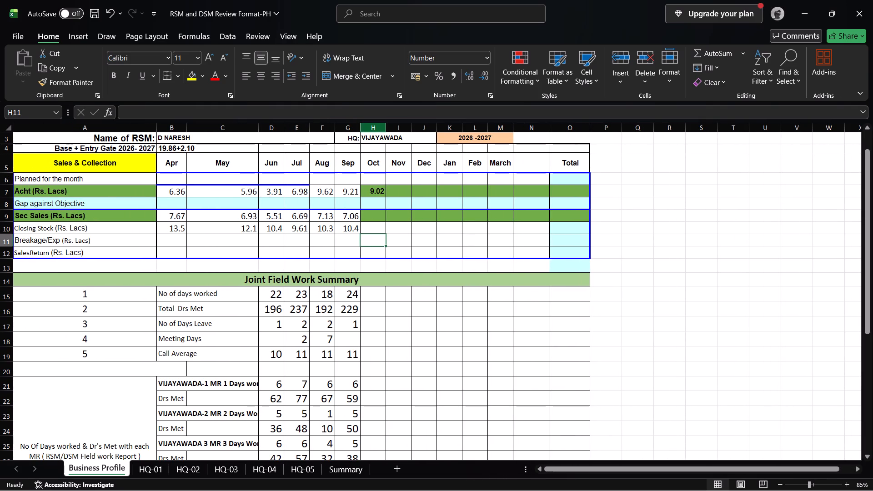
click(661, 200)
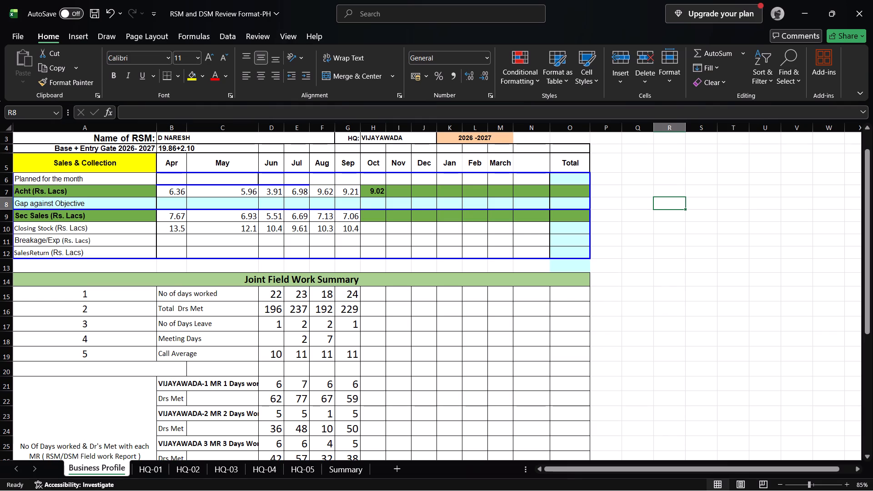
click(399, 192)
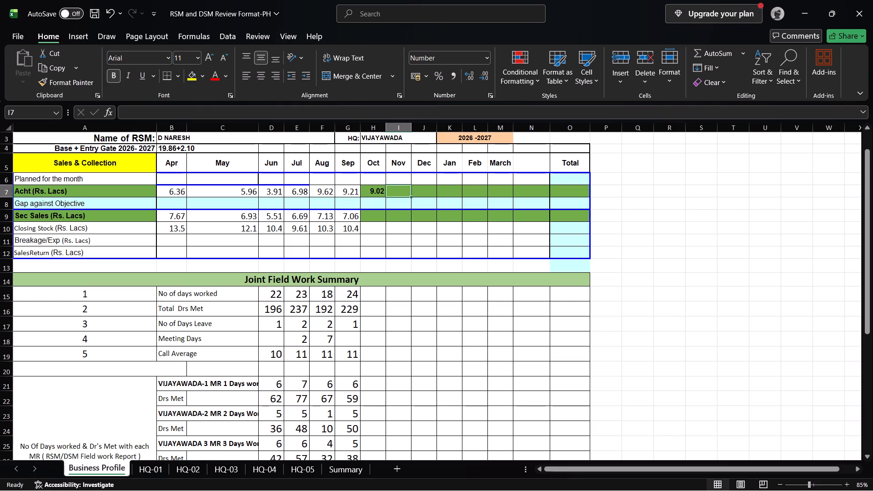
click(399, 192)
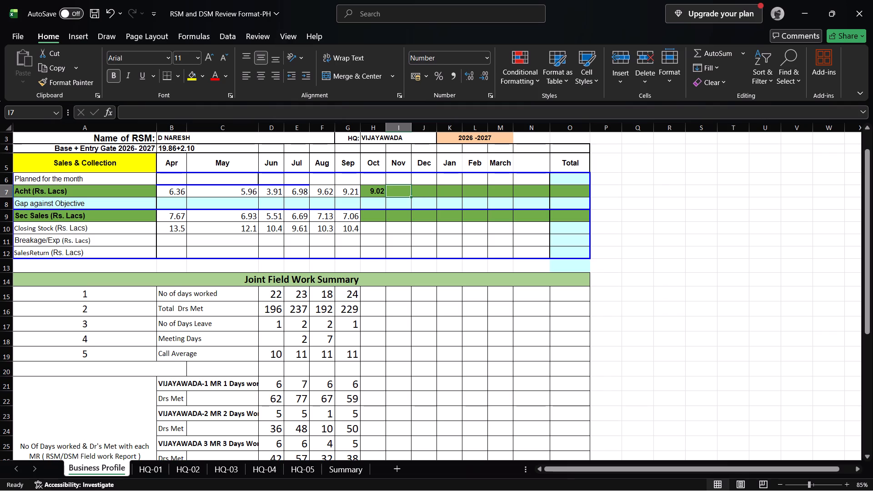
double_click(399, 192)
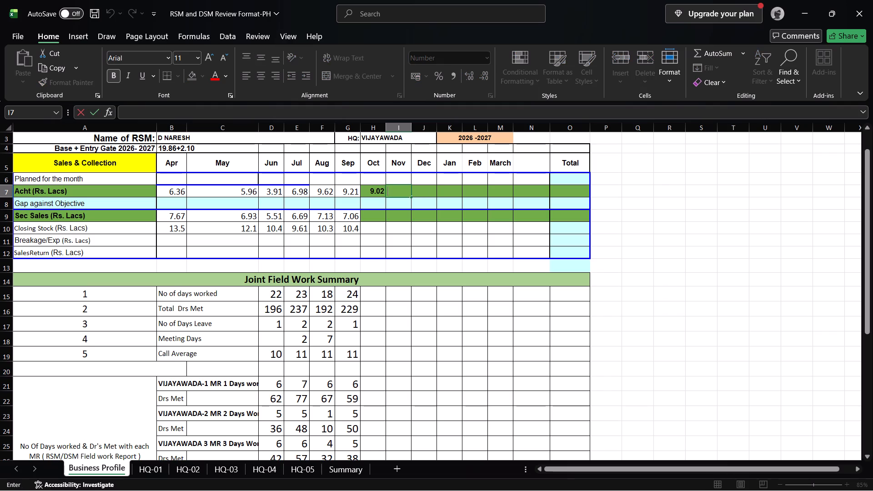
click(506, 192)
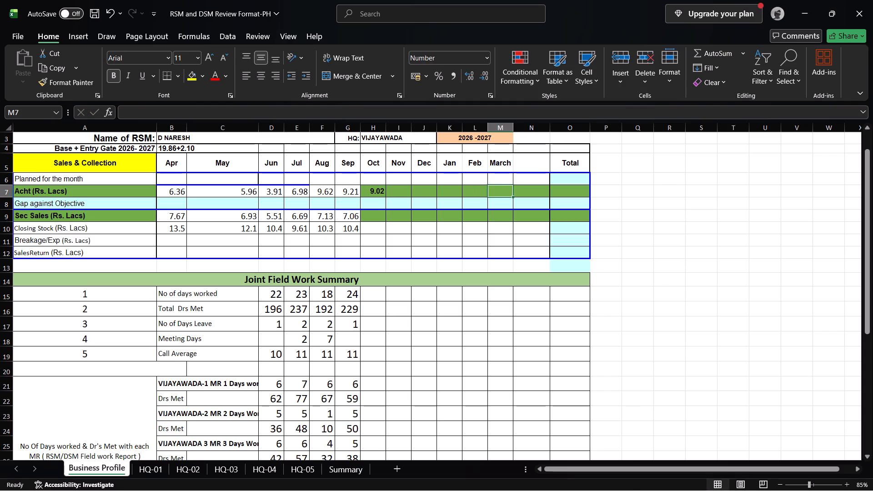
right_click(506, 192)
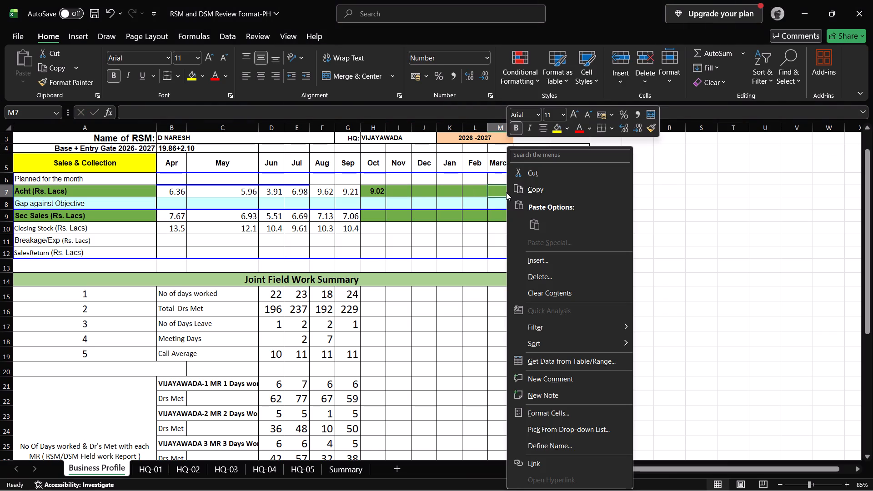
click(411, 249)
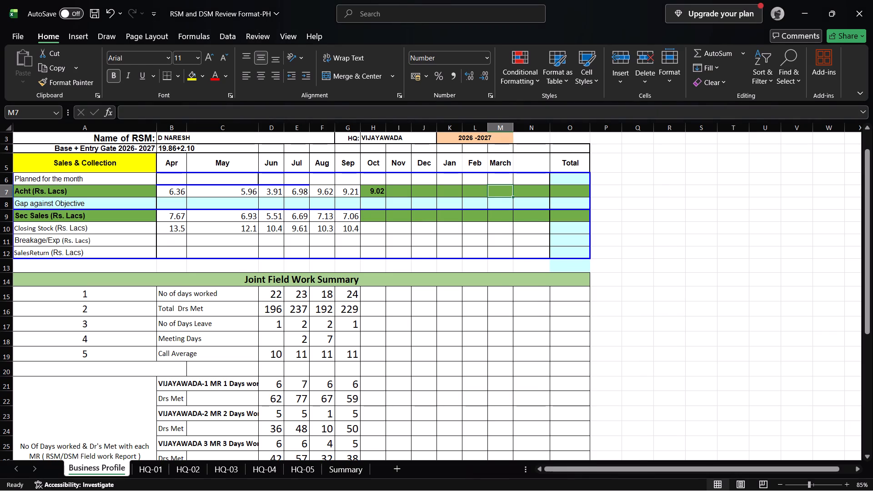
Fill the April to September Acht cells B7:G7 with the theme green used in the rest of the row.
click(351, 189)
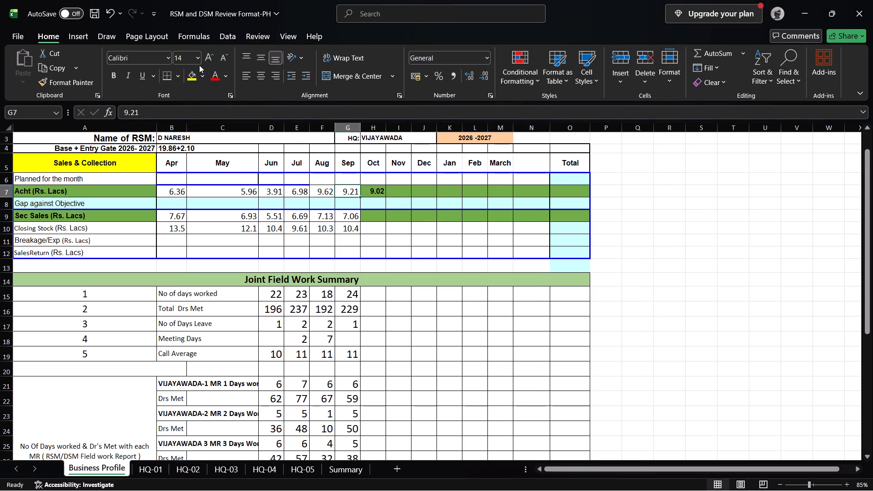
click(201, 75)
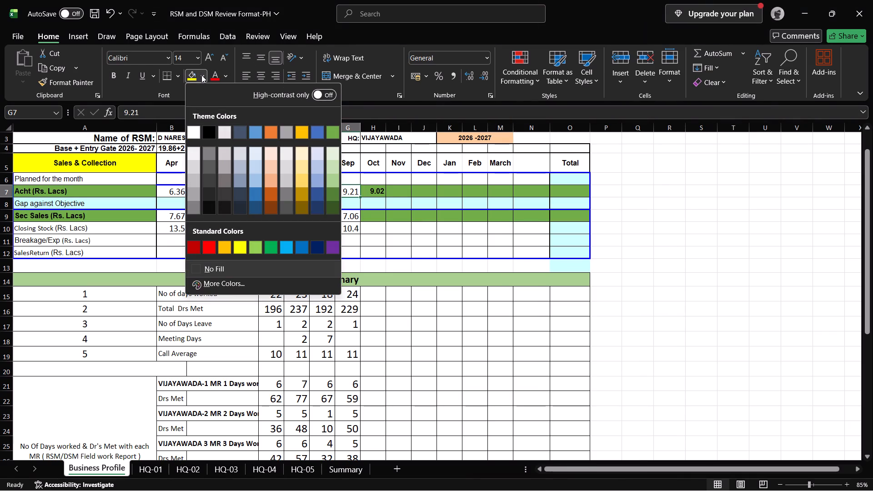
click(330, 128)
click(326, 194)
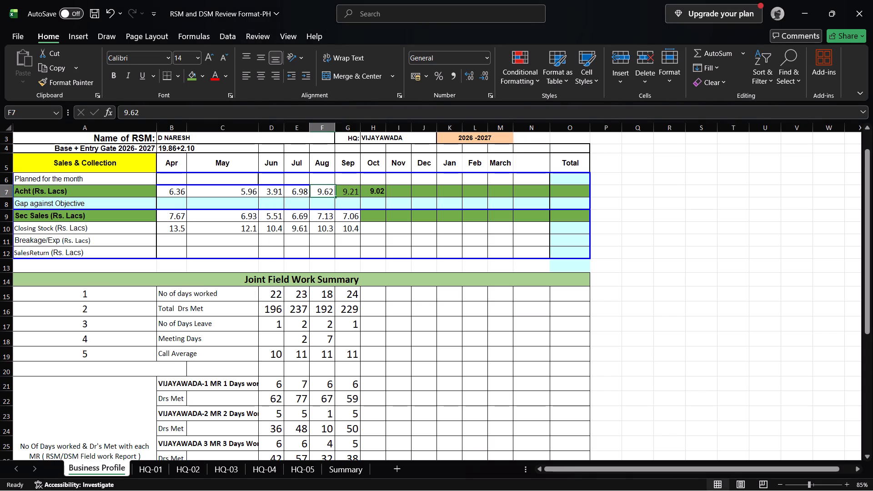
click(177, 191)
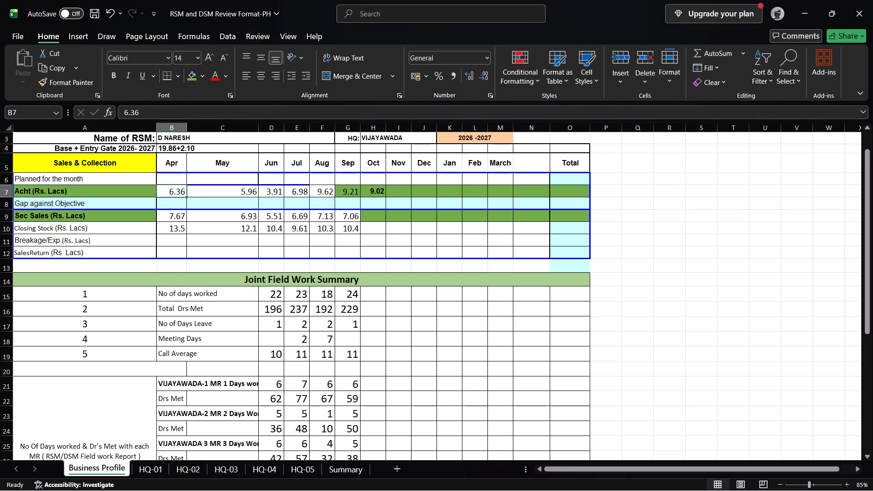
drag(177, 191, 311, 195)
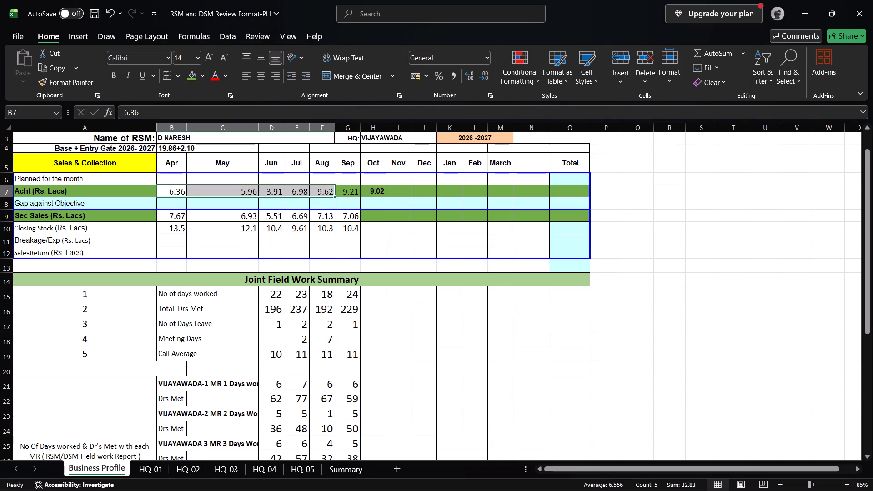
click(196, 78)
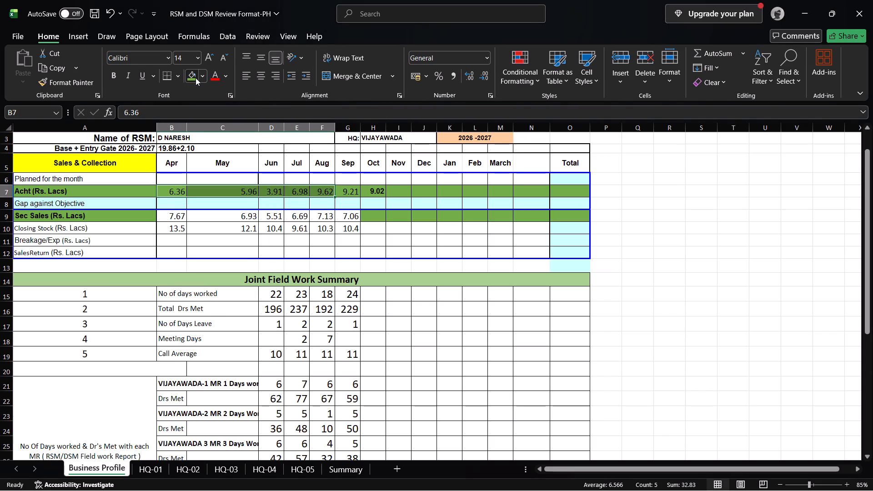
Fill the April to September Sec Sales cells B9:G9 with the same theme green as the rest of the row.
click(173, 227)
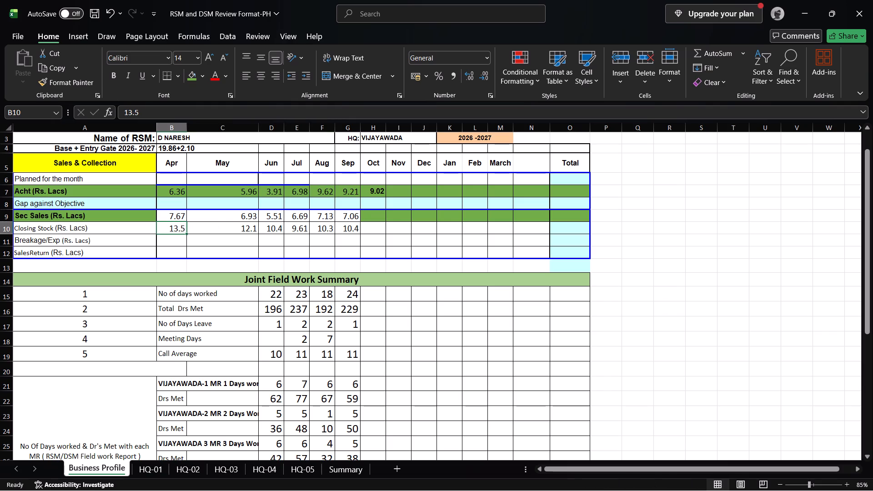
drag(173, 227, 244, 230)
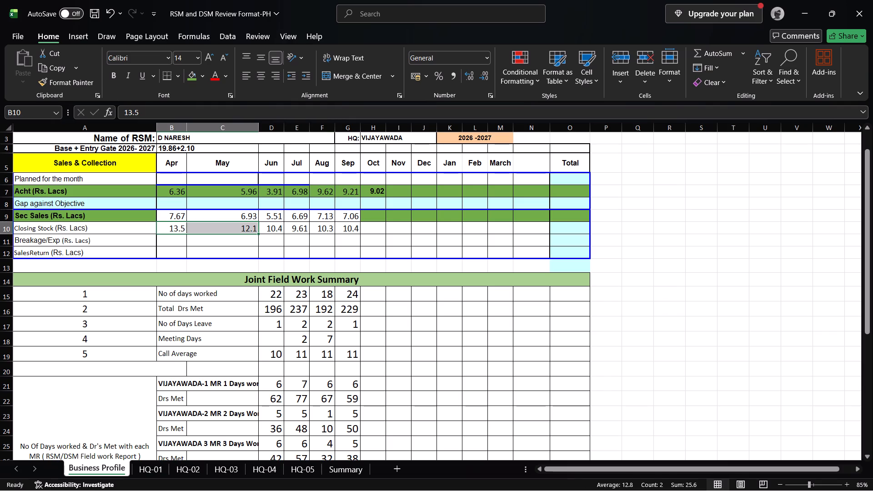
click(231, 251)
click(177, 215)
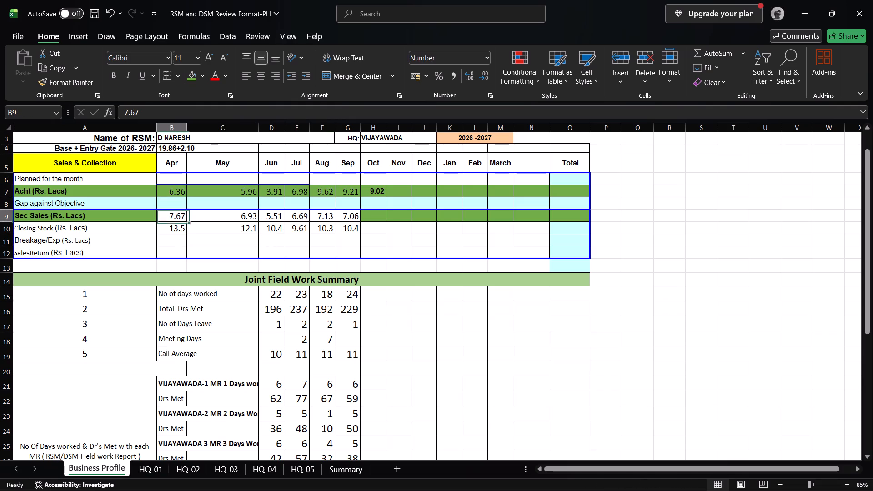
drag(177, 215, 331, 218)
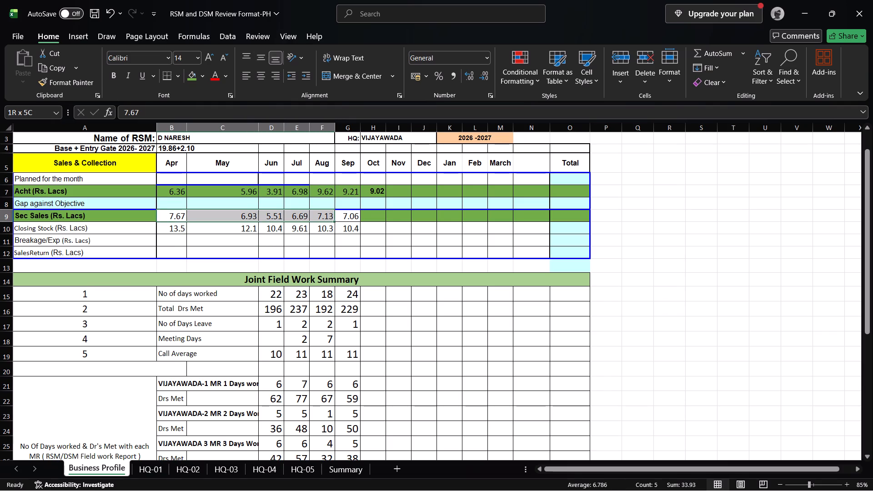
drag(331, 218, 344, 219)
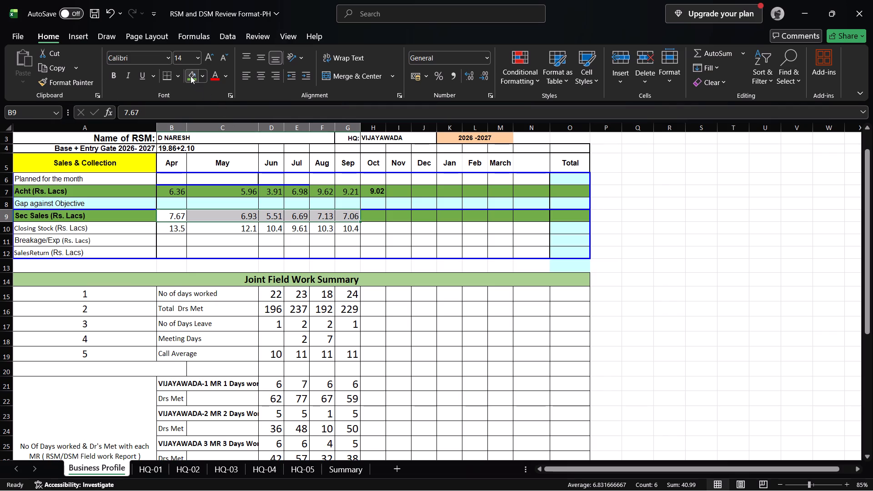
click(191, 76)
click(811, 296)
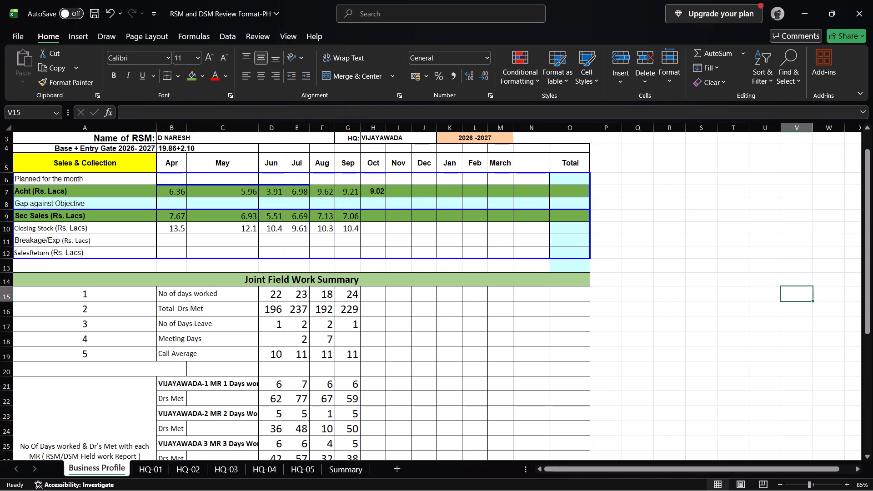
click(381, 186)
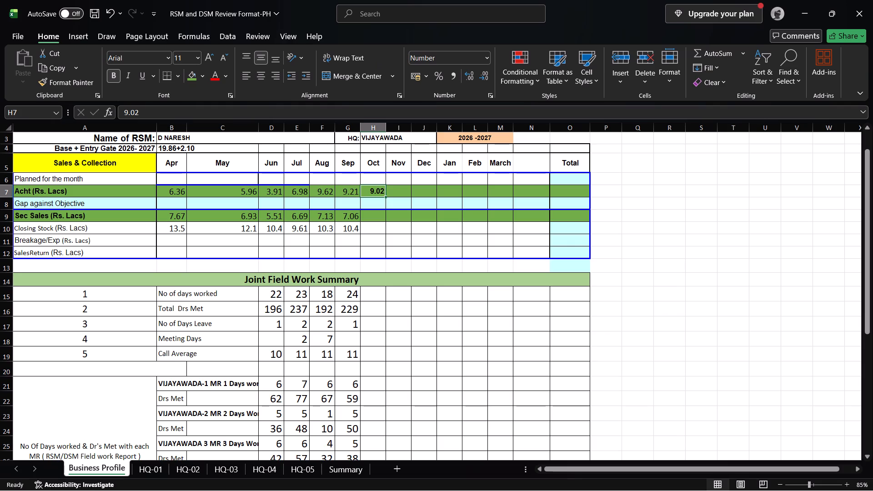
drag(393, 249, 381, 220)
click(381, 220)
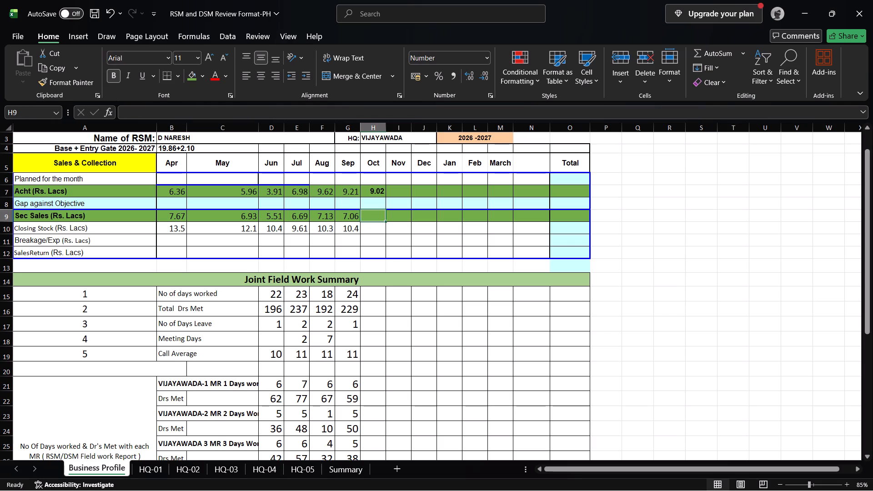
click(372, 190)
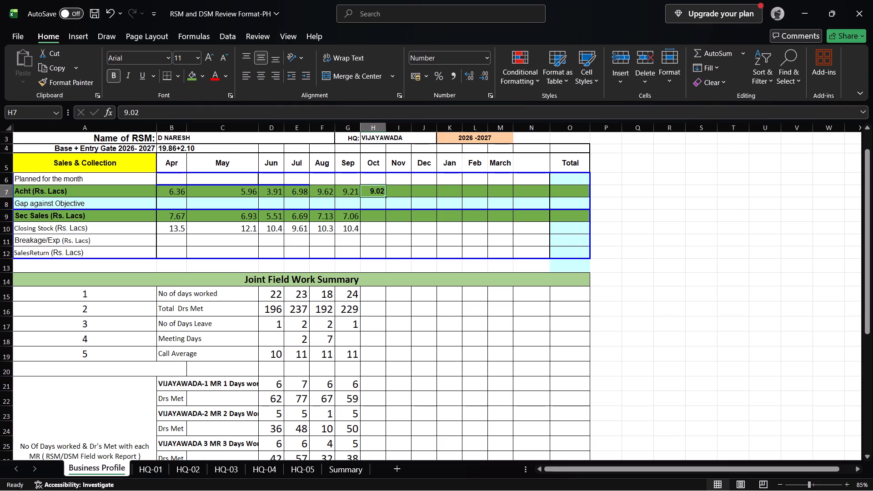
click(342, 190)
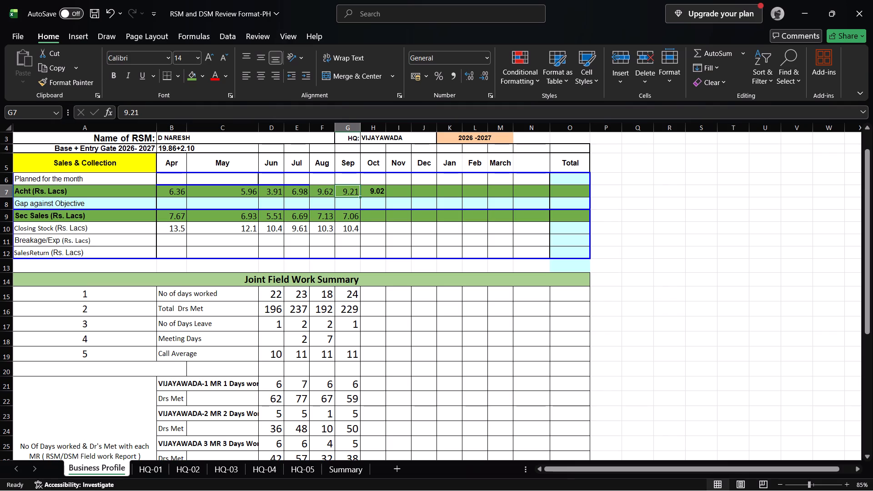
Set the font of the April to September figures in B7:G10 to Arial.
click(175, 190)
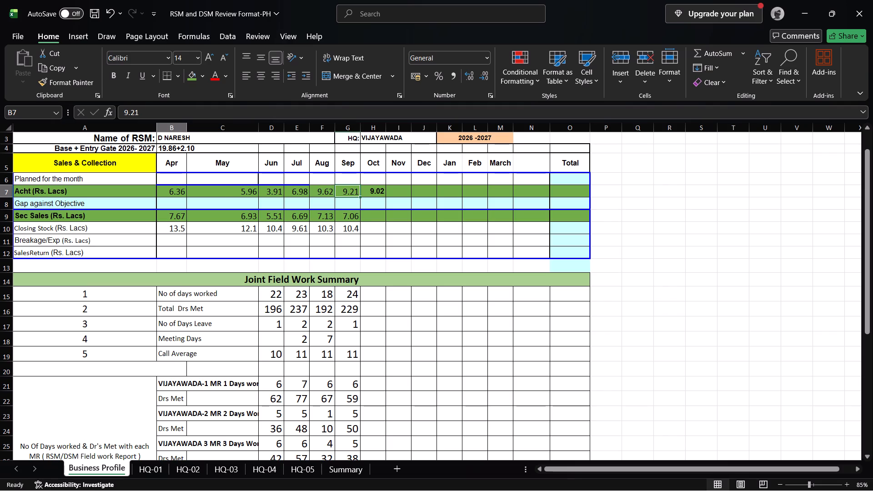
drag(175, 190, 341, 225)
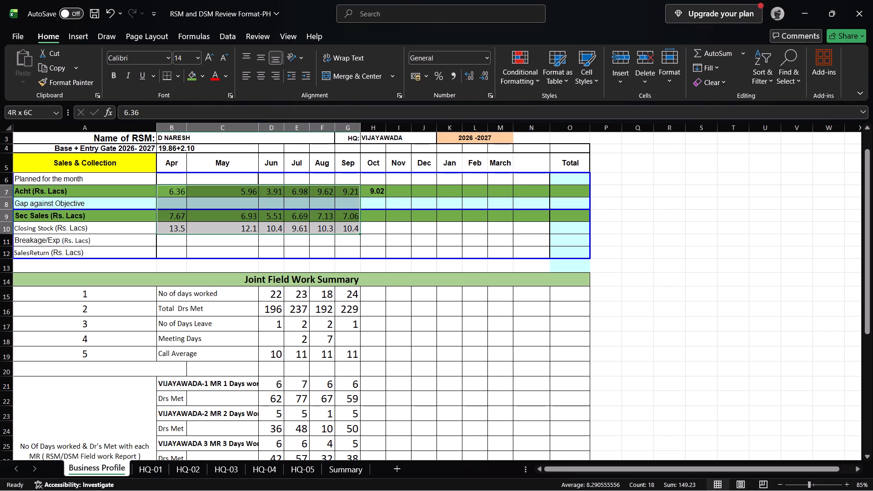
drag(341, 225, 350, 225)
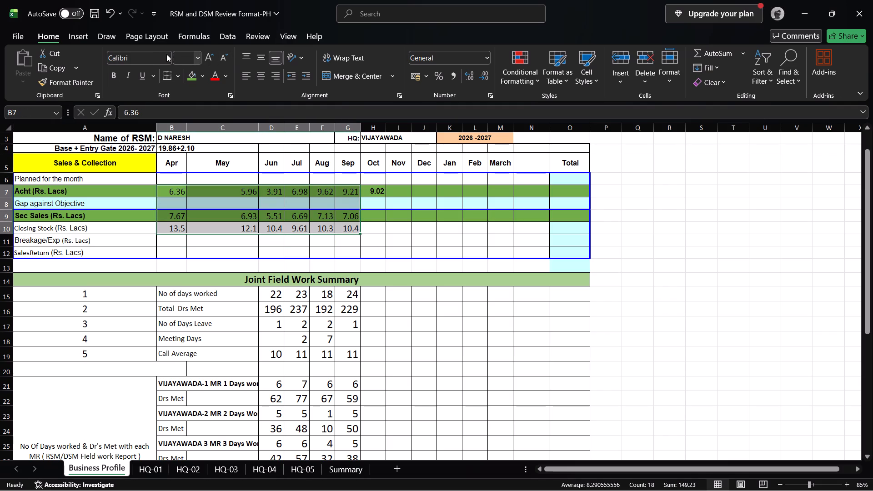
click(166, 54)
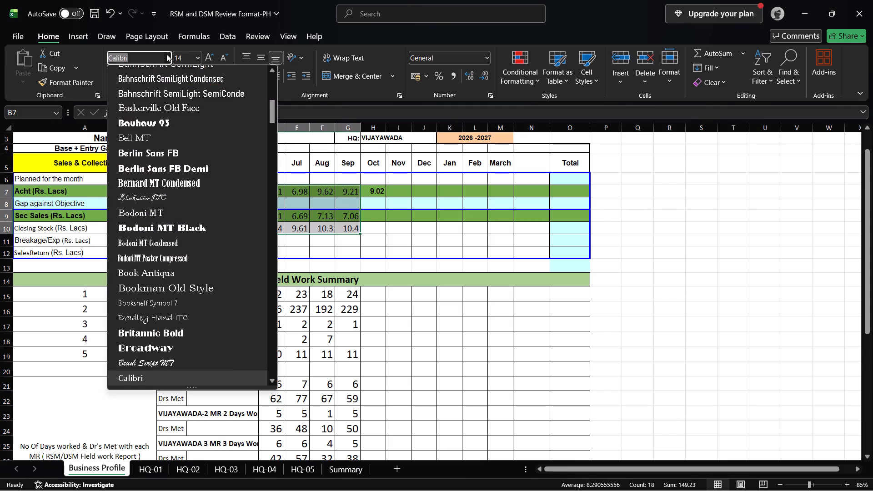
click(269, 78)
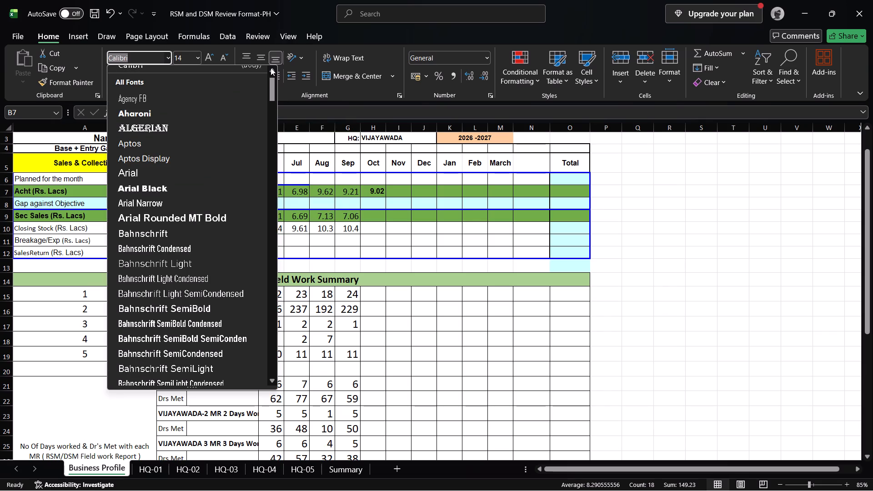
click(135, 168)
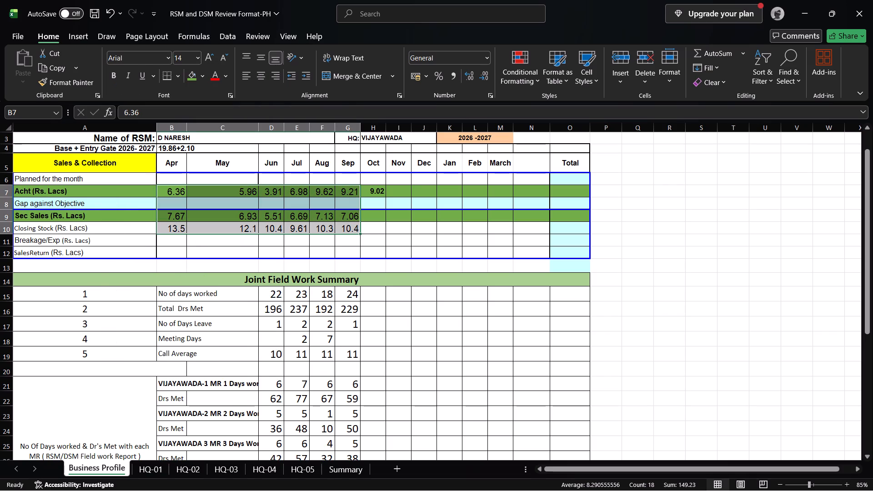
Set the font size of the April to September figures in B7:G10 to 11, matching October's Acht cell H7.
click(379, 190)
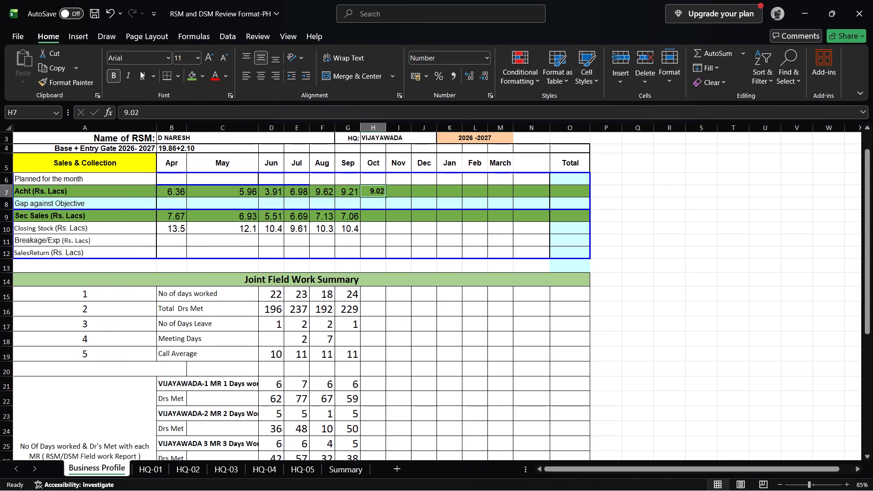
click(169, 191)
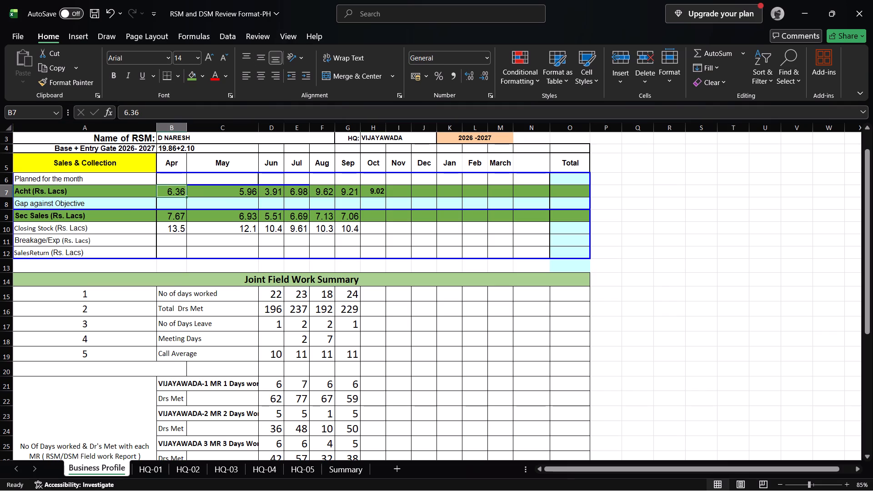
drag(169, 191, 345, 230)
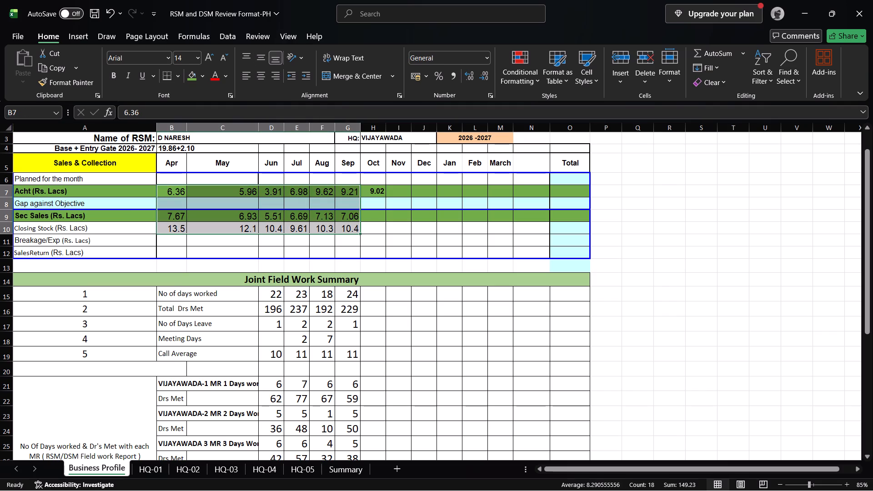
click(198, 55)
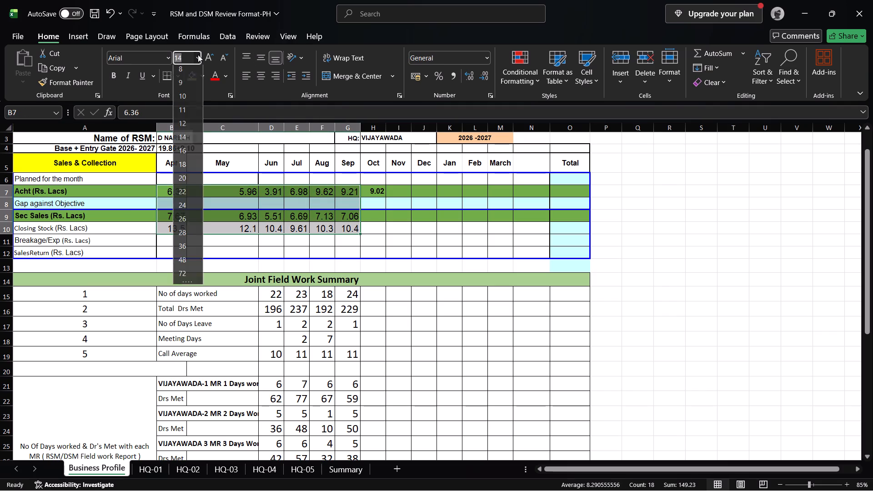
click(180, 107)
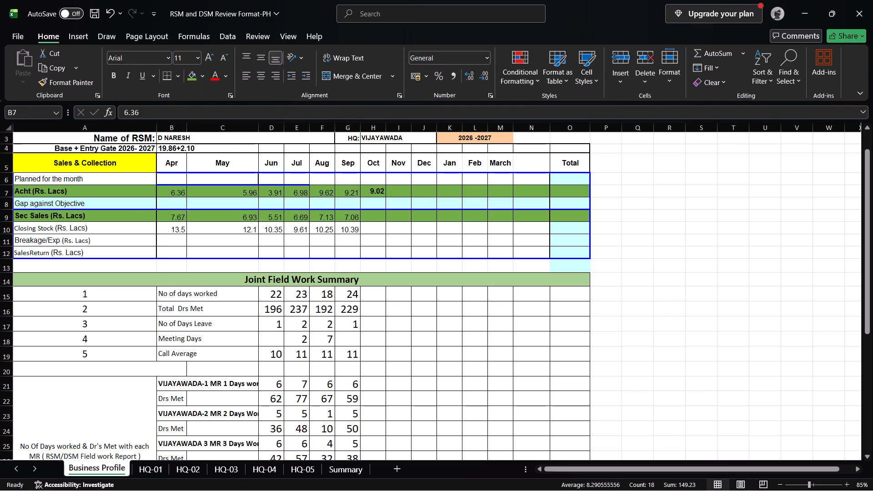
click(652, 231)
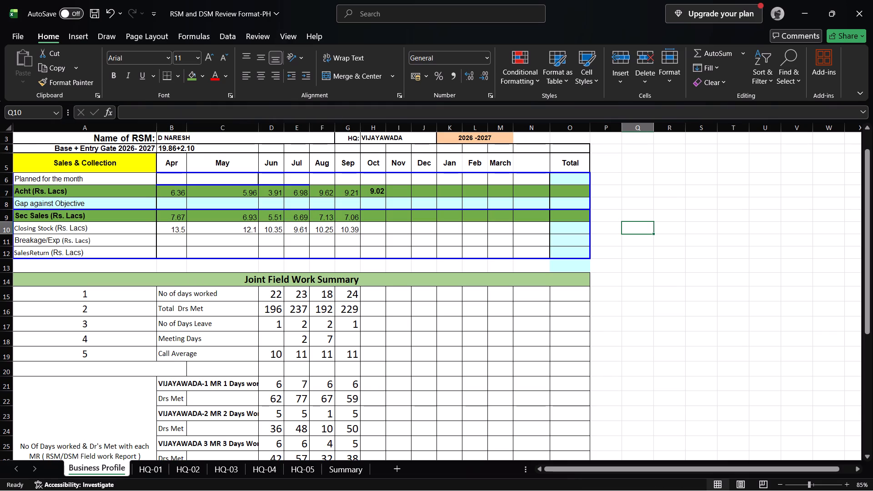
Make the April to September figures in B7:G10 bold.
click(172, 186)
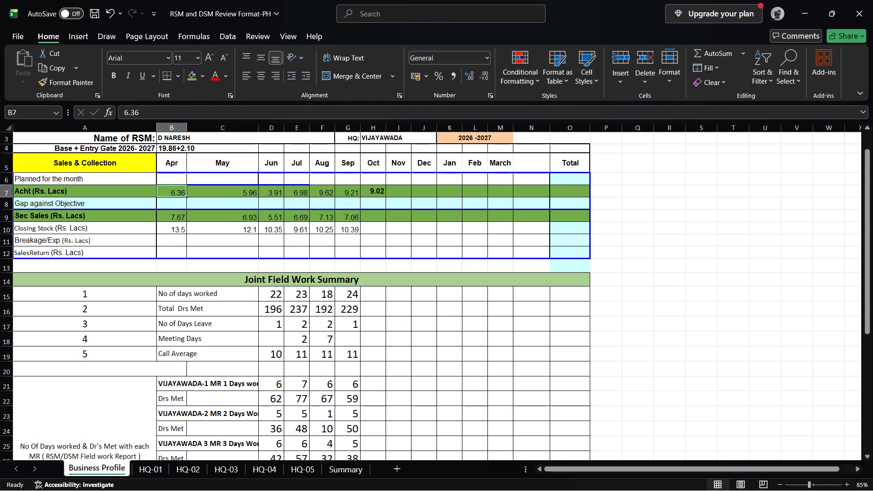
drag(172, 186, 302, 223)
click(302, 223)
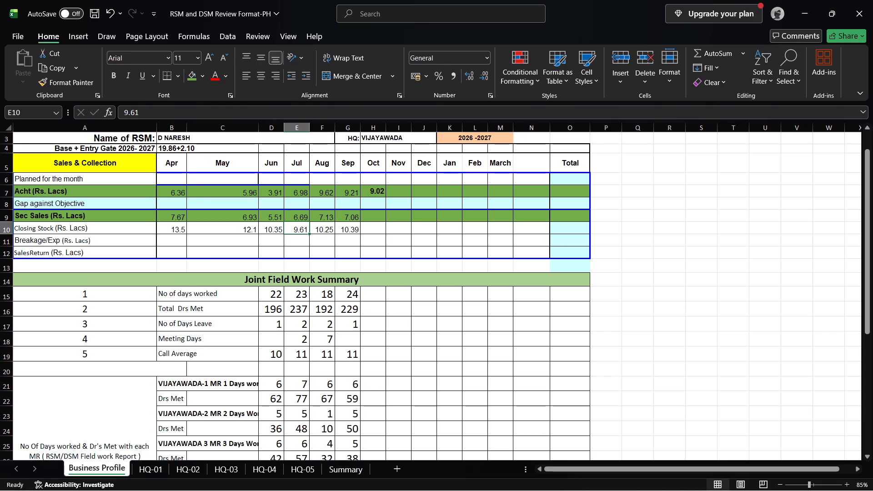
click(178, 189)
drag(178, 189, 336, 228)
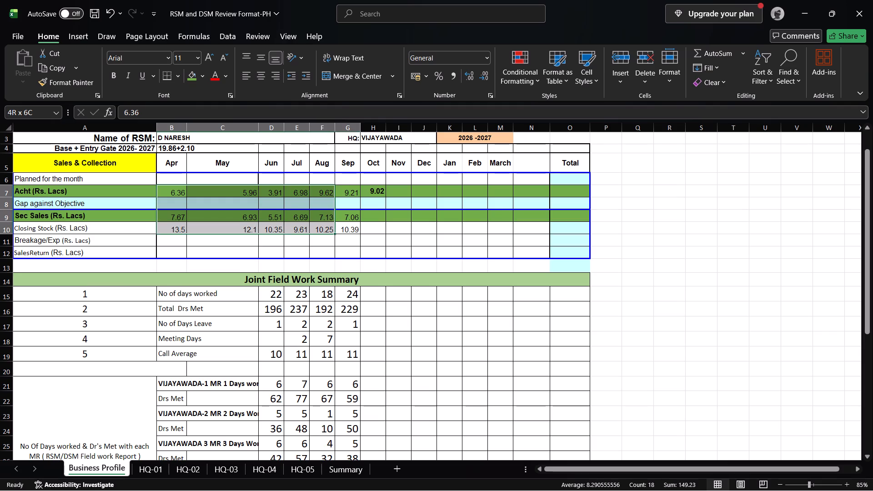
drag(336, 228, 341, 228)
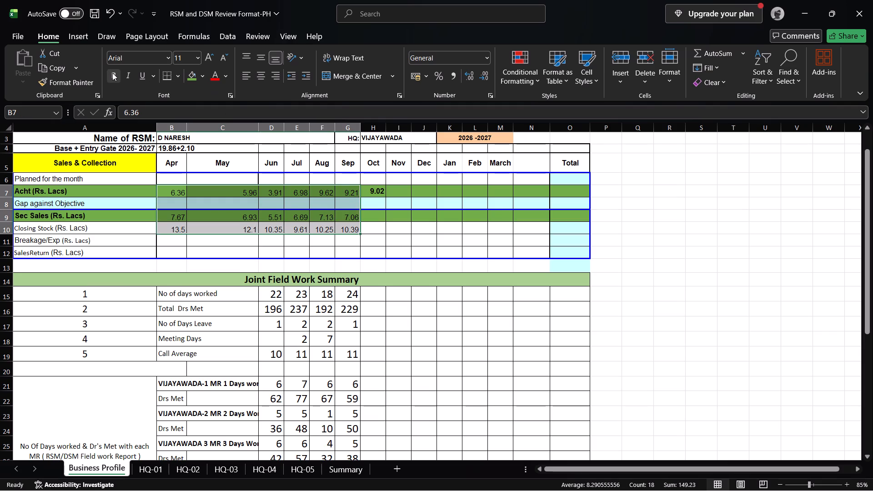
click(112, 73)
click(649, 261)
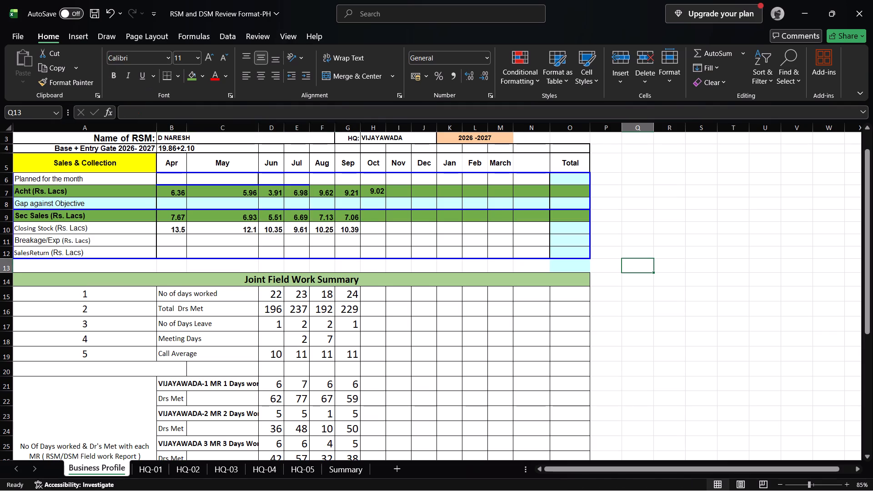
Clear the value from October's Acht cell H7.
click(377, 191)
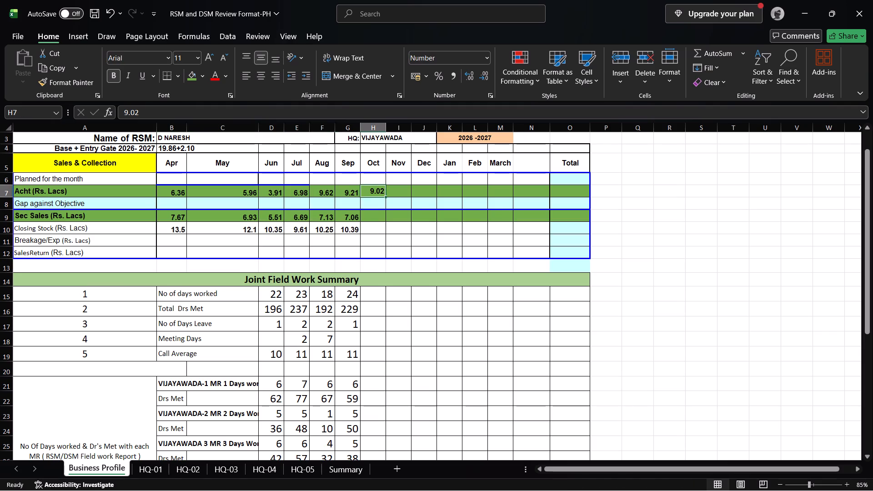
key(BackSpace)
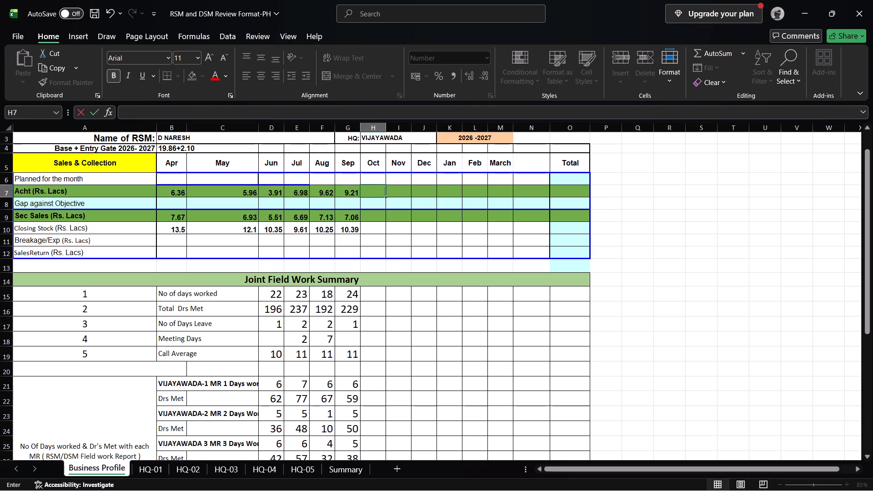
click(660, 224)
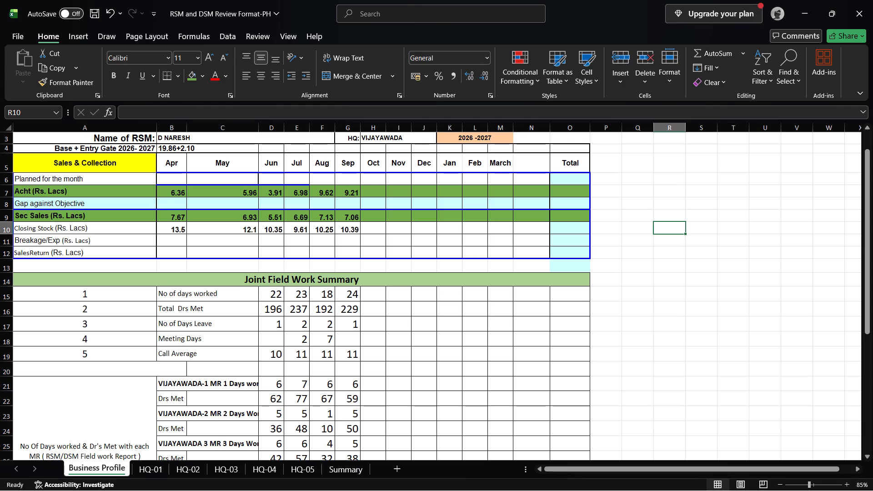
Narrow the May column C slightly on Business Profile.
drag(257, 124, 249, 124)
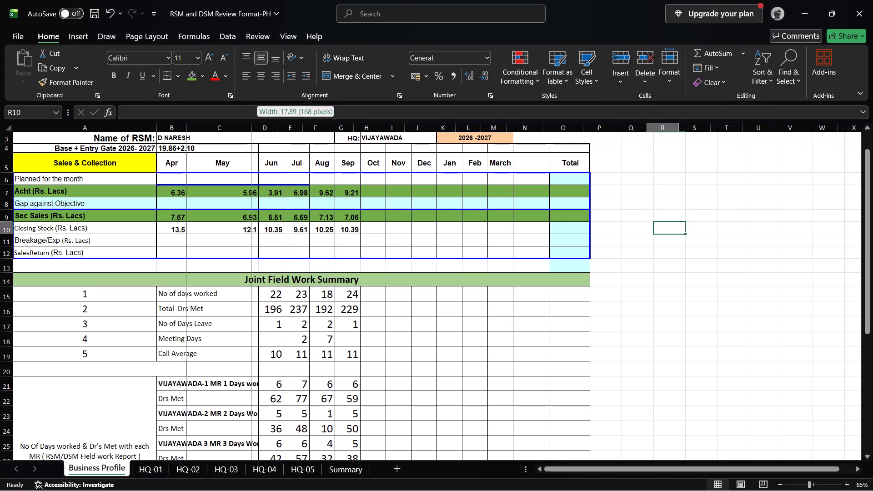
drag(249, 124, 243, 124)
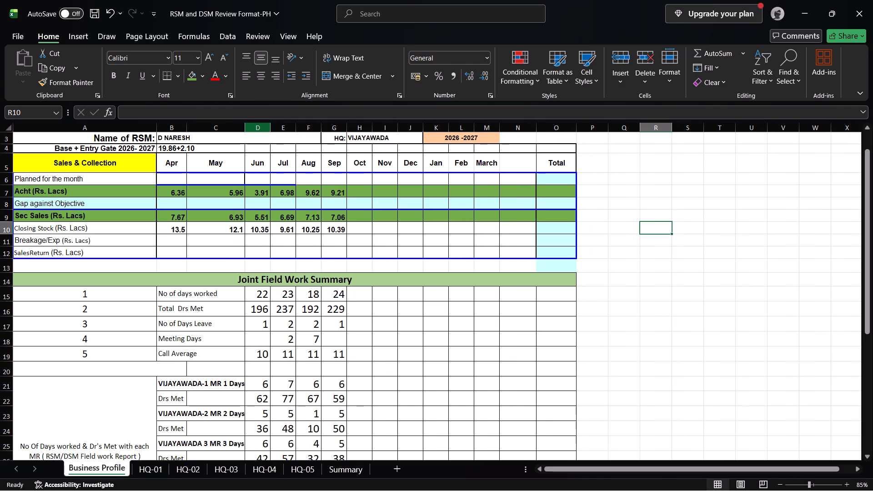
click(683, 308)
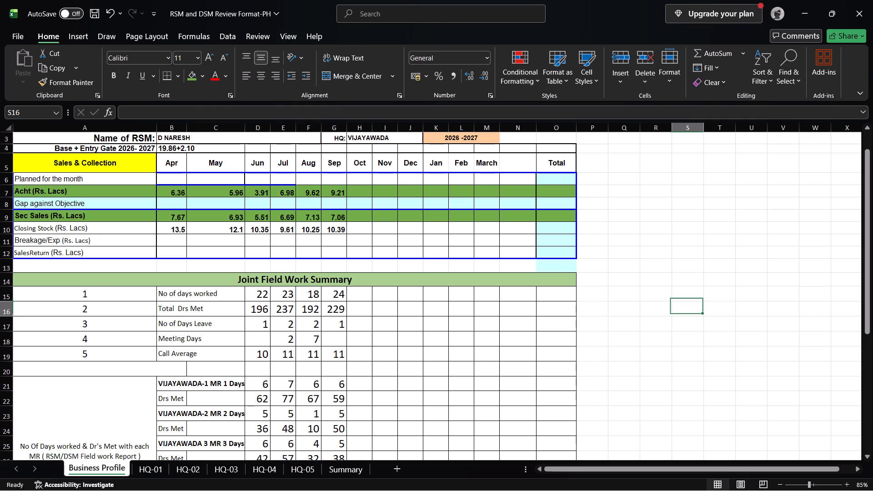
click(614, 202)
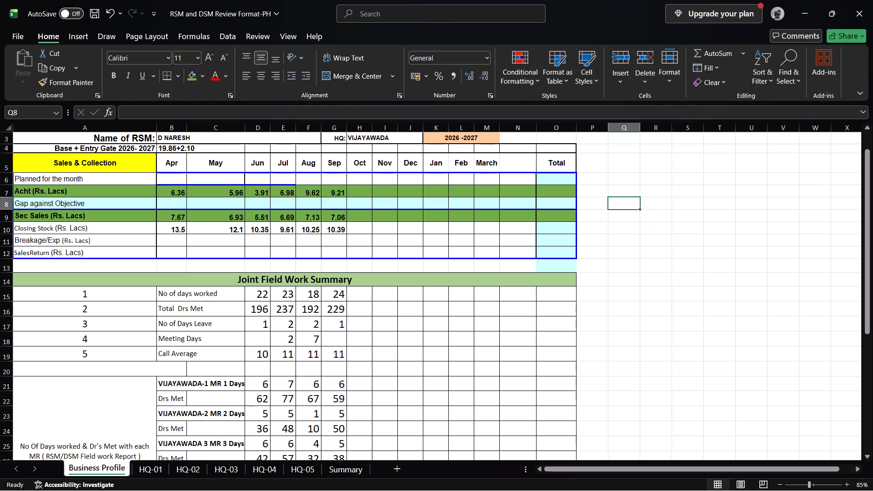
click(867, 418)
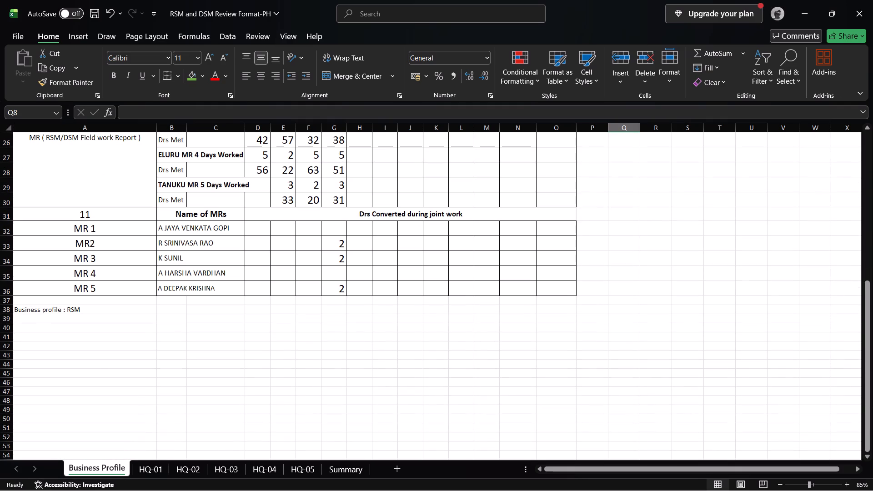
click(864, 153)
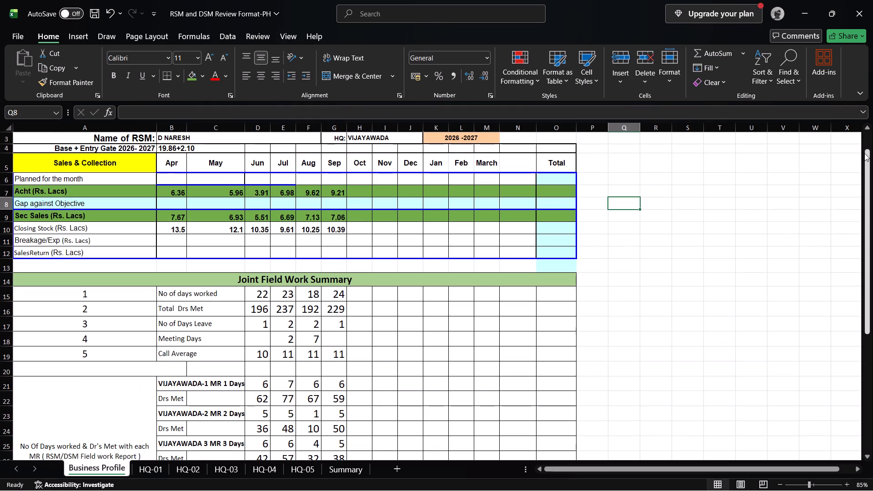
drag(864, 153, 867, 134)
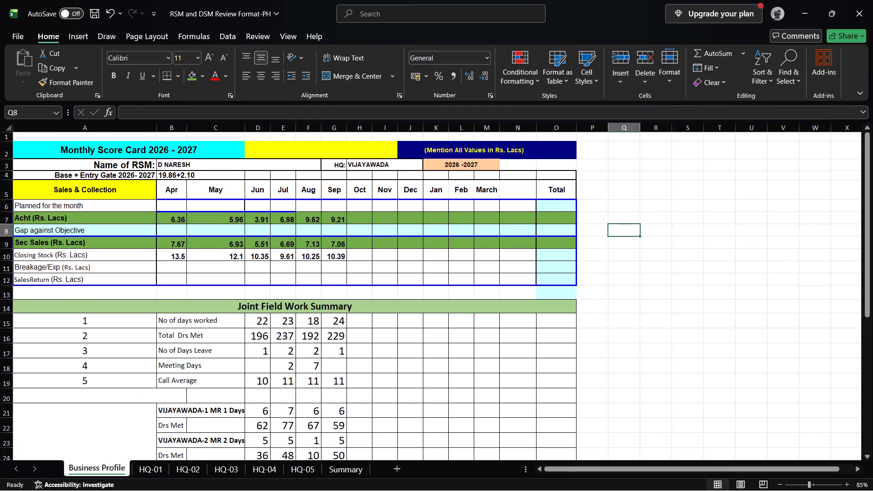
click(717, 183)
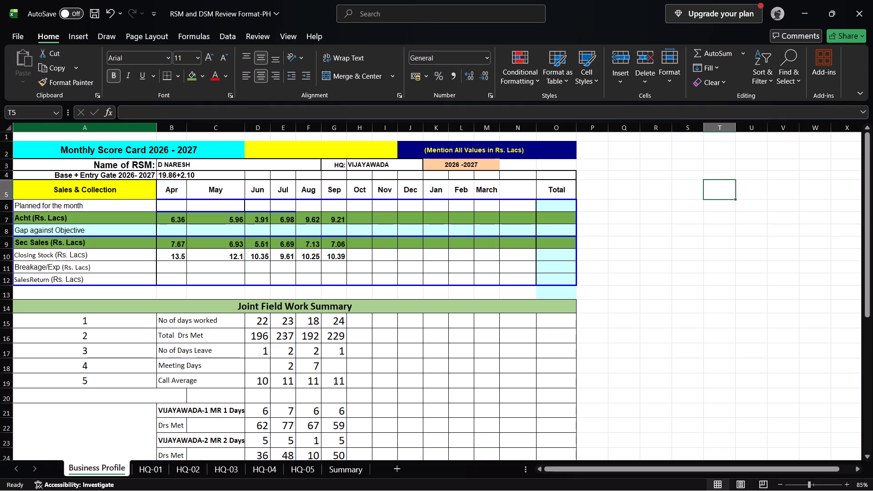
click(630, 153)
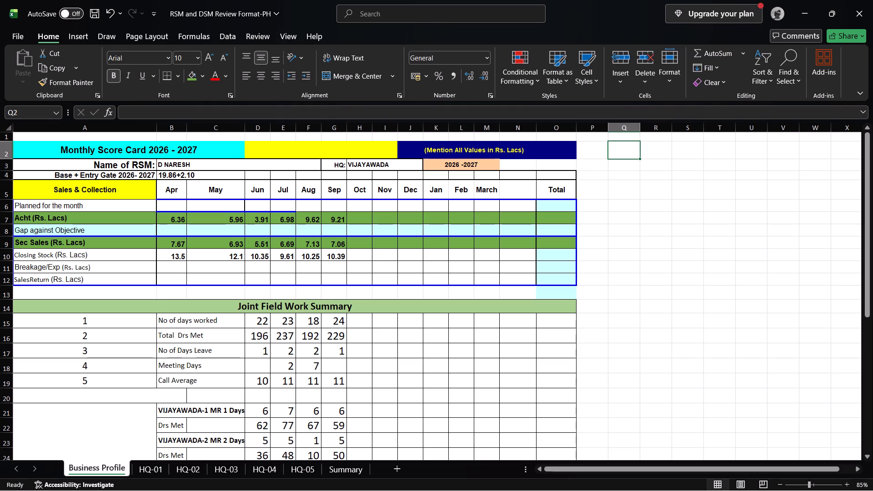
Save the RSM and DSM Review Format-PH workbook.
key(ctrl+s)
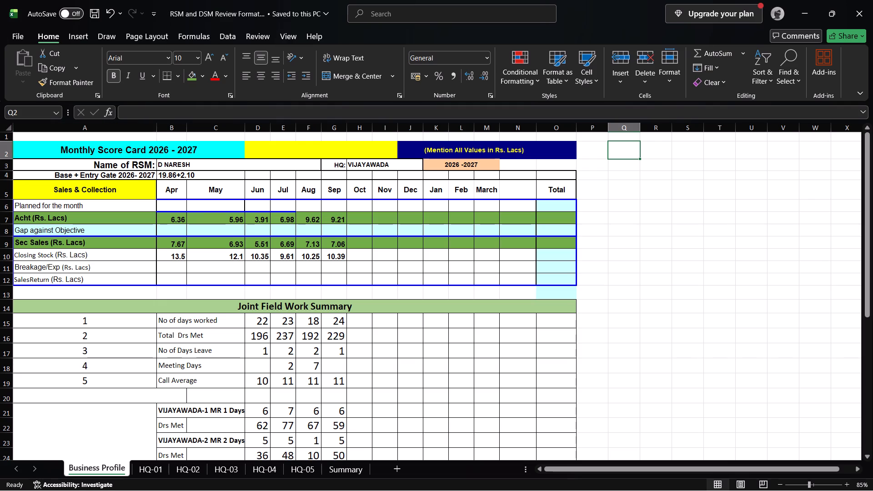
key(ctrl+s)
key(ctrl+s)
key(ctrl+s)
key(ctrl+s)
key(ctrl+s)
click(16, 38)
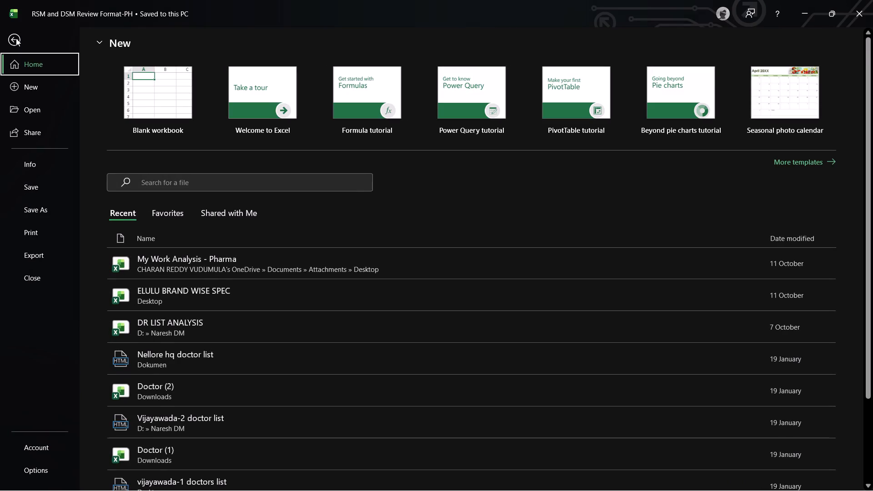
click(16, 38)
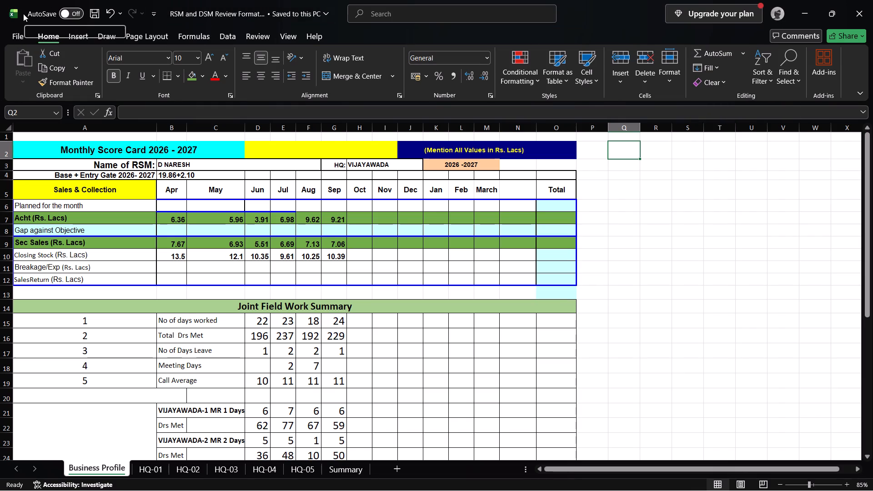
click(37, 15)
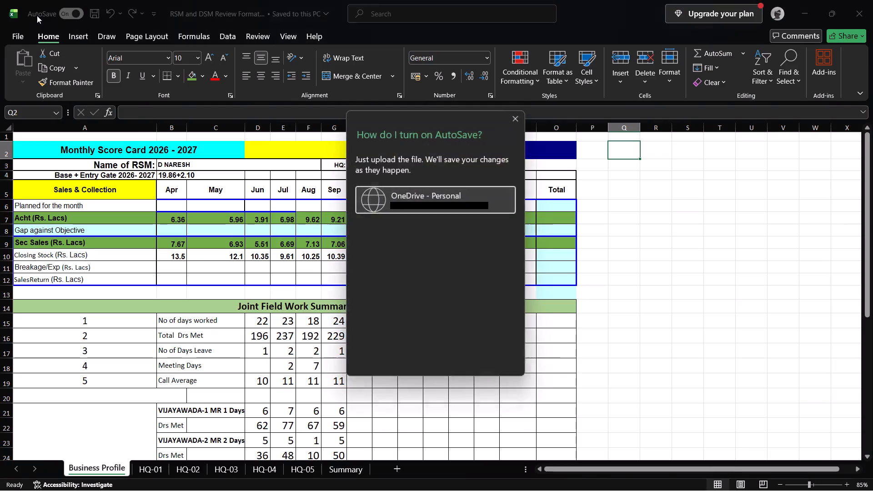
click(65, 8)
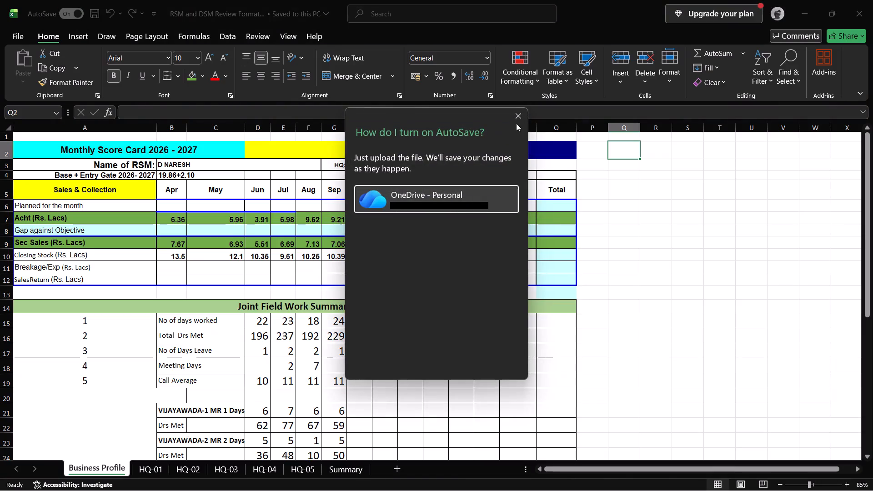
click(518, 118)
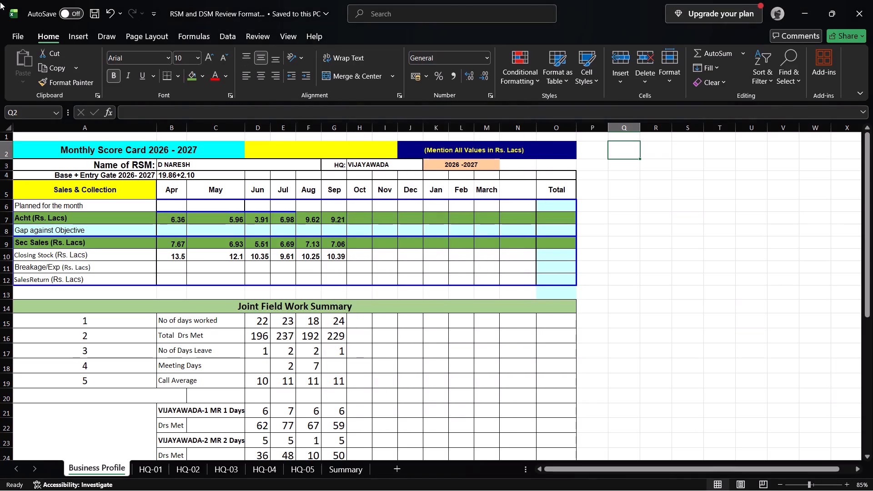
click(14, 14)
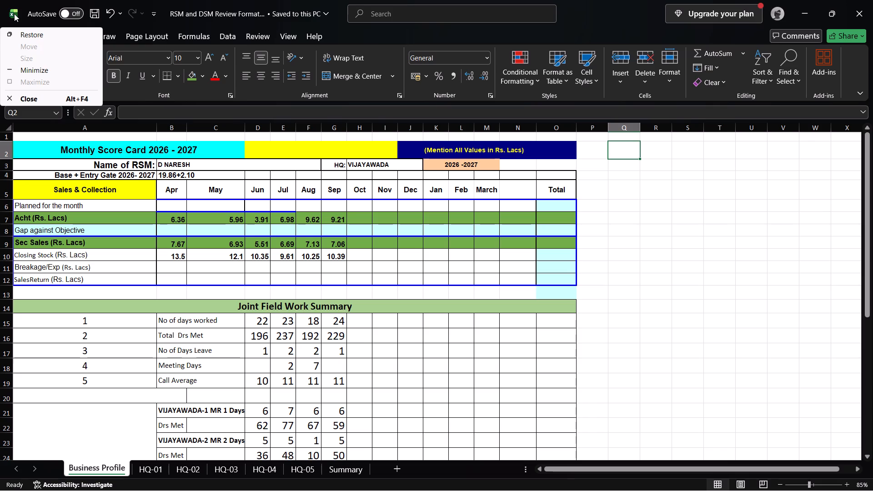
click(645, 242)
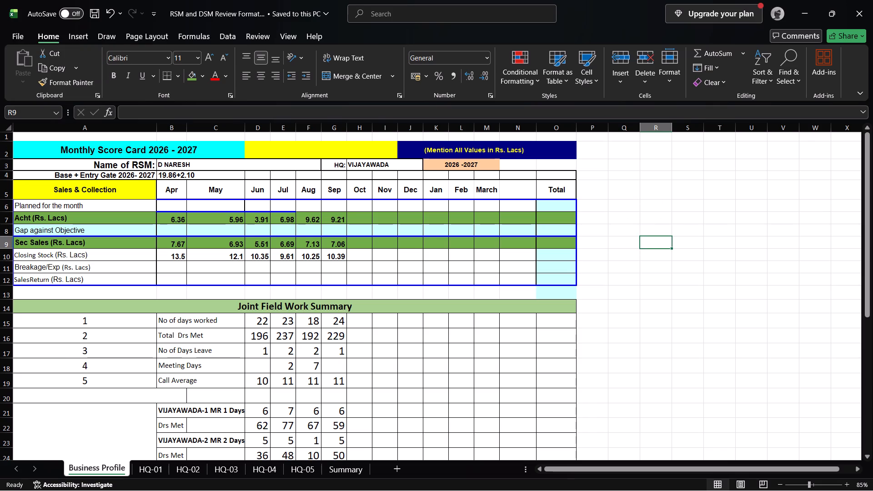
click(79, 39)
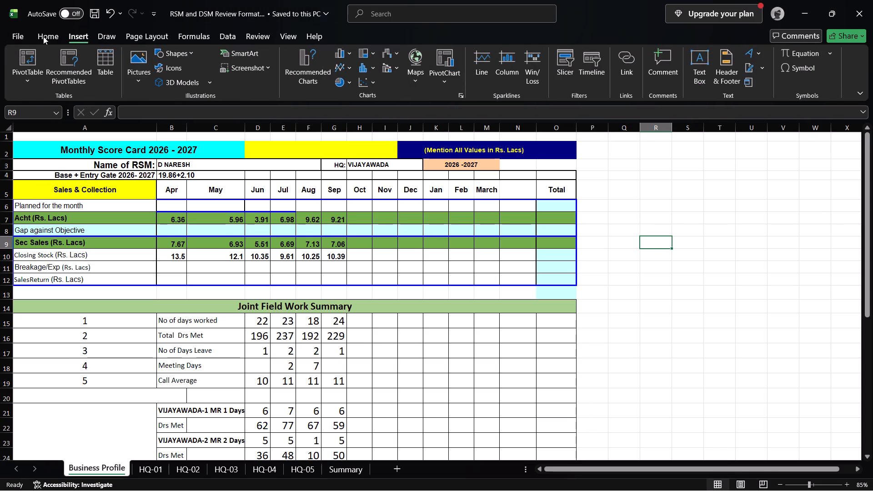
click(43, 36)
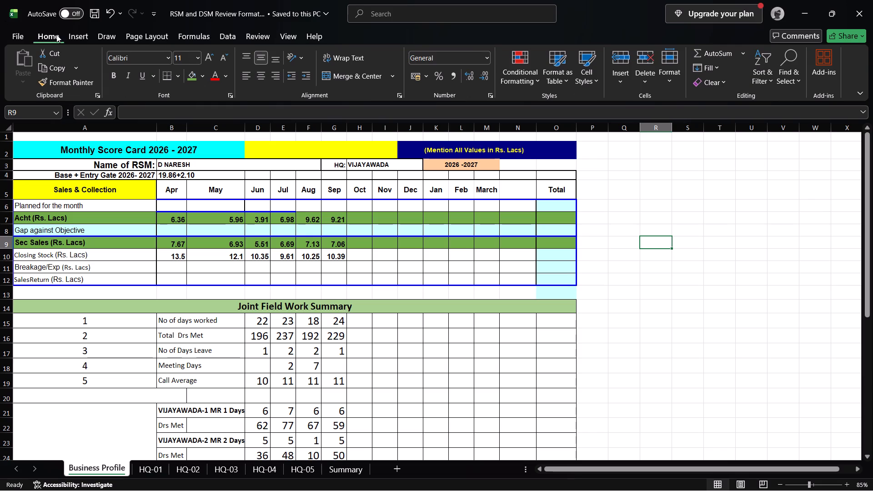
Save a copy of the workbook in the Naresh DM folder on D: as RSM and DSM Review Format-PH1, in Excel Workbook format.
click(13, 35)
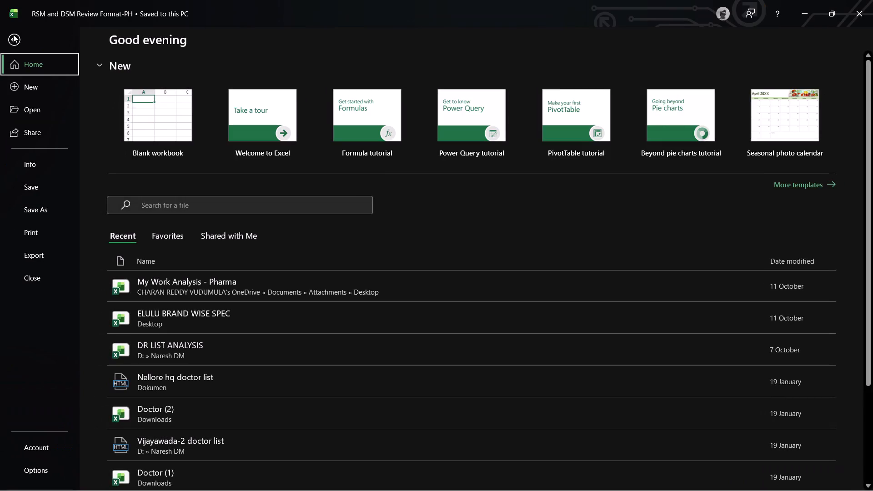
click(34, 207)
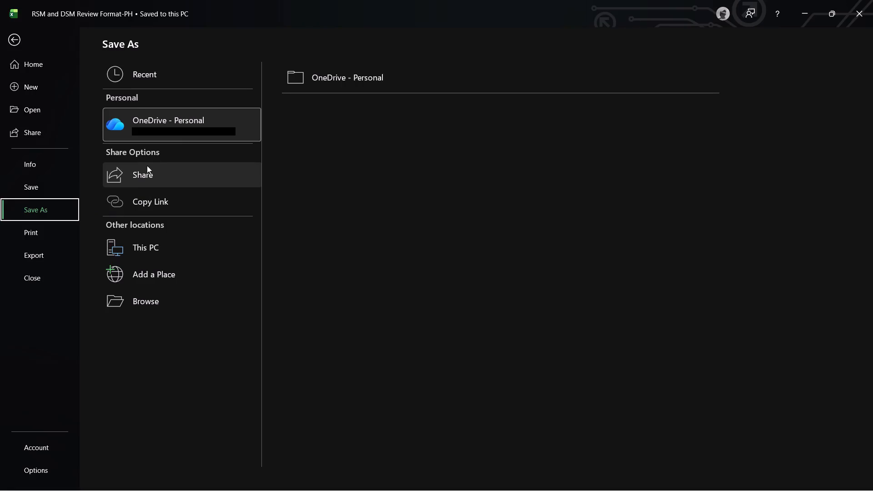
click(128, 245)
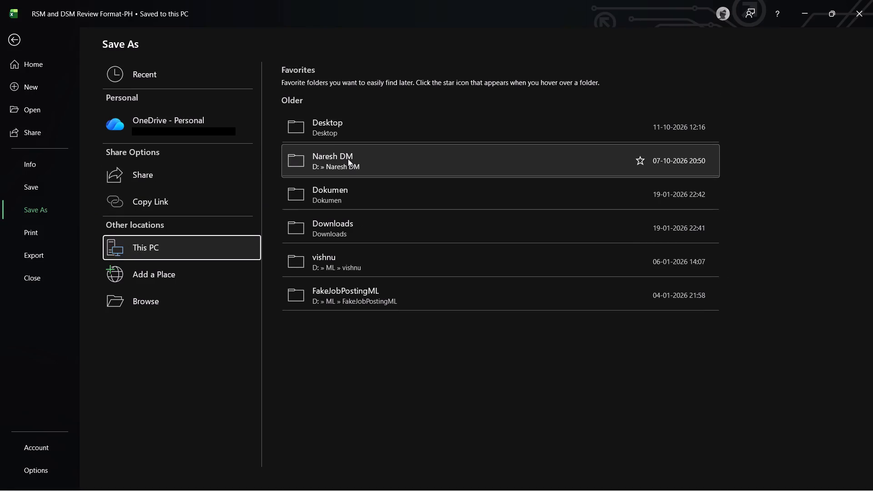
click(348, 159)
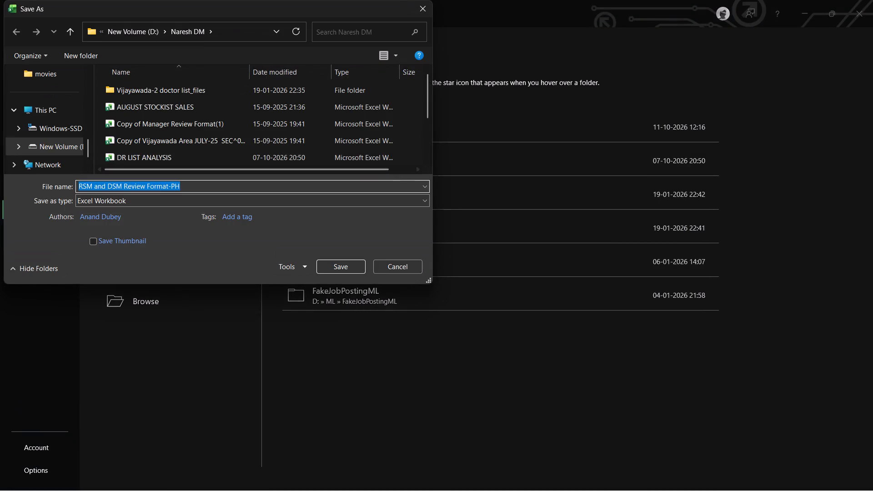
click(227, 190)
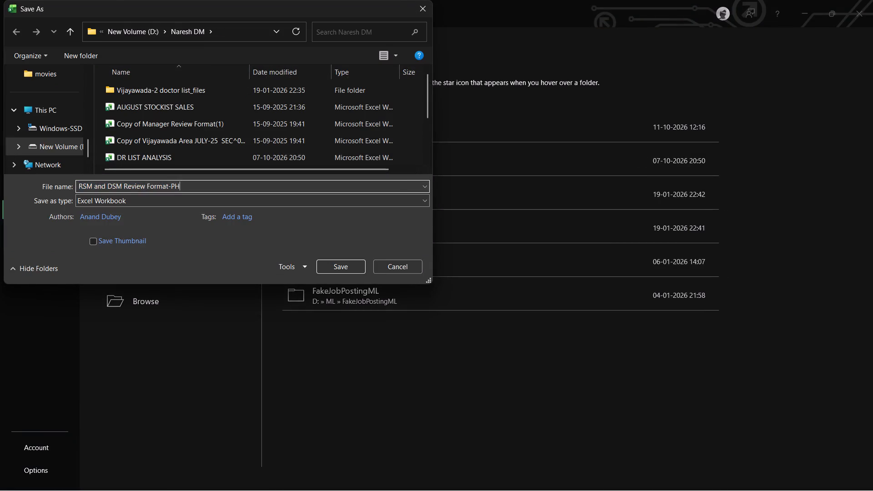
key(1)
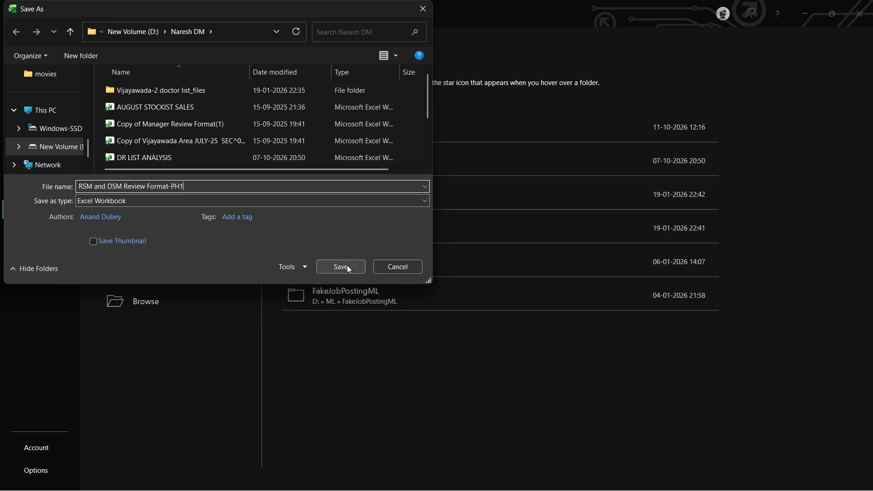
click(347, 266)
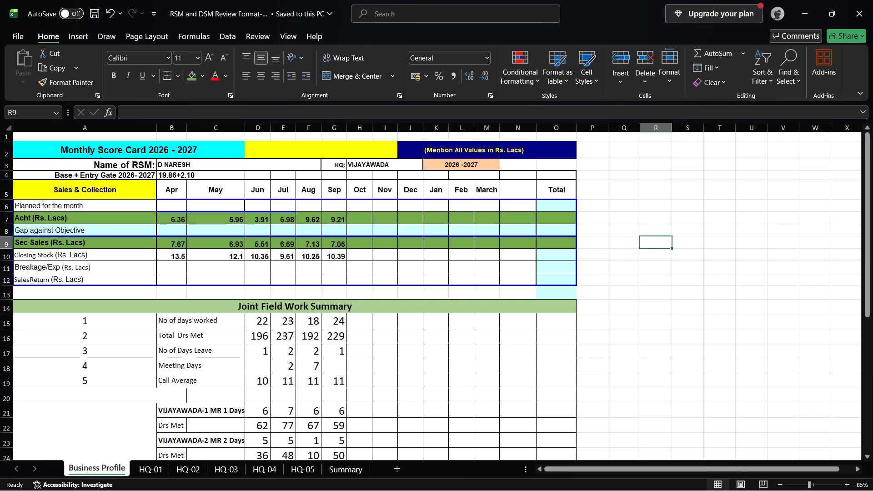
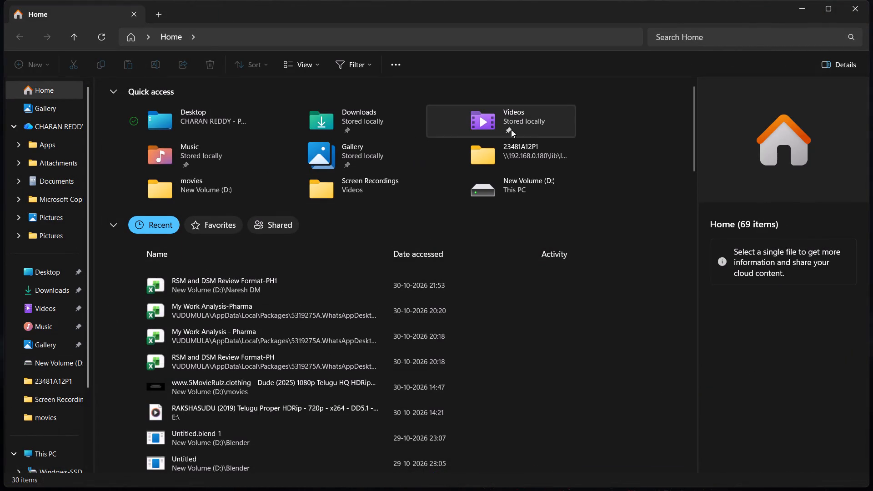
Open the saved RSM and DSM Review Format-PH1 workbook from File Explorer's recent files to check the copy in Excel.
double_click(219, 285)
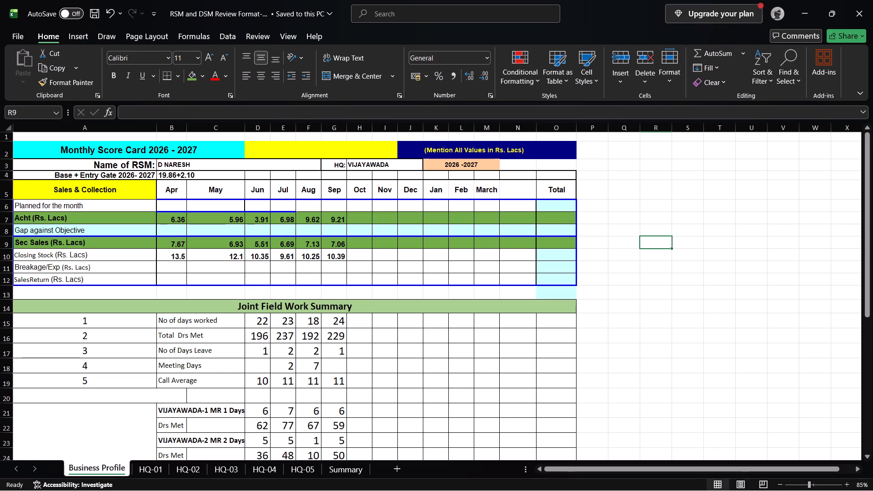
click(810, 14)
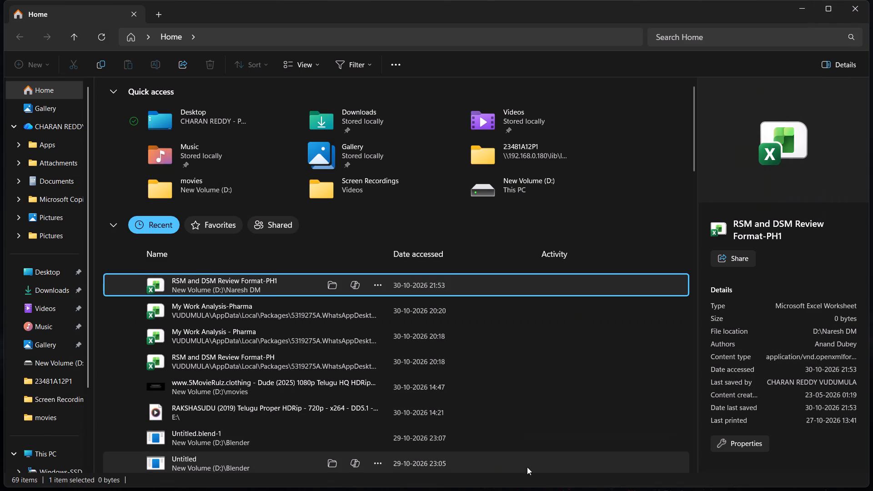
click(532, 478)
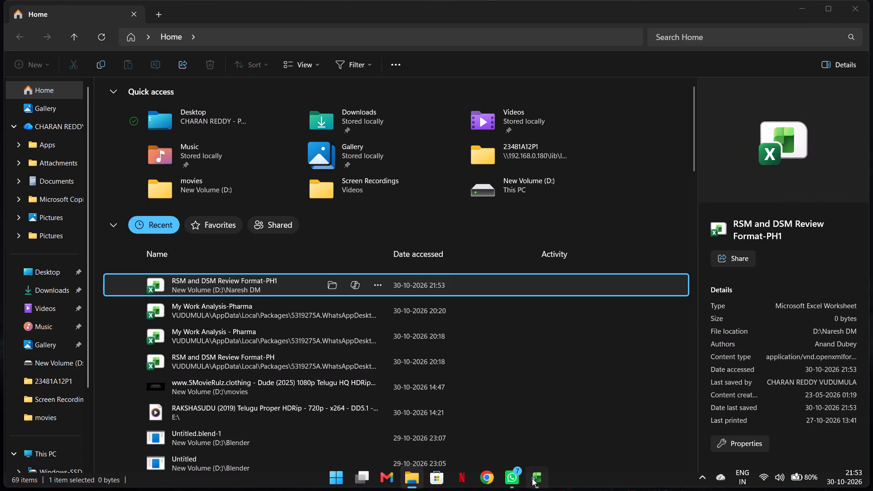
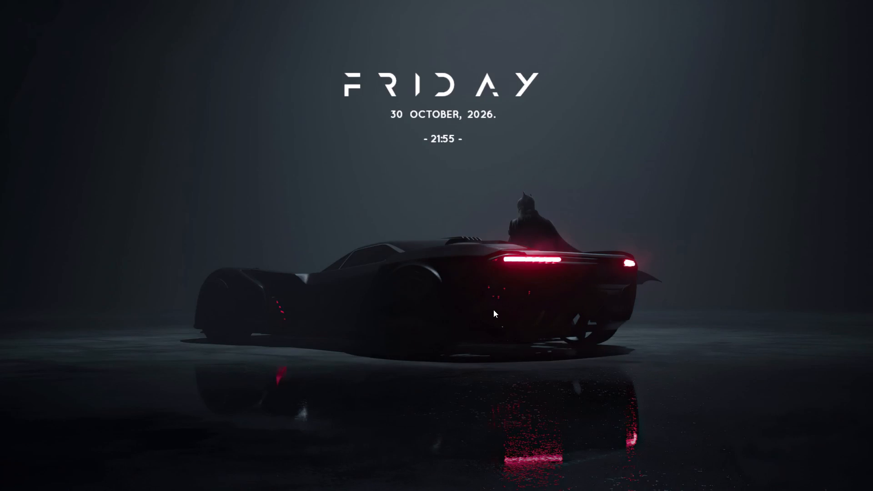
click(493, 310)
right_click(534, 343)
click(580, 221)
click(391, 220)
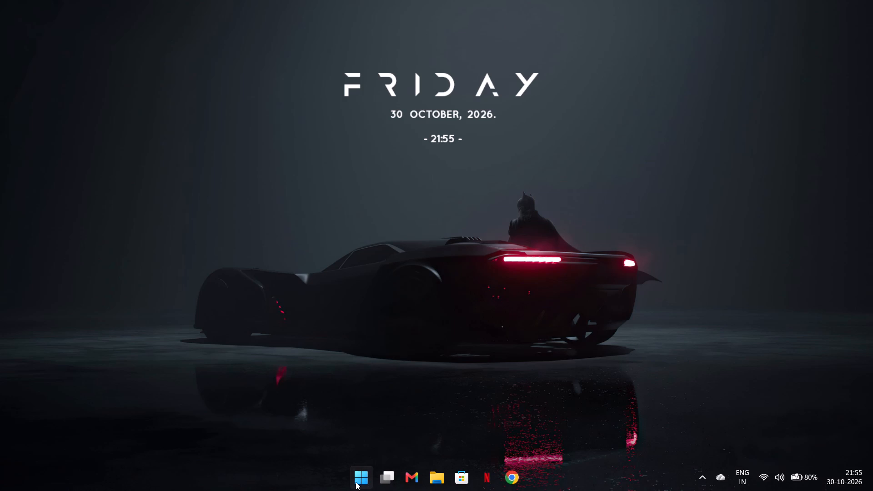
Bring up the computer's power options for shutting it down.
click(356, 482)
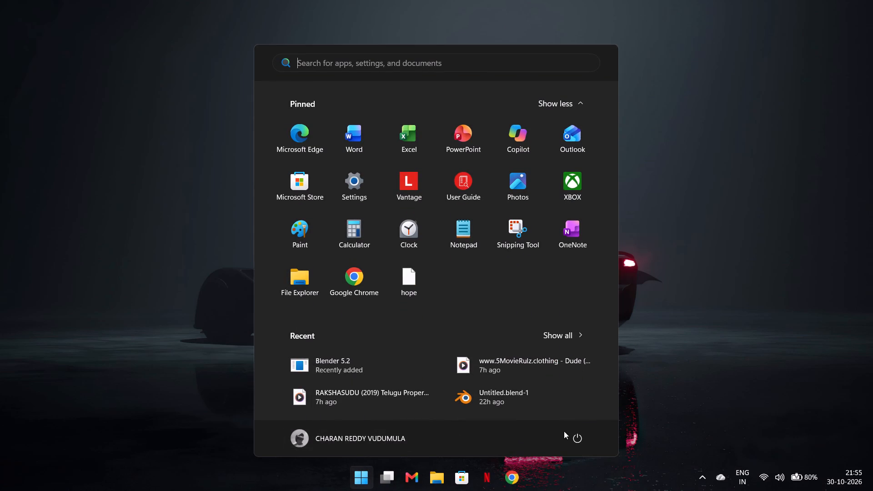
click(579, 436)
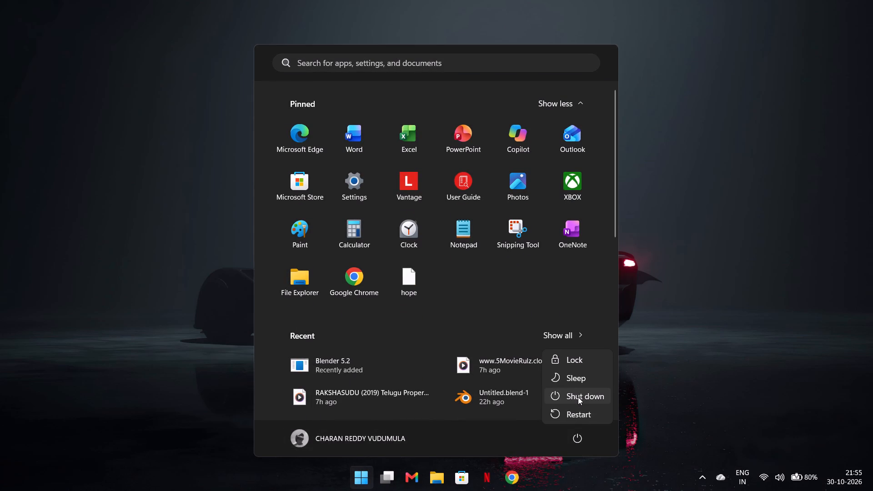